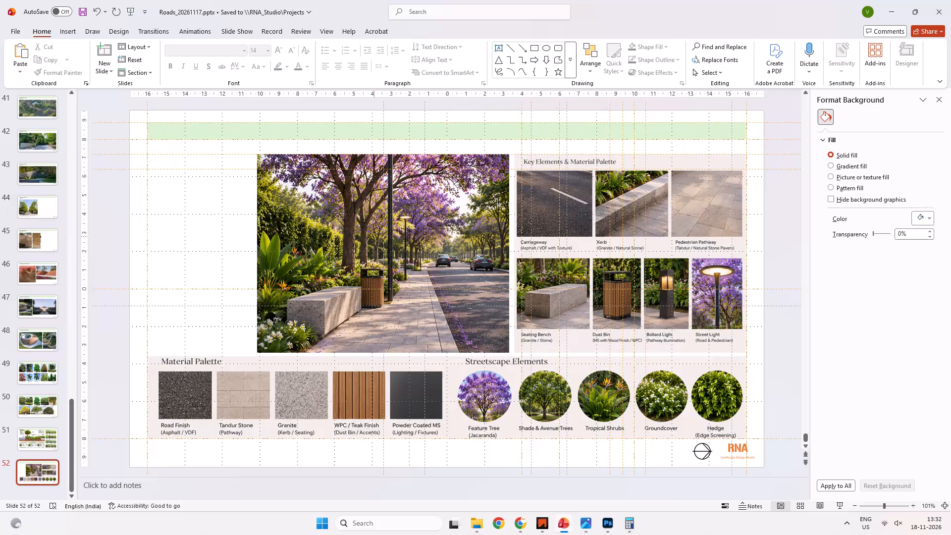
Save the presentation and check the Road & Streetscape Mood Board reference image.
left_click(158, 226)
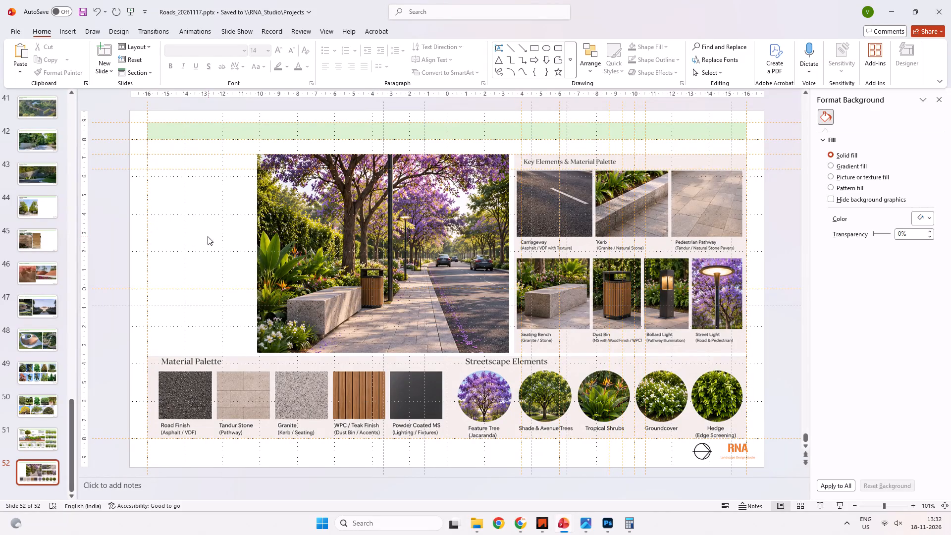
key("ctrl+s")
key("alt+Tab")
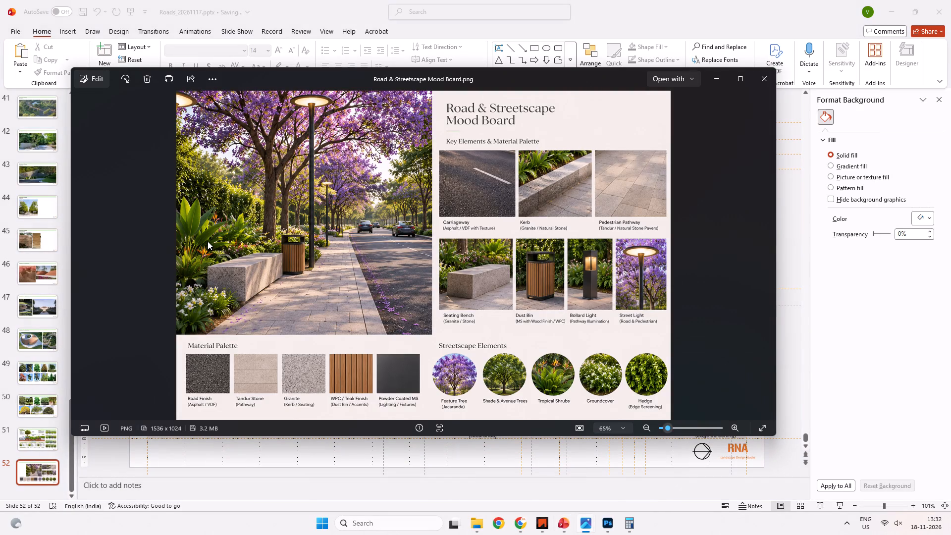
key("alt+Tab")
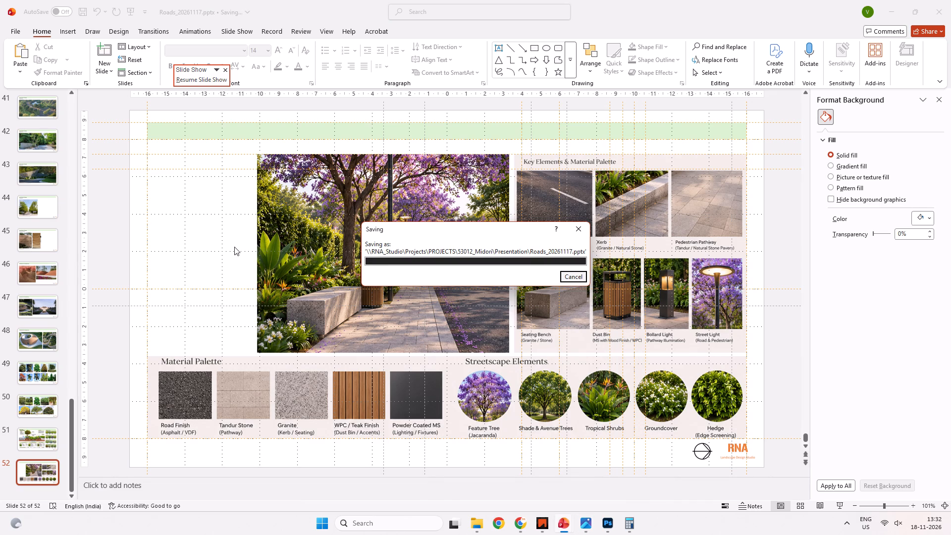
left_click(185, 252)
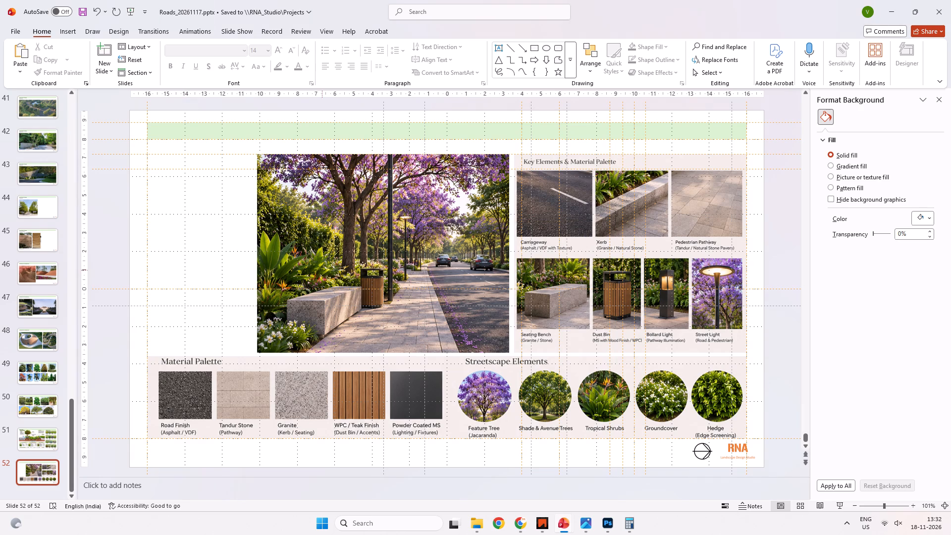
Move the street photo and the Key Elements & Material Palette image together to slide 52's left margin guide.
left_click(322, 269)
left_click(555, 261, "shift")
left_click_drag(576, 268, 502, 272, "shift")
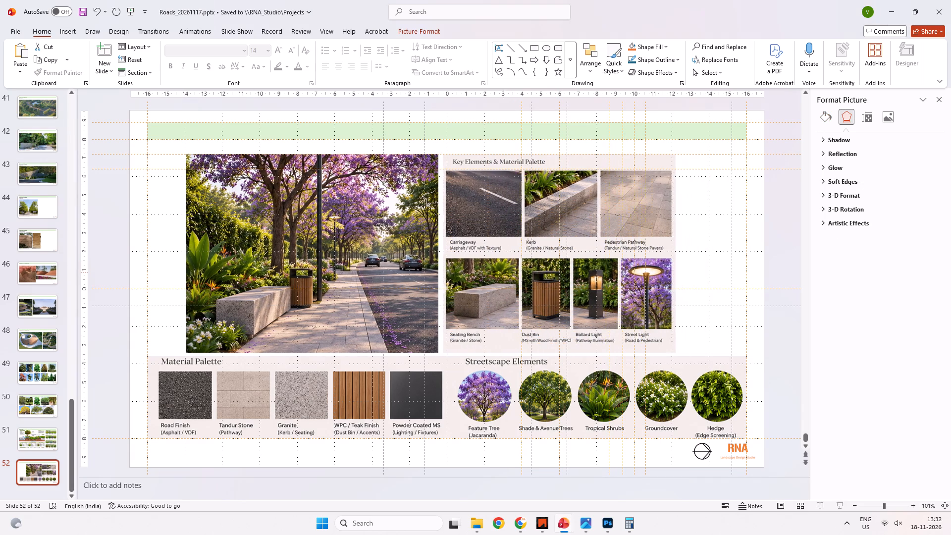
left_click_drag(502, 272, 469, 272, "shift")
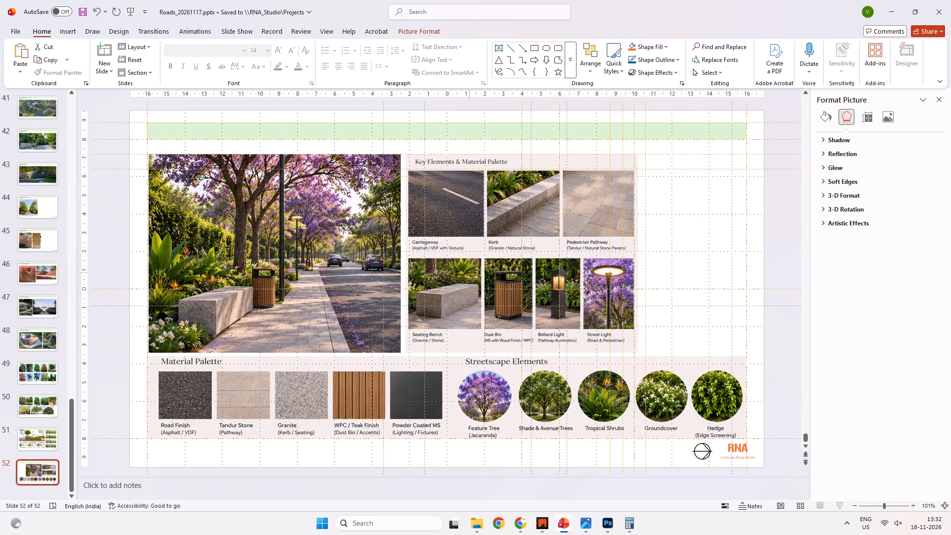
left_click_drag(469, 272, 468, 272, "shift")
left_click(732, 274)
left_click(693, 285)
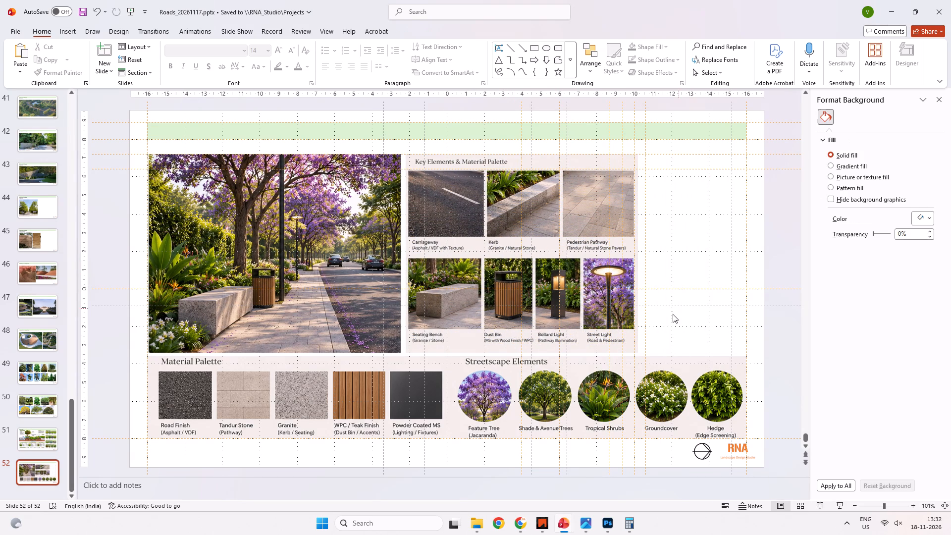
left_click(687, 309)
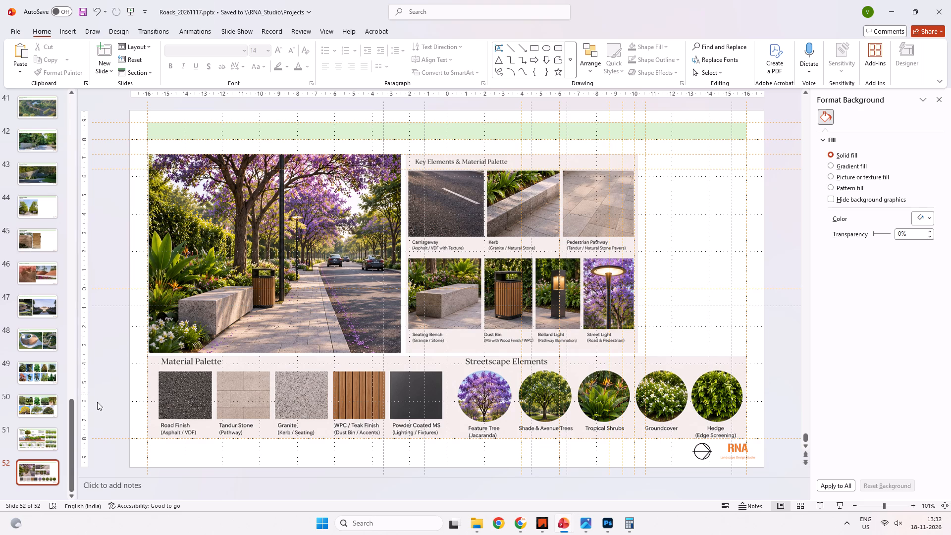
Copy the Planting Intent title text box from slide 51 and paste it onto slide 52.
left_click(32, 439)
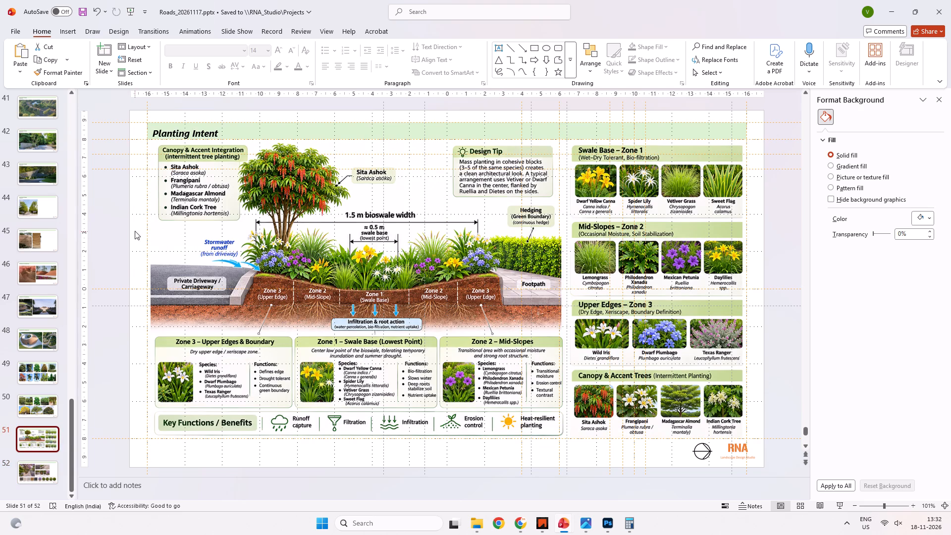
left_click(167, 134)
left_click(166, 126)
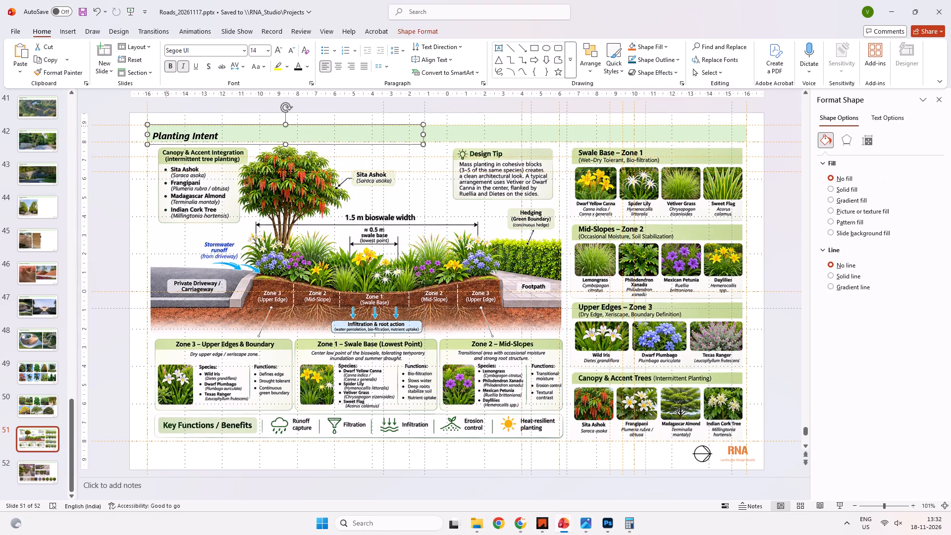
key("ctrl+c")
left_click(33, 466)
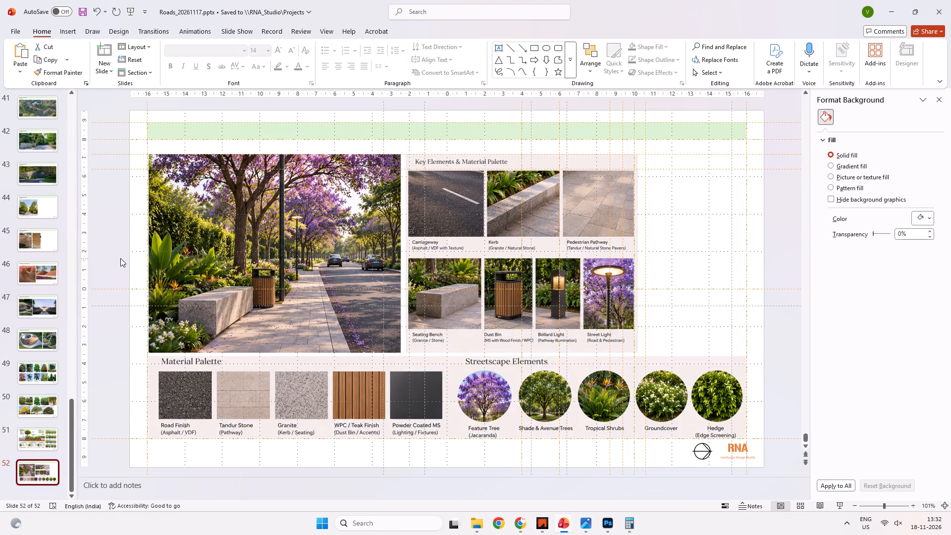
key("ctrl+v")
Replace the pasted title text on slide 52 with "Mood Board" and save the presentation.
left_click(182, 139)
key("ctrl+a")
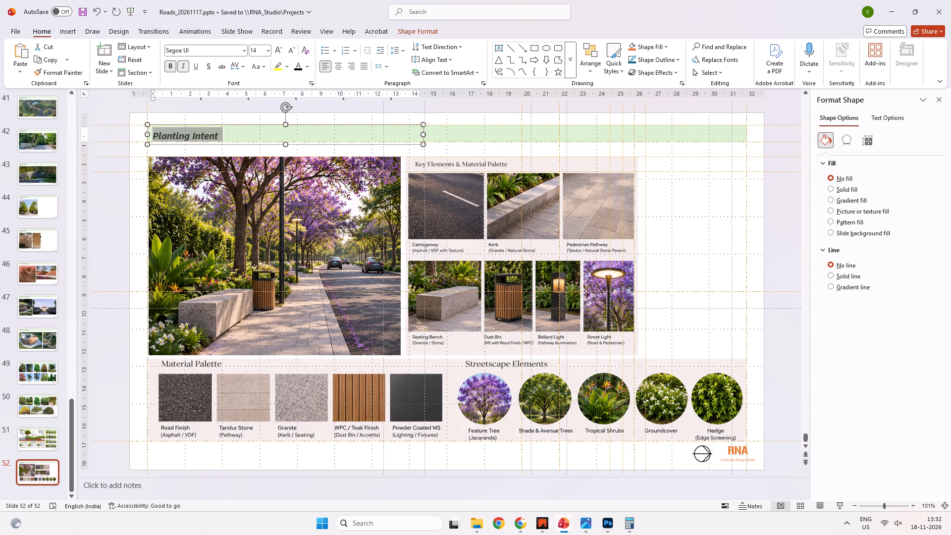
type("Mood")
key("space")
type("Bora")
key("BackSpace")
key("BackSpace")
type("ard")
key("space")
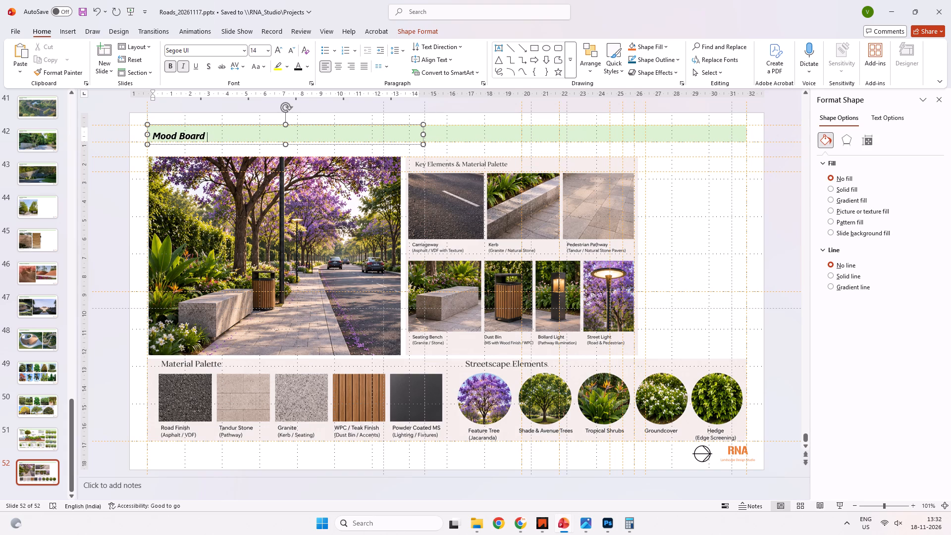
left_click(113, 122)
key("ctrl+s")
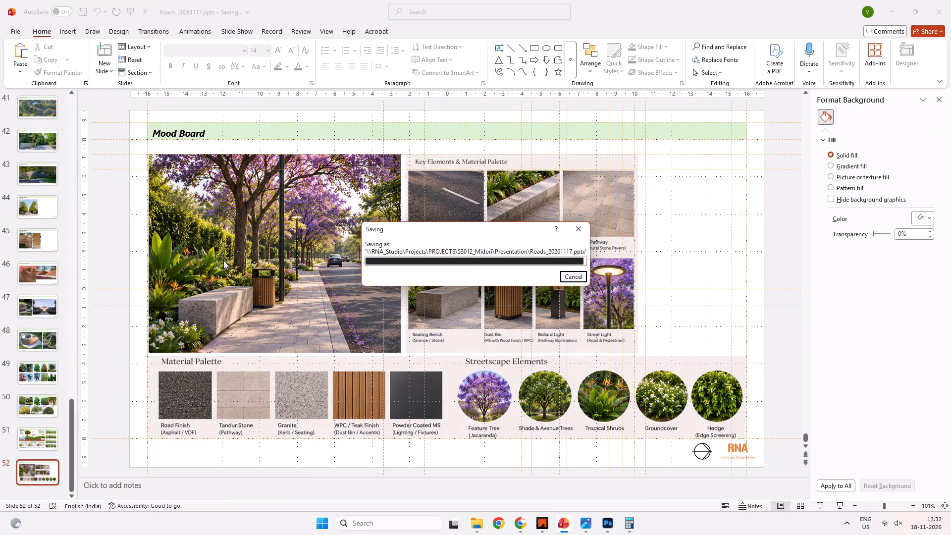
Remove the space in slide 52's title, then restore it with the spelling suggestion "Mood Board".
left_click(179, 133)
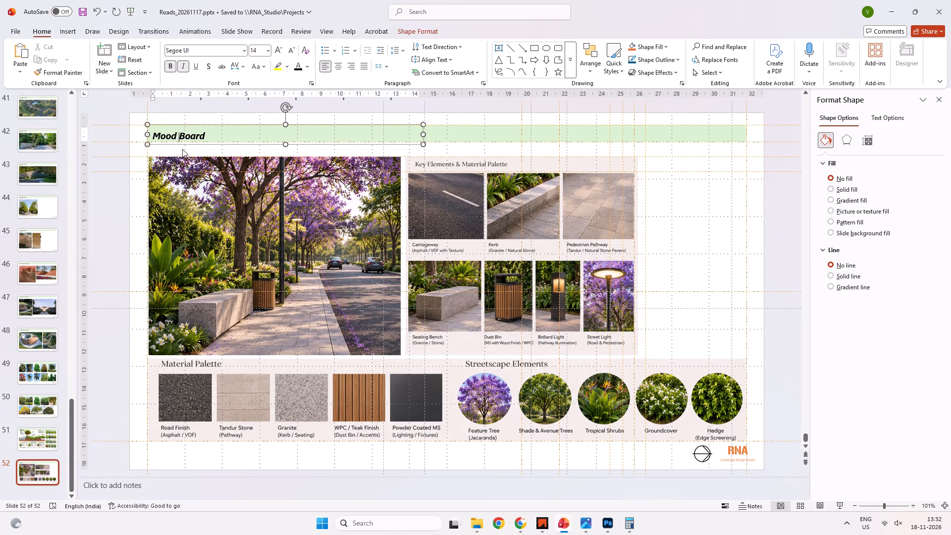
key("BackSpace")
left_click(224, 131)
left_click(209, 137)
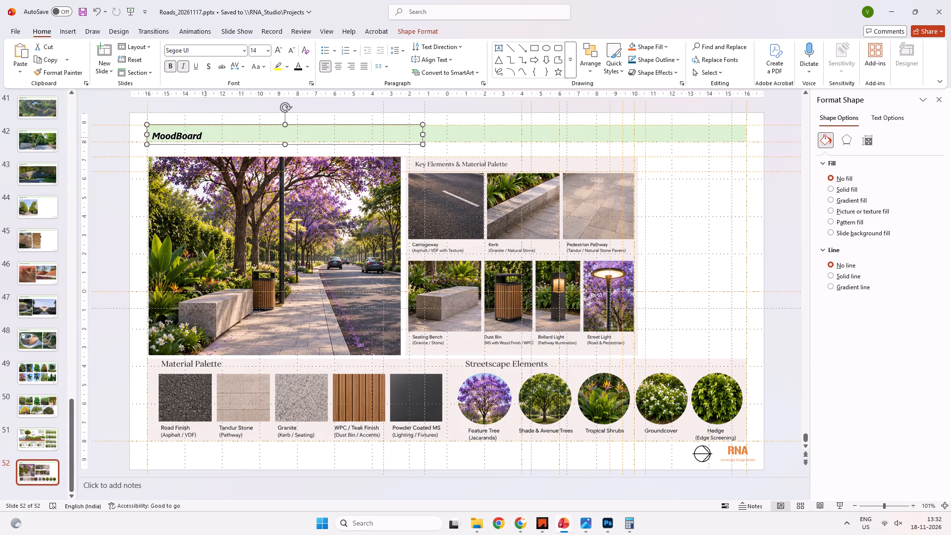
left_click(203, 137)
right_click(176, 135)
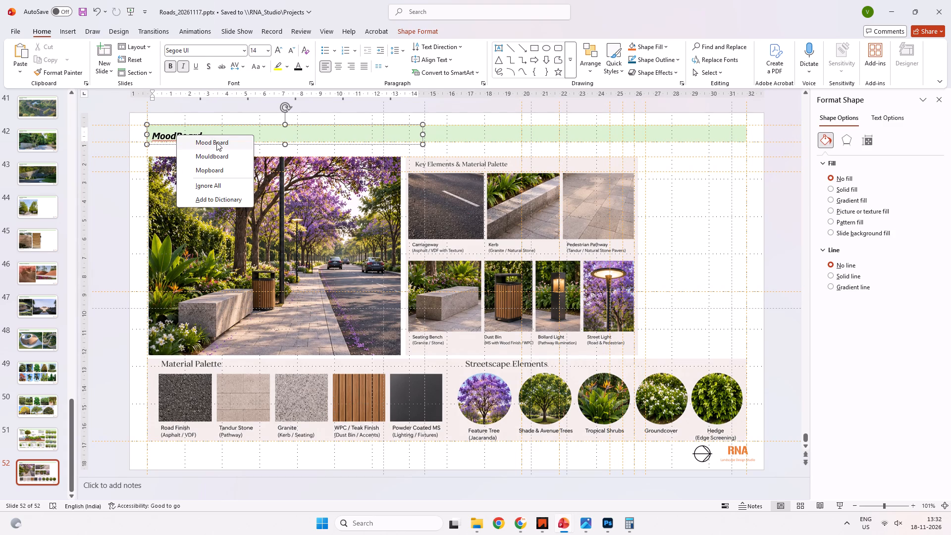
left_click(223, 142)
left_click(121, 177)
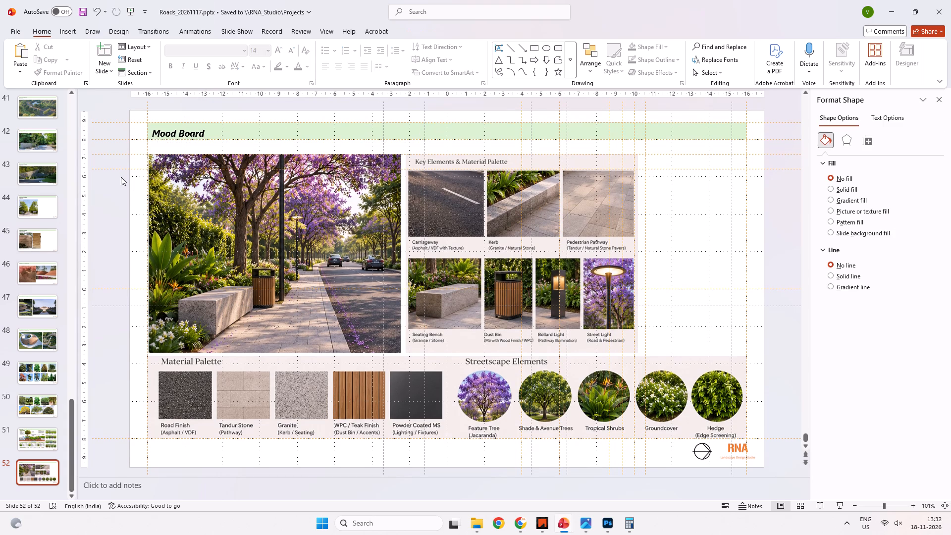
Save the presentation.
key("ctrl+s")
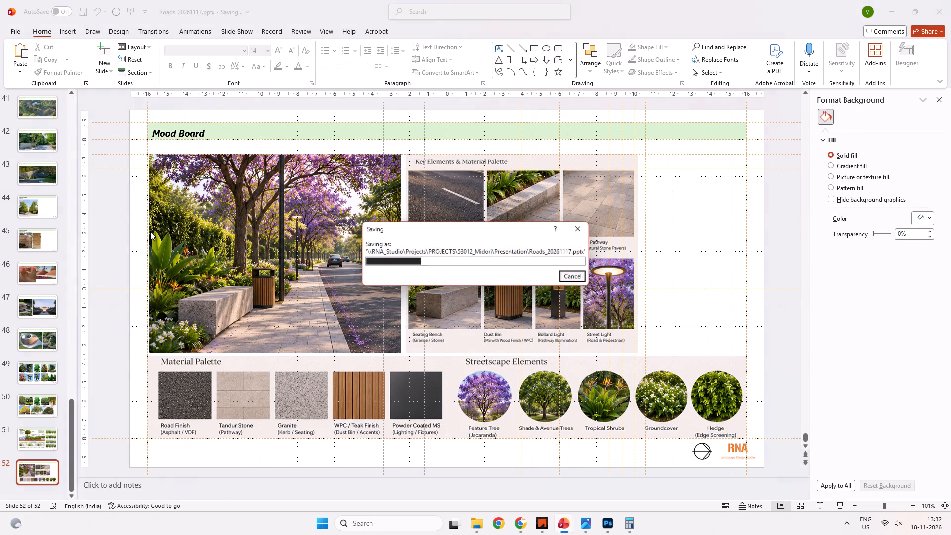
left_click(51, 245)
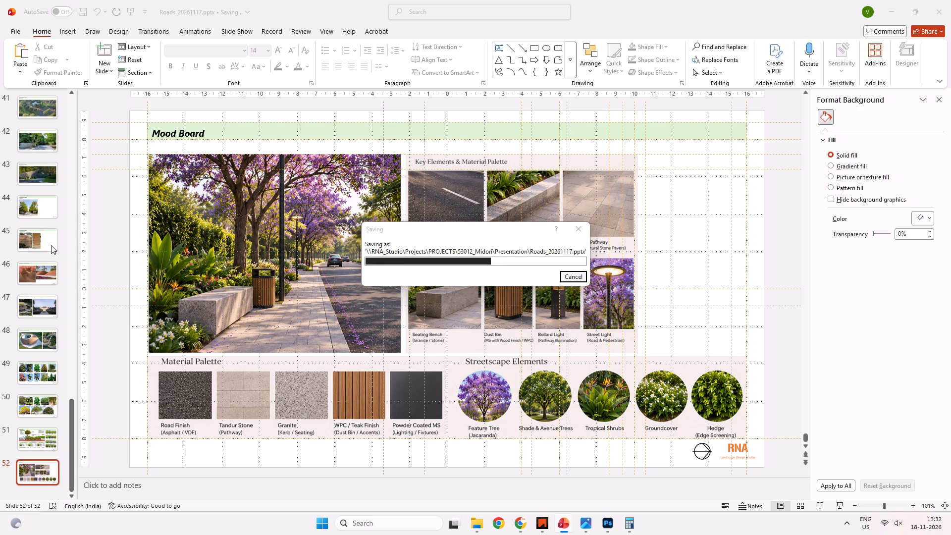
Switch to Chrome and run an image search for "gabble wall" in a new tab.
left_click(517, 522)
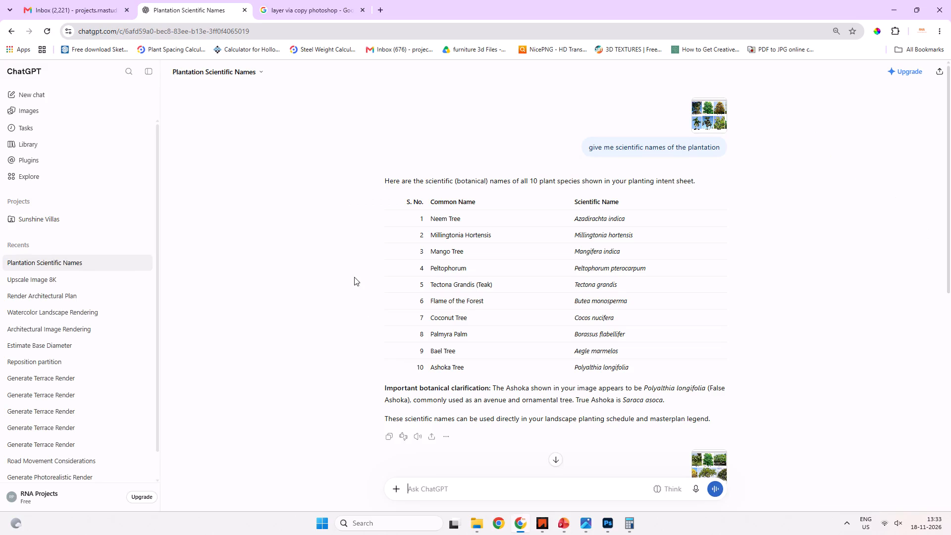
left_click(312, 6)
left_click(378, 9)
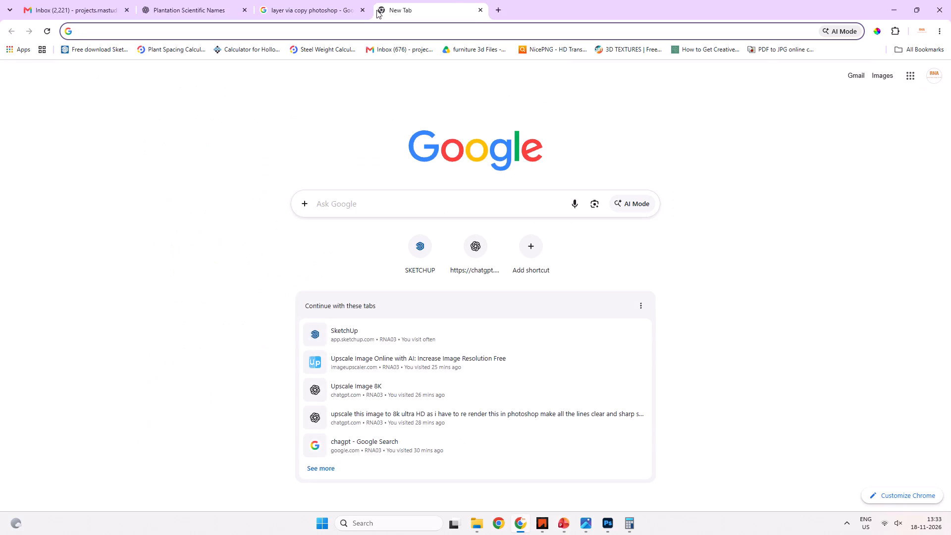
type("gabble")
key("space")
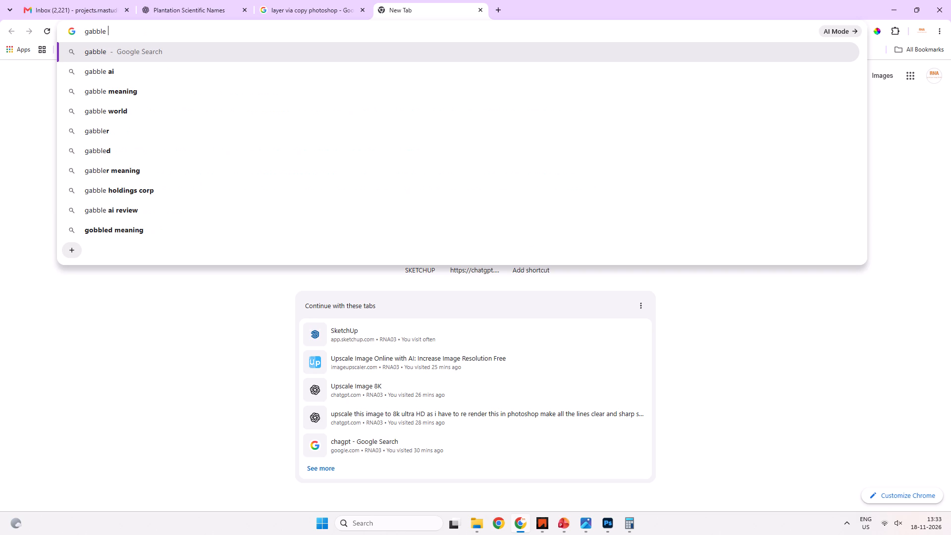
type("wall")
key("space")
key("Return")
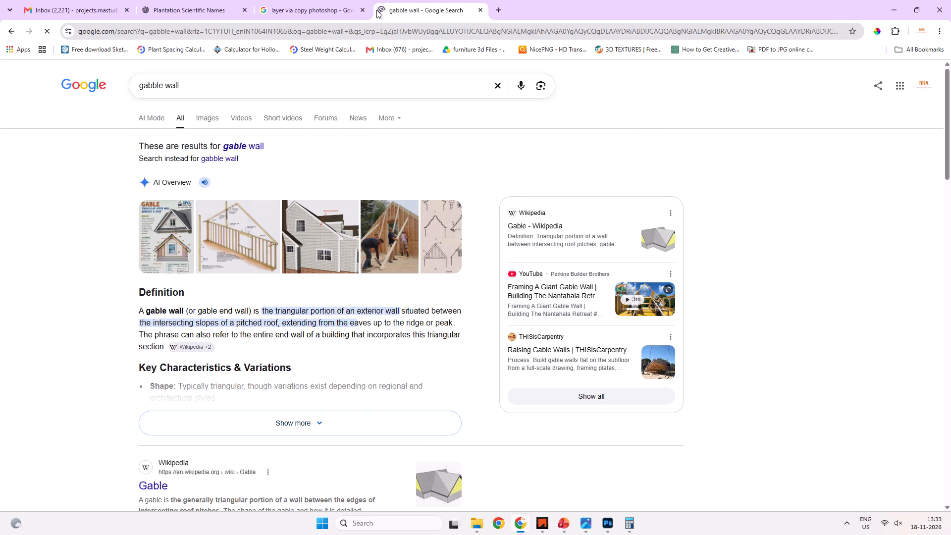
left_click(200, 115)
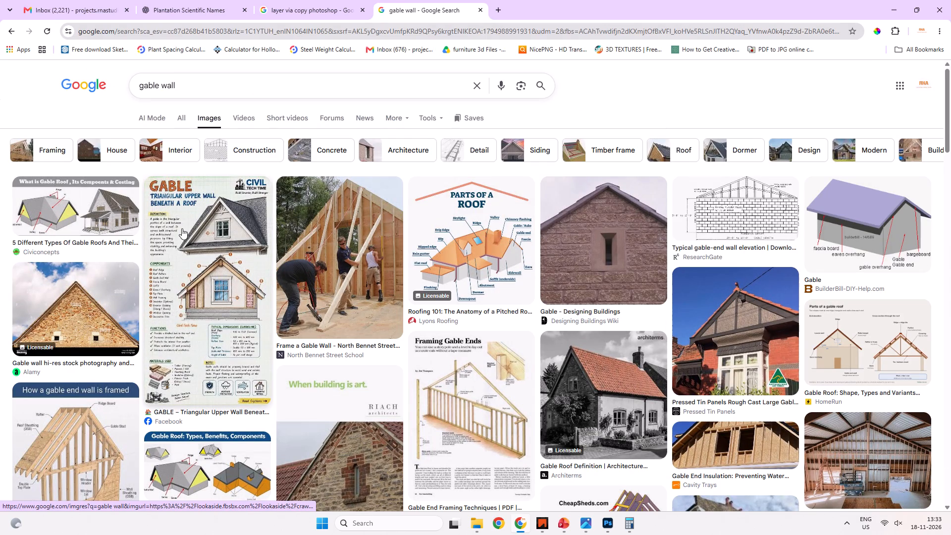
scroll(387, 236, "up", 5)
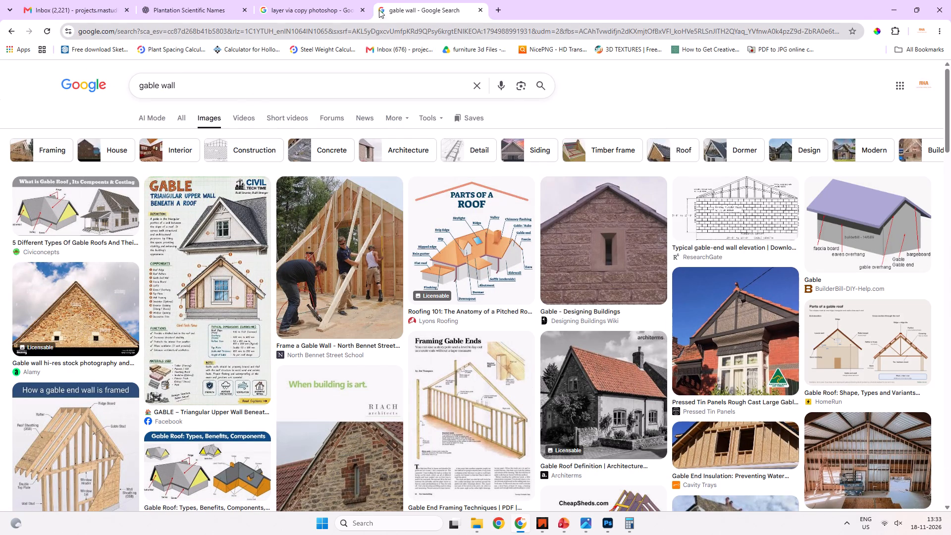
left_click(338, 6)
left_click(436, 9)
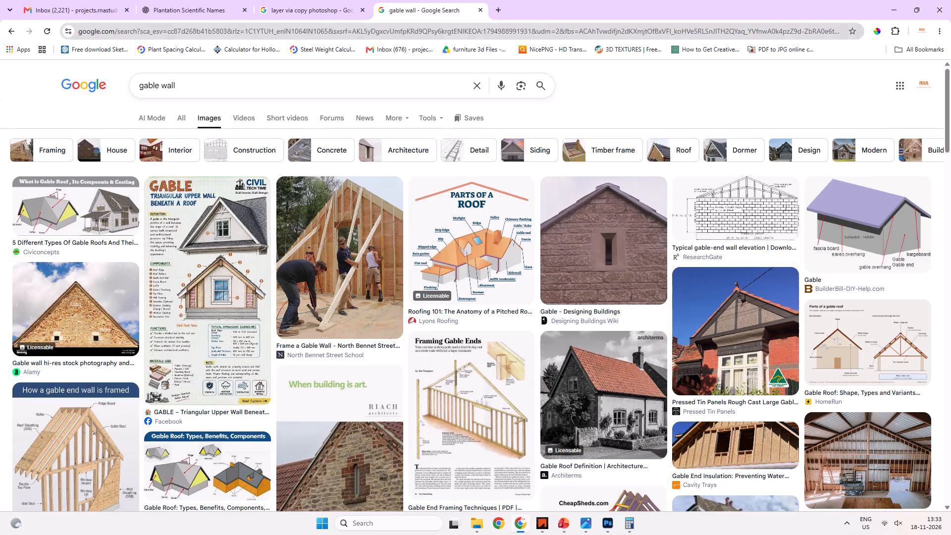
Open the Pinterest website in the same browser tab.
left_click(408, 33)
key("p")
key("Return")
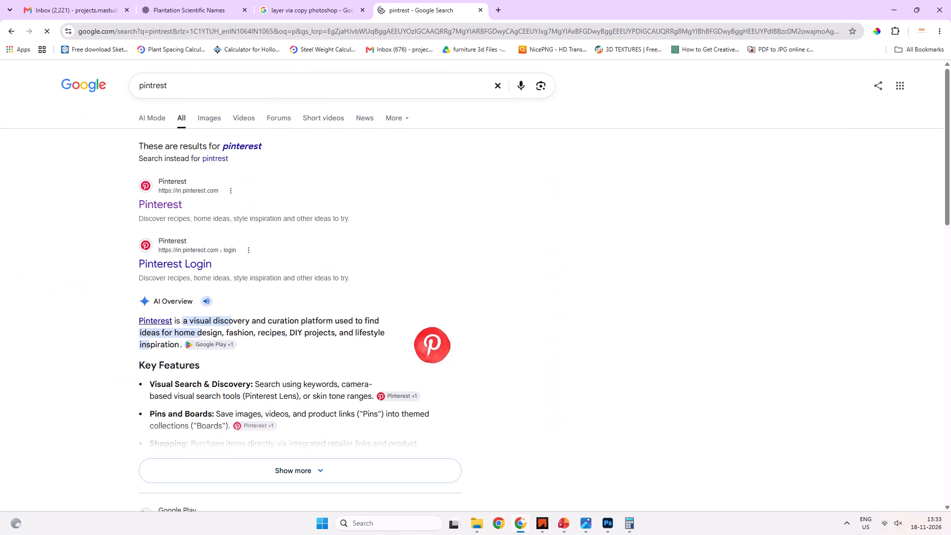
left_click(152, 196)
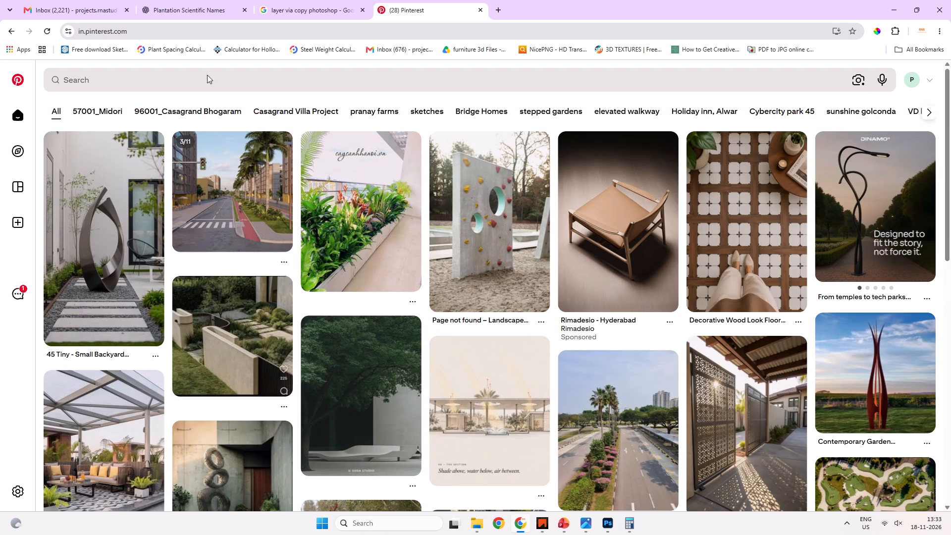
Search Pinterest for "gable wall" and look through the pins, including the house facade with the perforated brick wall.
left_click(207, 75)
type("gable wall")
key("space")
key("Return")
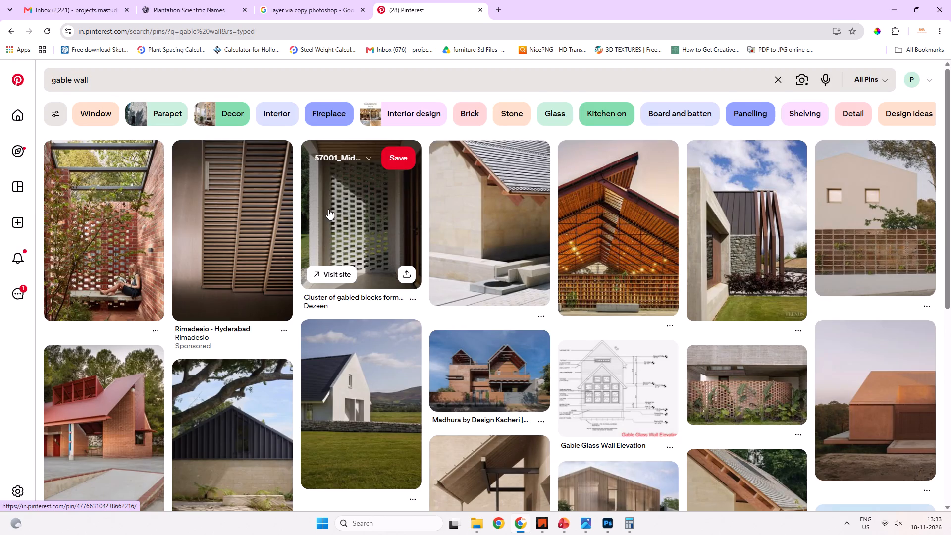
left_click(818, 245)
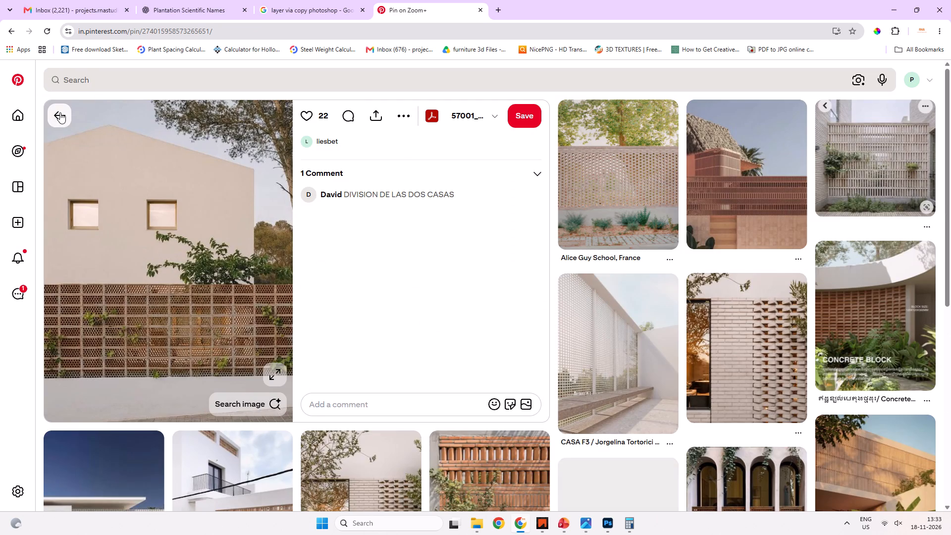
left_click(60, 112)
scroll(516, 246, "down", 3)
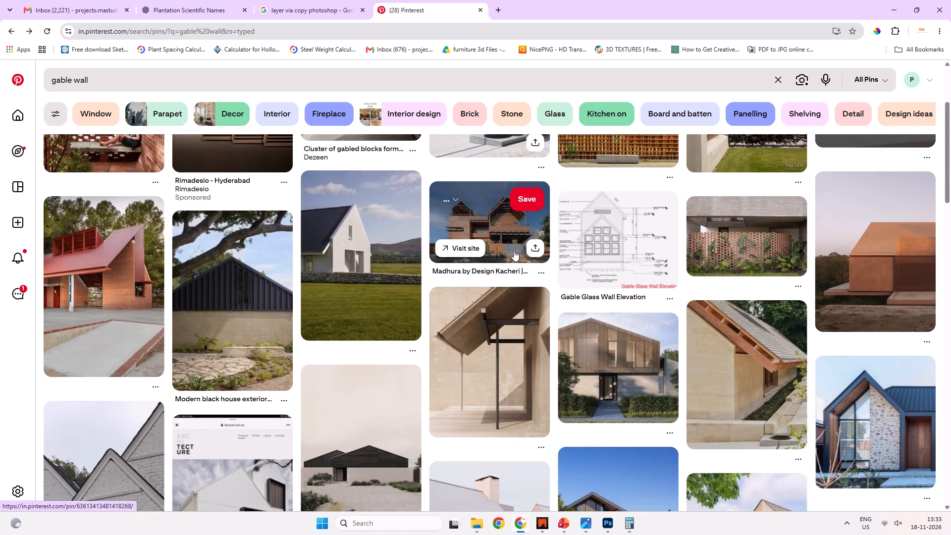
scroll(429, 274, "down", 4)
scroll(370, 286, "up", 9)
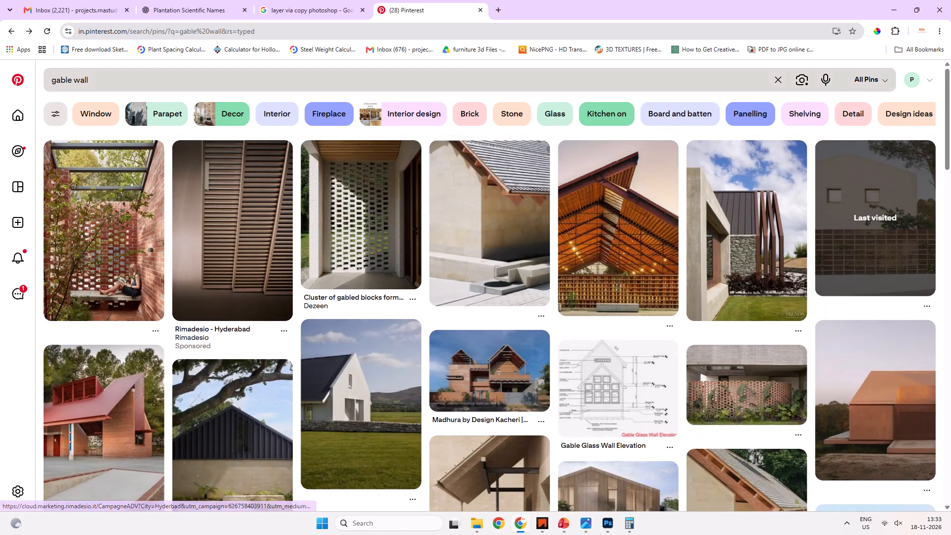
Refine the Pinterest search to "gable wall masnoary", keeping the spelling as entered.
left_click(113, 78)
key("space")
type("masnoary")
key("space")
key("Return")
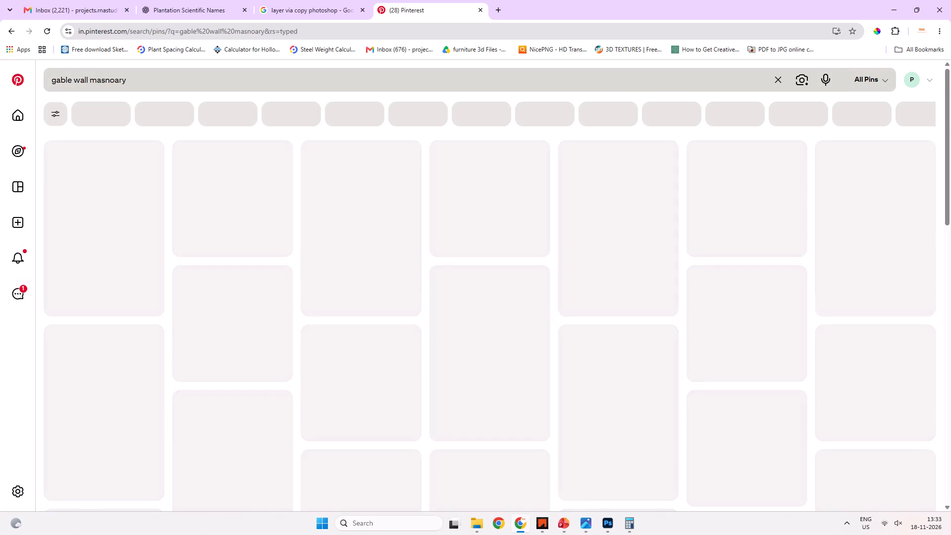
left_click(294, 114)
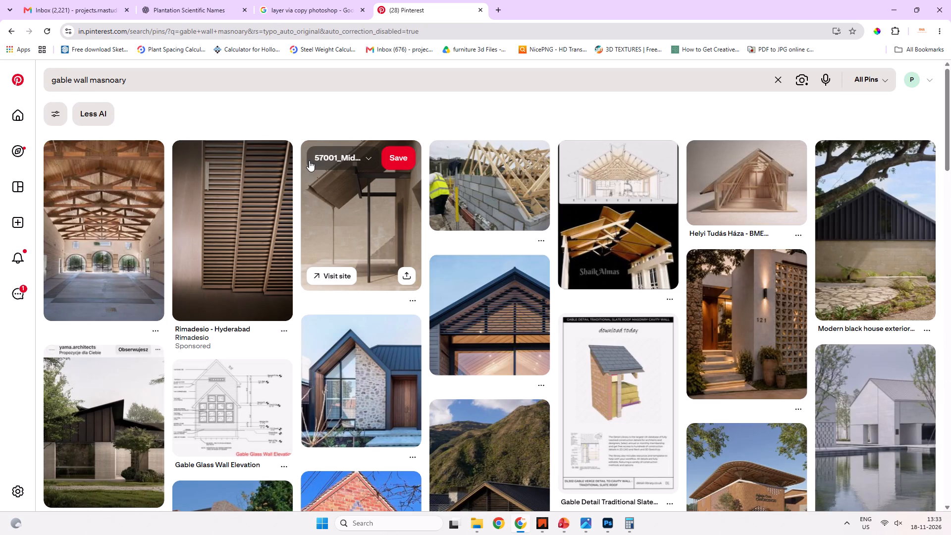
Correct the misspelled word in the Pinterest search and search for "gable wall masonry exterior".
left_click(142, 78)
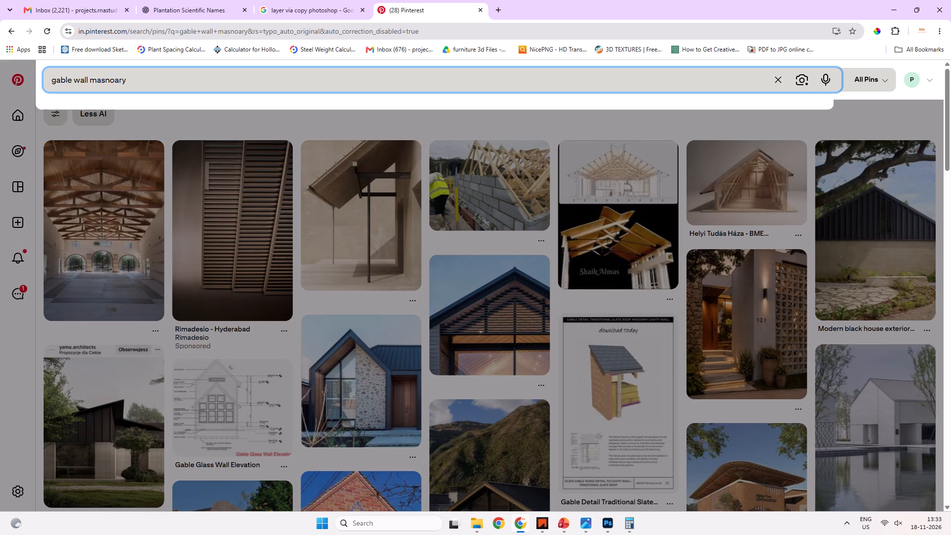
key("space")
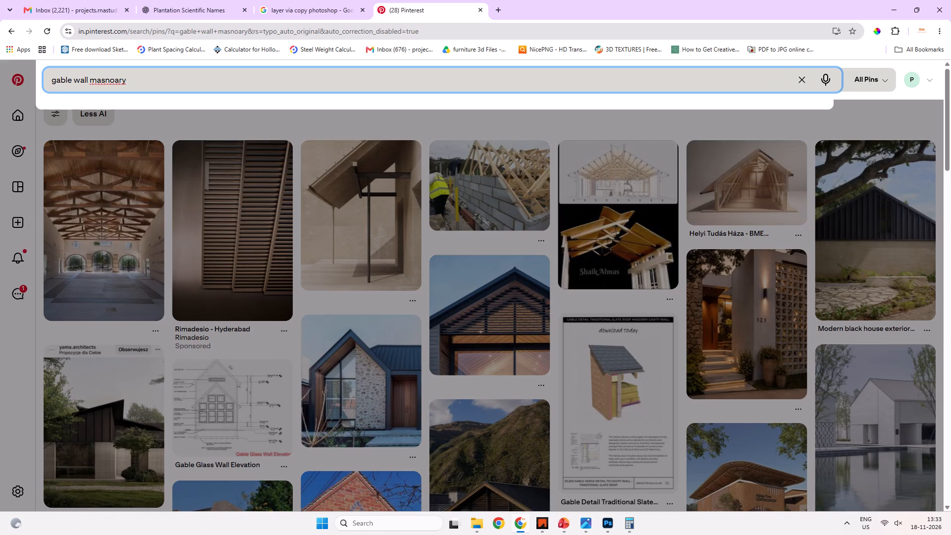
right_click(98, 83)
left_click(123, 98)
left_click(142, 81)
key("space")
key("BackSpace")
type("exterior")
key("space")
key("Return")
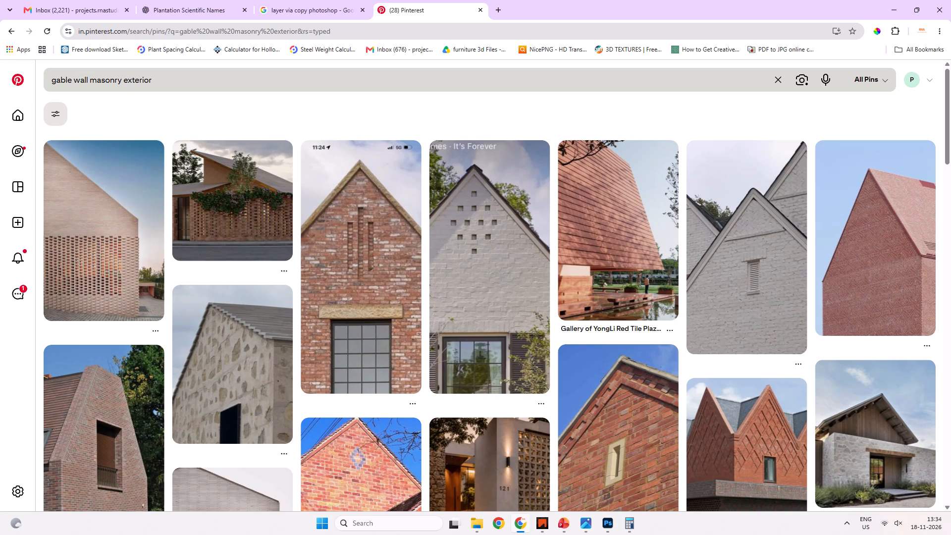
Examine the search results for brick and stone gable walls that could serve as references.
scroll(231, 201, "down", 3)
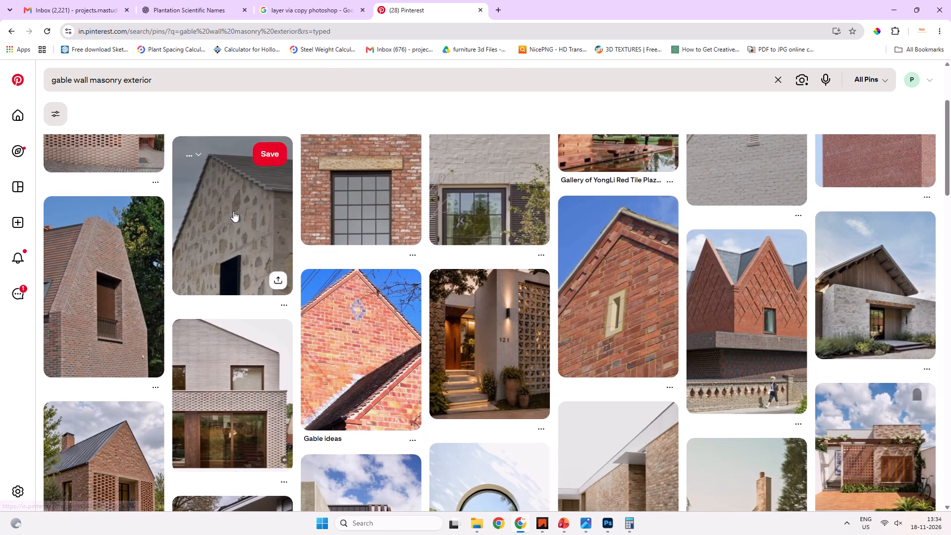
scroll(233, 217, "down", 4)
scroll(255, 260, "up", 6)
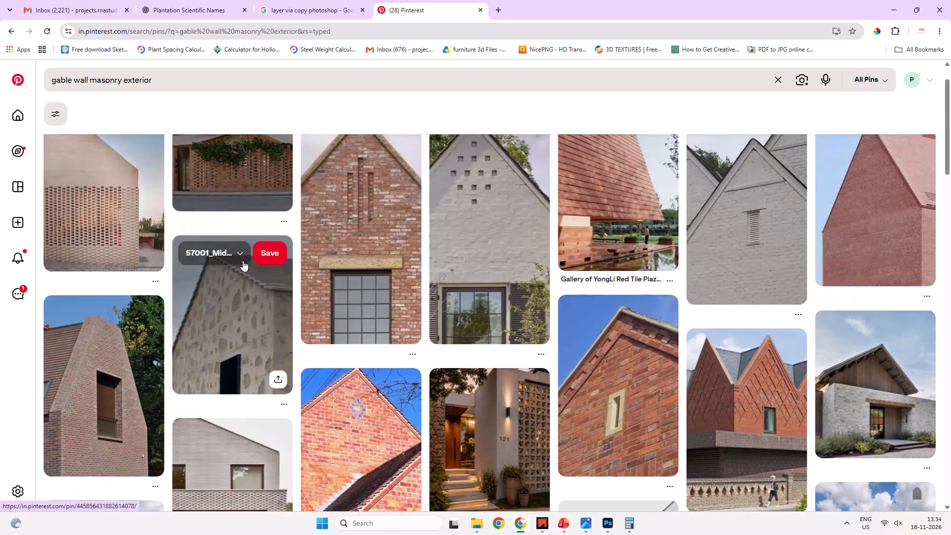
scroll(245, 261, "up", 4)
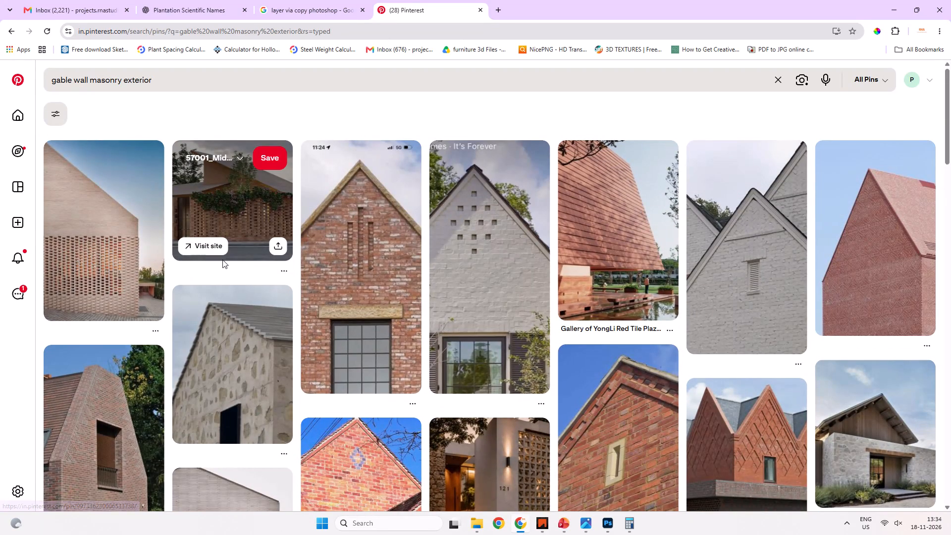
scroll(304, 248, "down", 7)
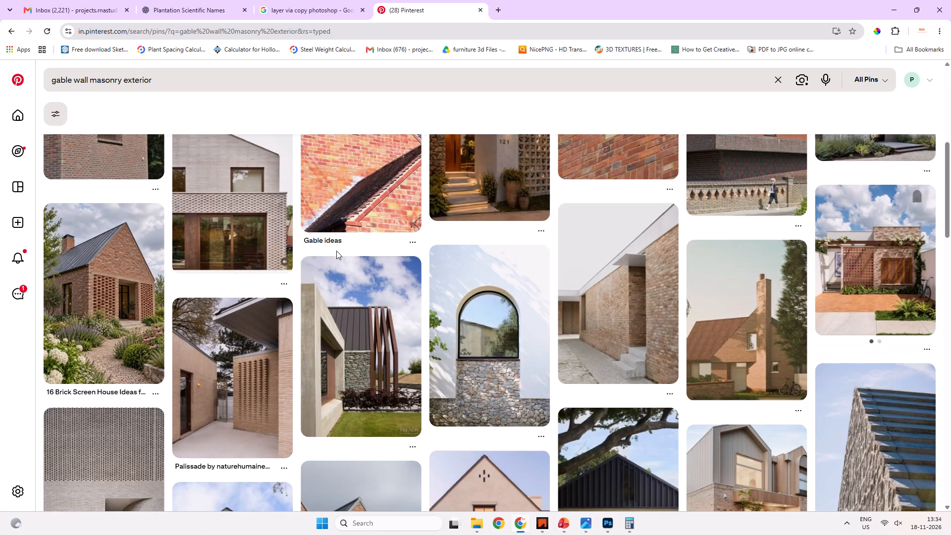
scroll(338, 258, "down", 4)
scroll(304, 286, "down", 3)
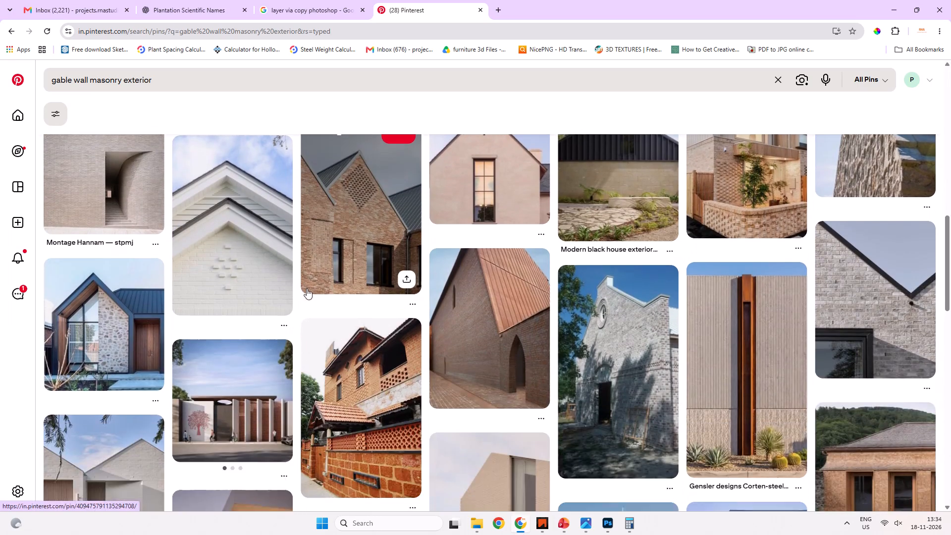
scroll(307, 289, "up", 6)
Open the pin of the brick wall with stone steps and its related stone-wall awning pin, and examine the similar images.
left_click(649, 255)
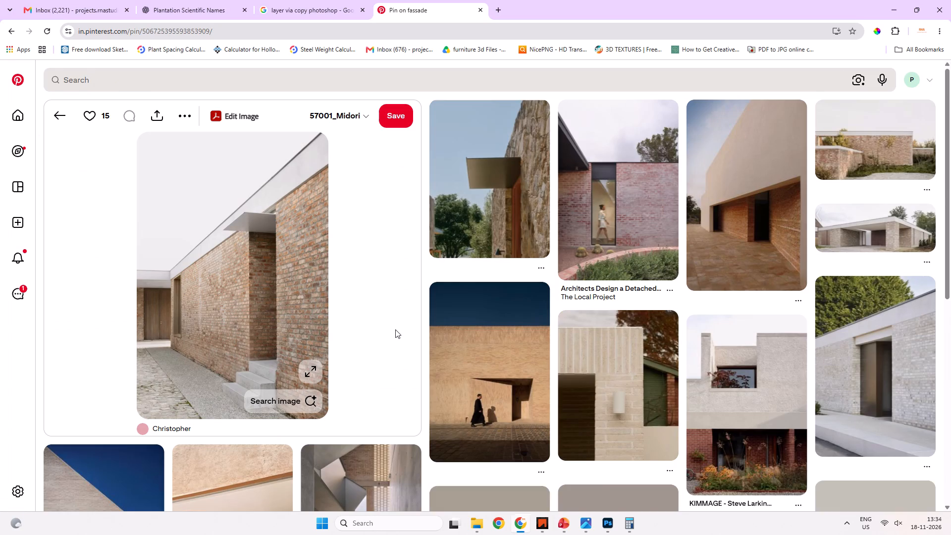
scroll(394, 329, "down", 5)
scroll(395, 334, "up", 6)
left_click(517, 200)
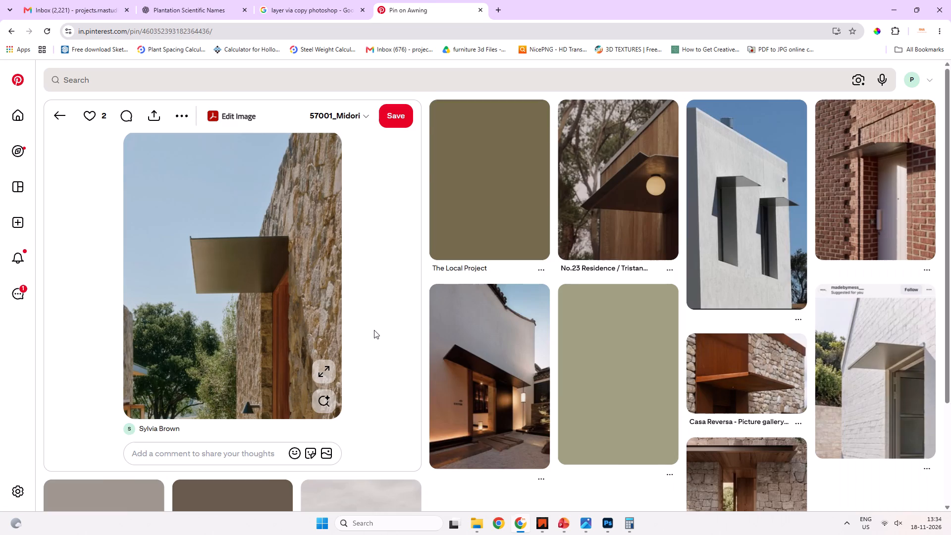
scroll(374, 328, "down", 4)
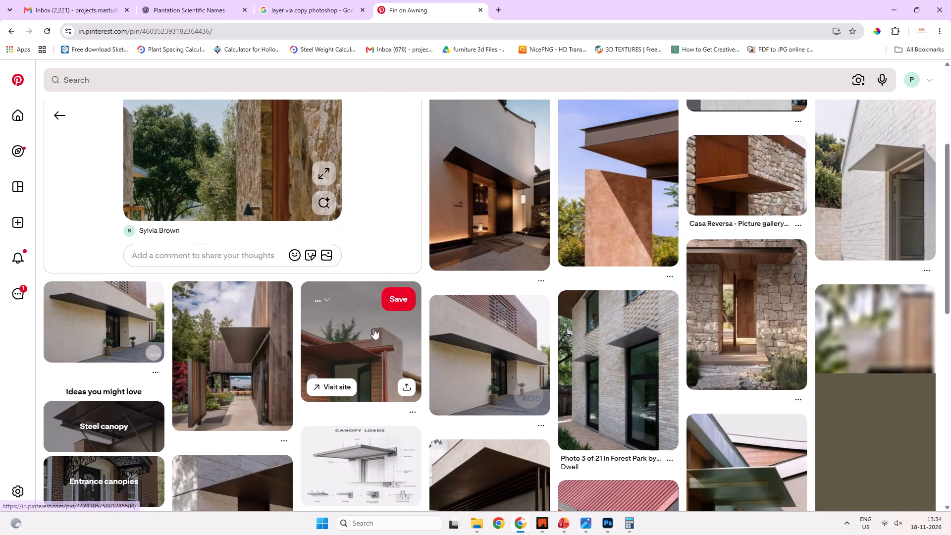
scroll(373, 328, "down", 3)
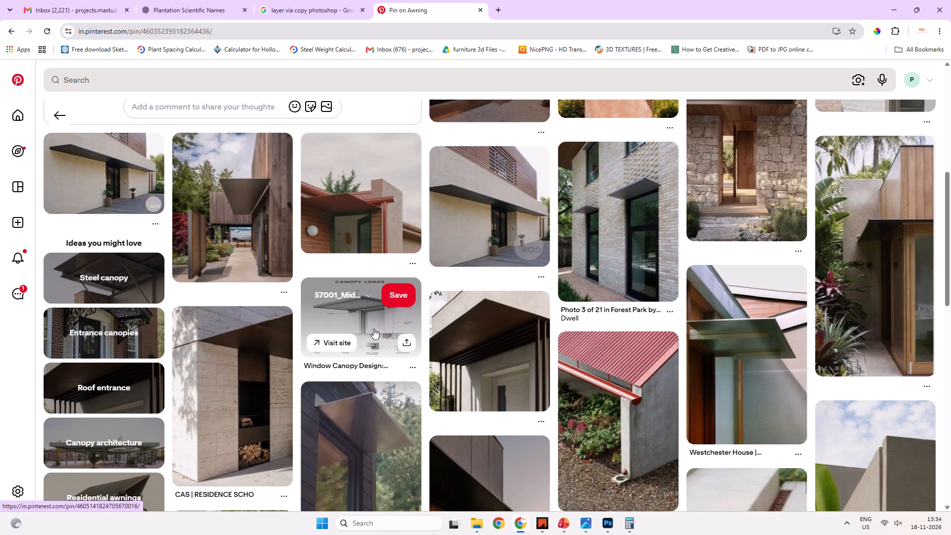
scroll(373, 328, "down", 11)
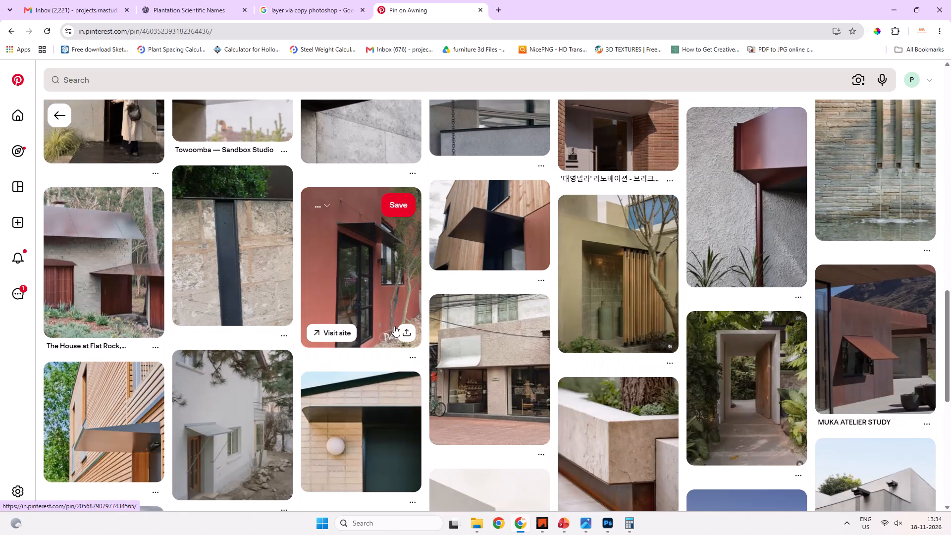
scroll(374, 314, "down", 4)
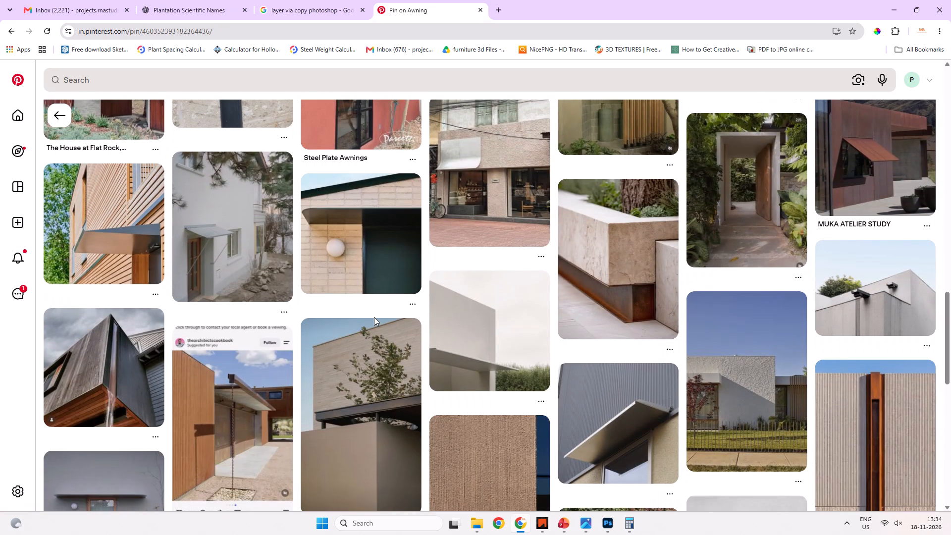
scroll(373, 317, "up", 20)
scroll(373, 317, "up", 5)
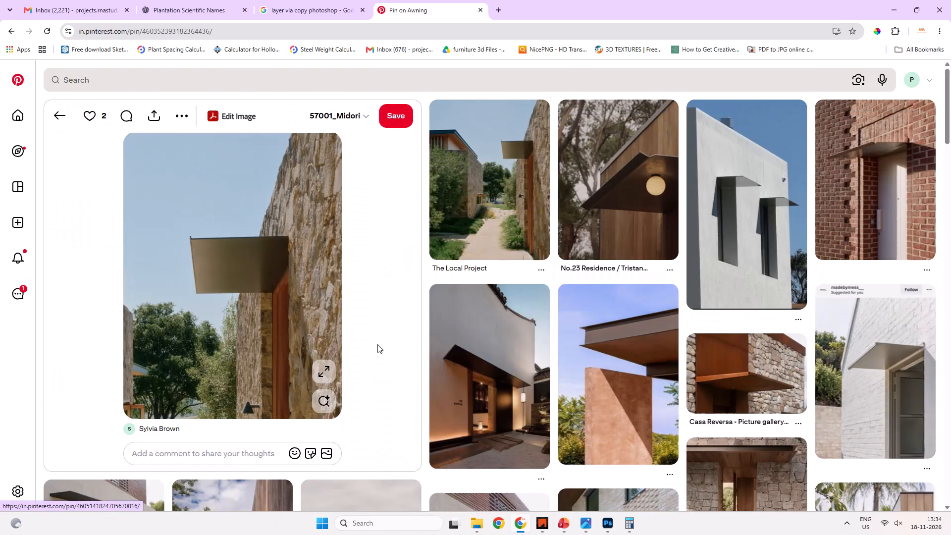
scroll(377, 344, "up", 2)
left_click(61, 114)
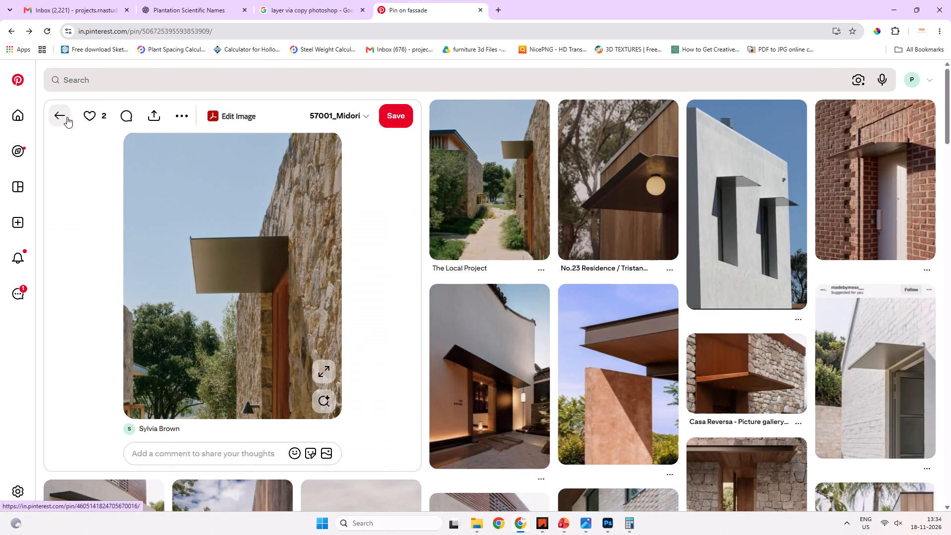
Search Pinterest for "gable wall exterior" and look through the resulting pins.
left_click(100, 84)
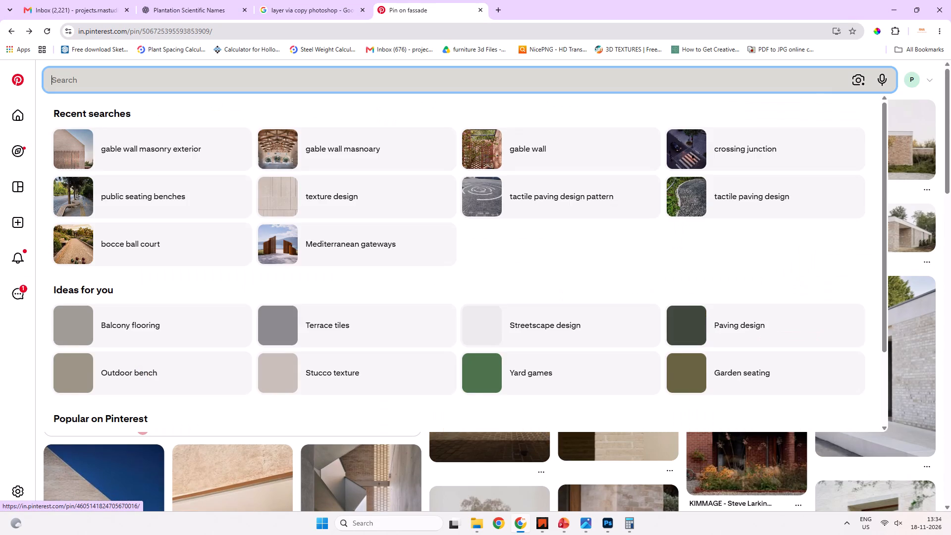
type("gable wall")
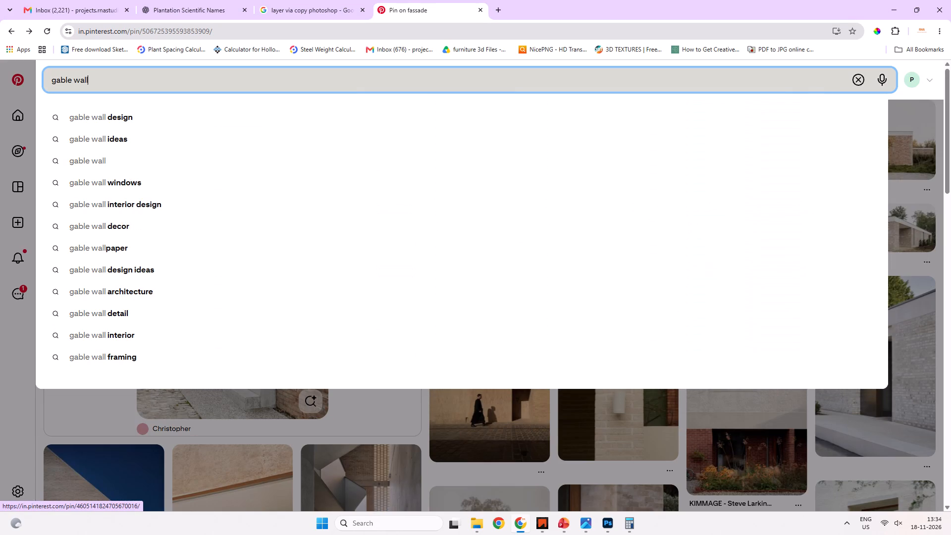
key("space")
type("exterior")
key("space")
key("Return")
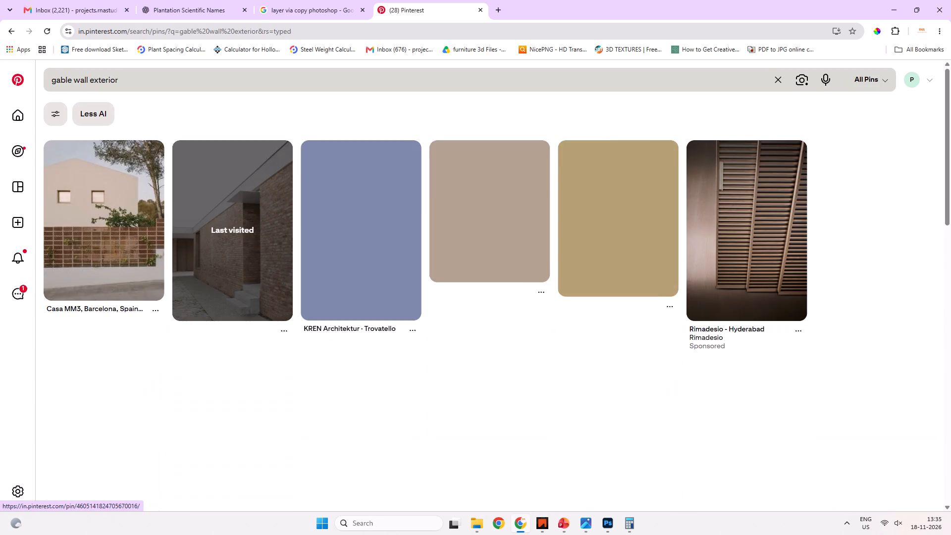
scroll(160, 312, "down", 4)
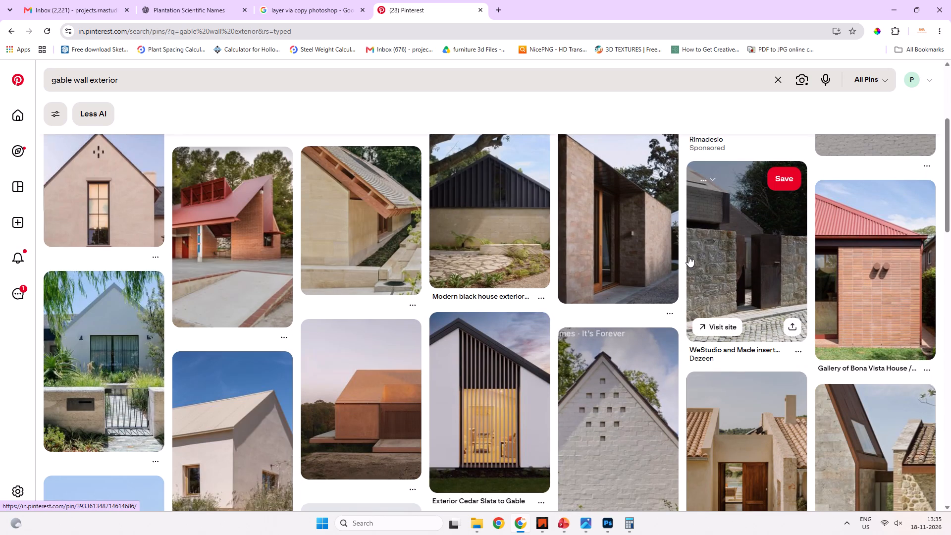
scroll(683, 256, "down", 8)
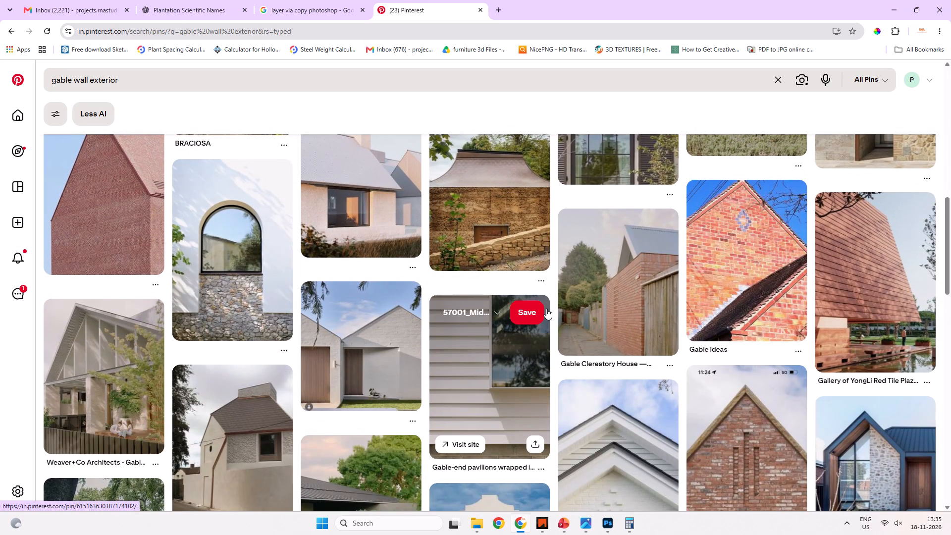
Replace the Pinterest search with "rubble wall exterior" and run it.
left_click(150, 76)
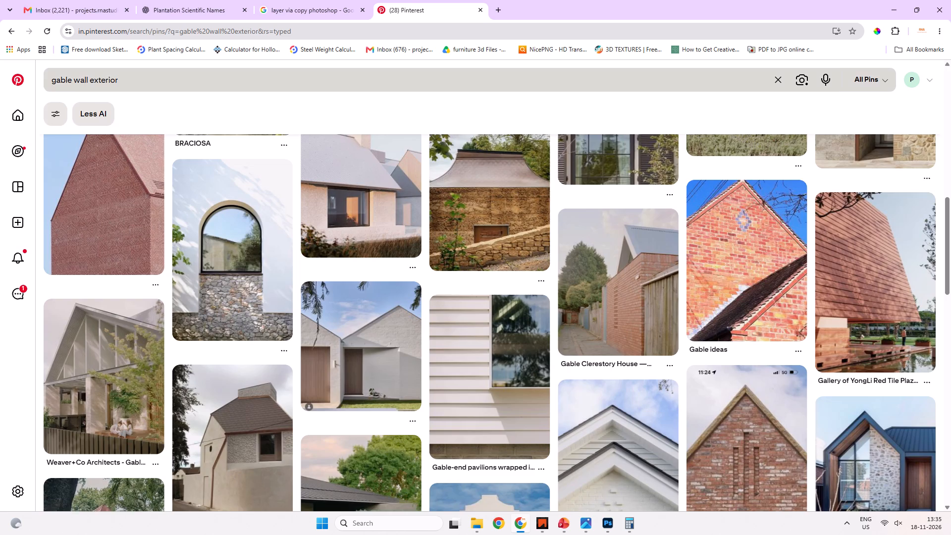
key("ctrl+a")
type("rubble wall exr")
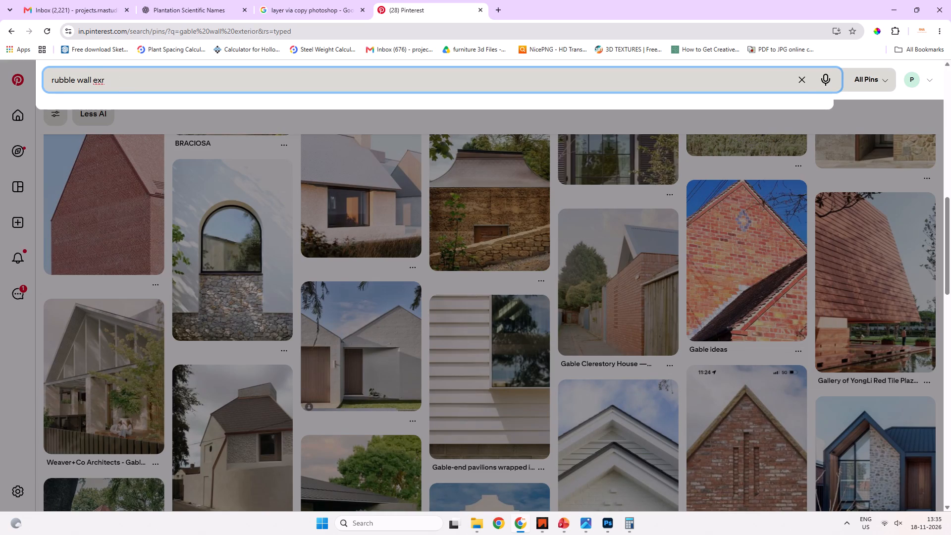
key("BackSpace")
type("terioe")
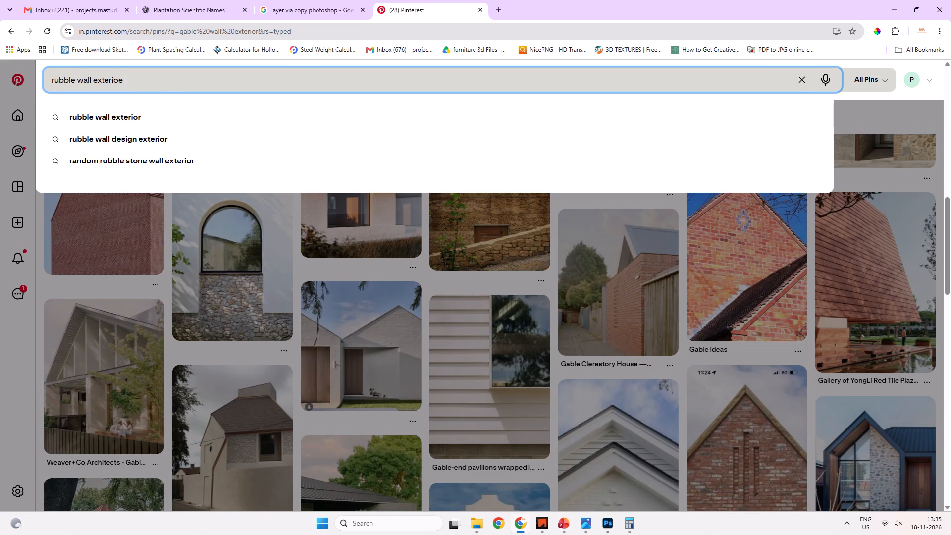
key("space")
key("BackSpace")
key("r")
key("BackSpace")
key("BackSpace")
type("r")
key("space")
key("Return")
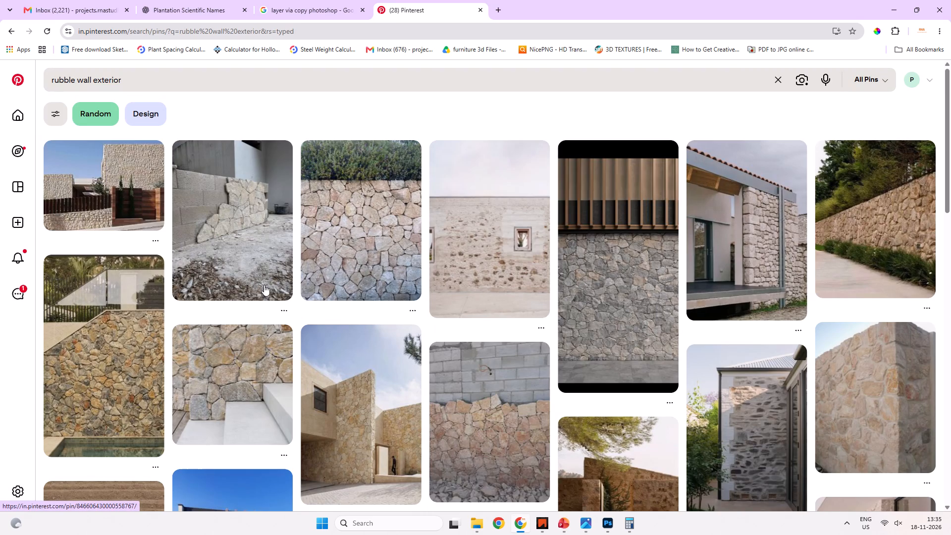
Look through the rubble wall pins, open the one with layered stone and gabion bands, and examine its related images.
scroll(264, 285, "down", 4)
scroll(242, 319, "down", 1)
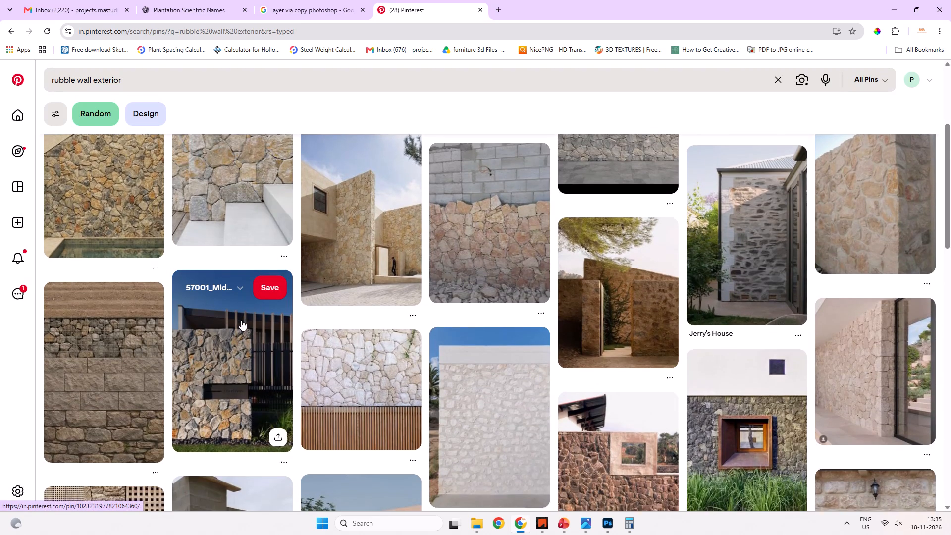
scroll(241, 320, "down", 1)
left_click(100, 312)
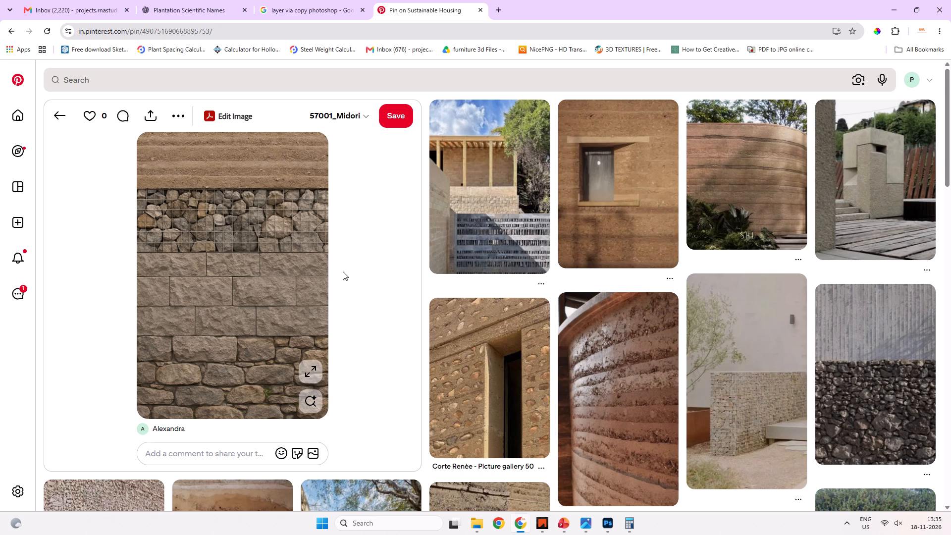
scroll(345, 273, "down", 5)
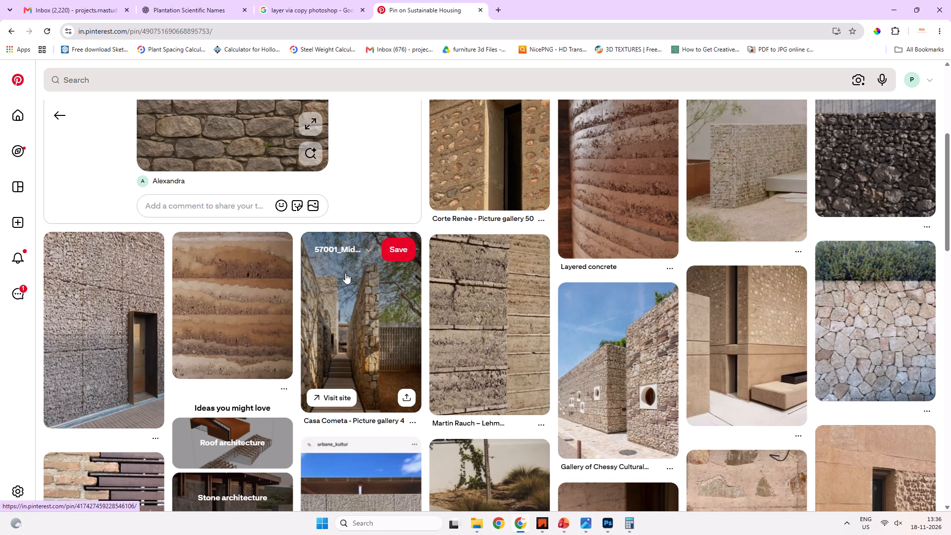
scroll(345, 273, "down", 2)
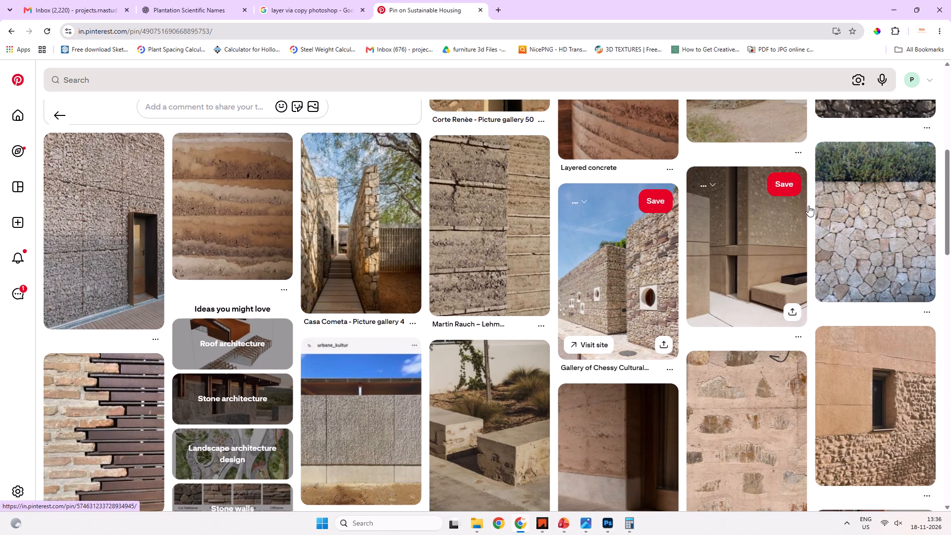
Open the related pin of the pale rubble stone wall beneath a hedge and bring up its image options.
left_click(837, 203)
right_click(246, 271)
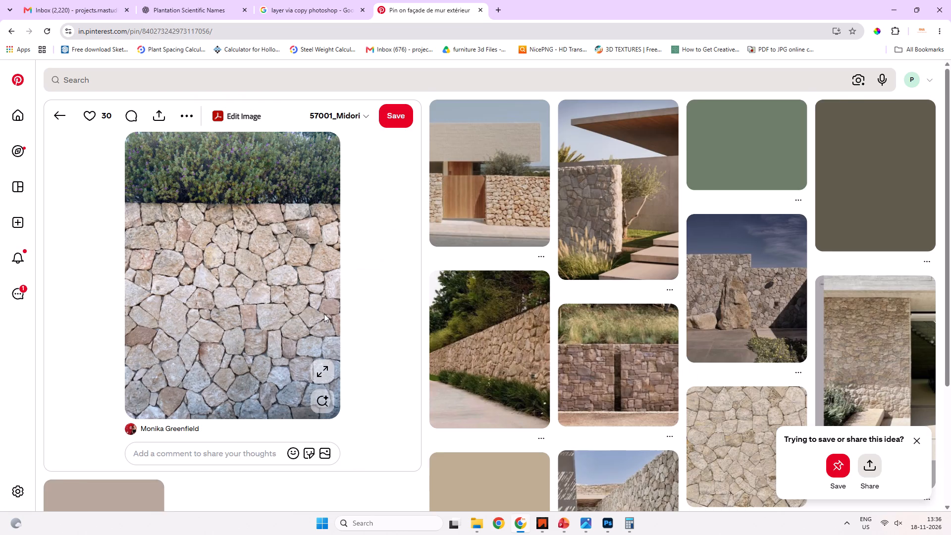
left_click(324, 314, "alt")
right_click(273, 290)
Open the related pin of the long stone wall edged with grasses and examine it and its related images.
left_click(513, 306)
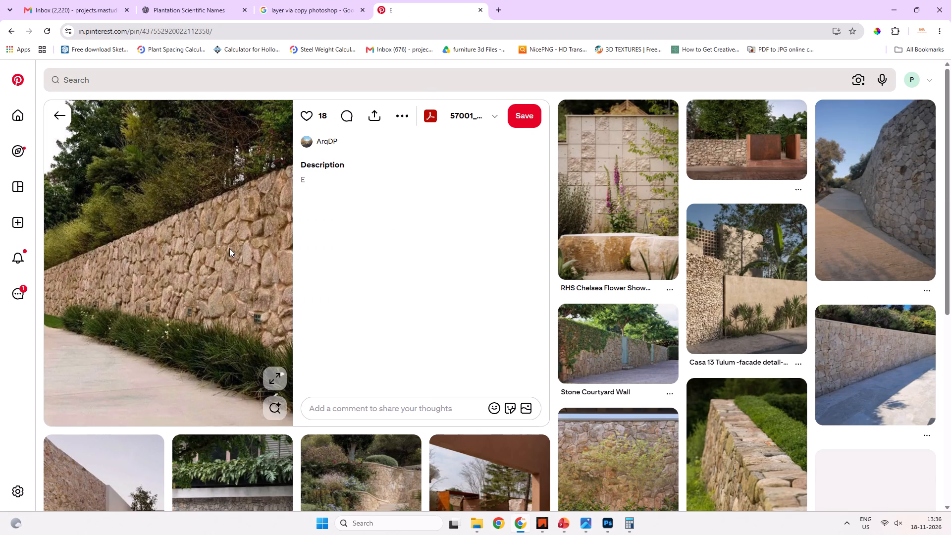
scroll(229, 248, "down", 4)
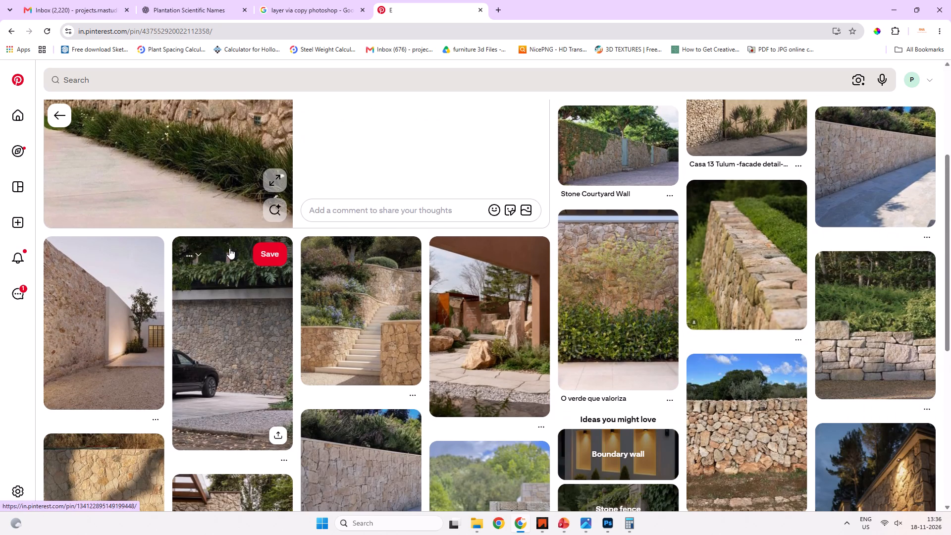
scroll(228, 253, "up", 4)
right_click(201, 241)
left_click(371, 252)
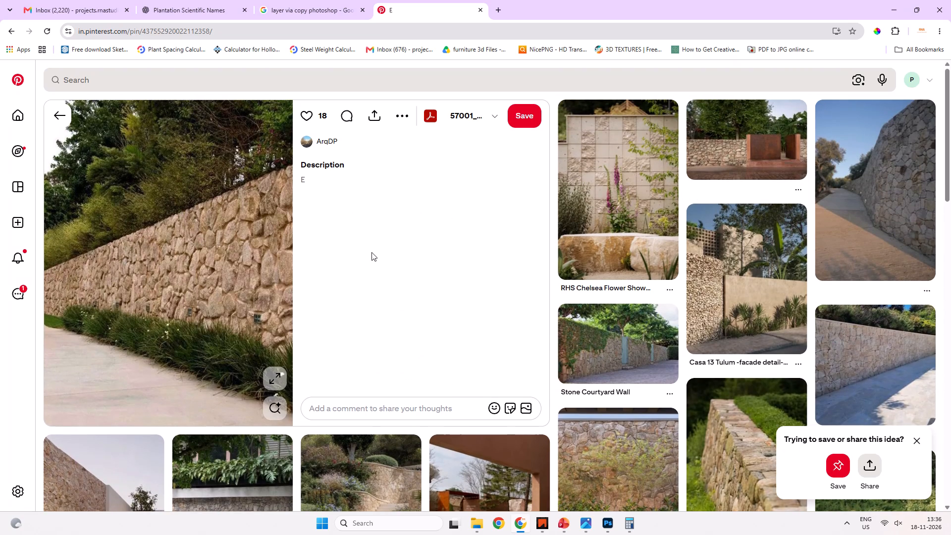
scroll(366, 283, "down", 5)
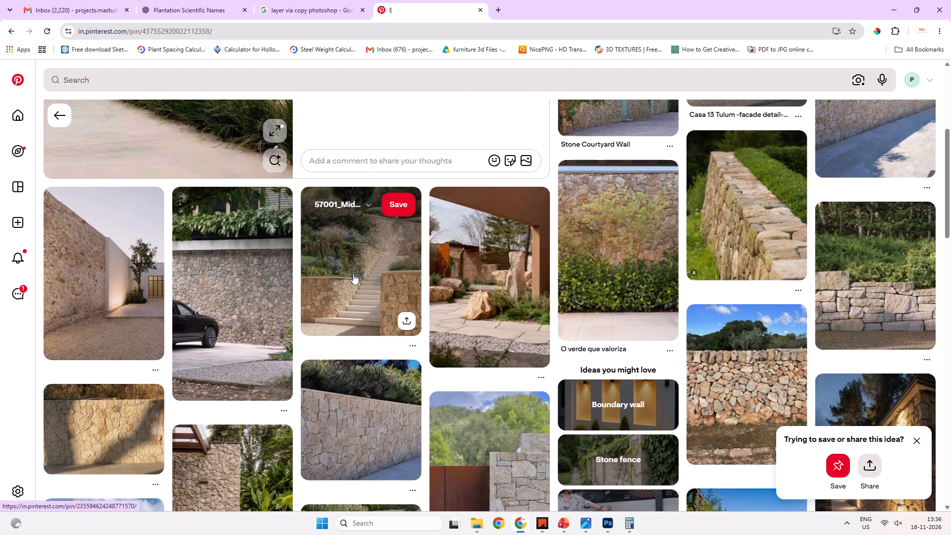
Open the related pin of the rubble wall beside a lit courtyard tree, look through its related pins, and copy its image.
left_click(58, 250)
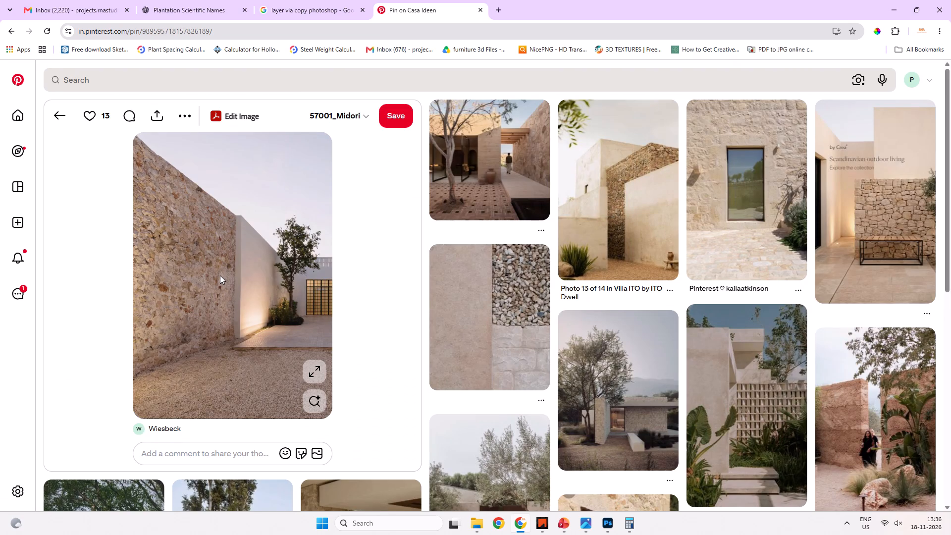
scroll(220, 275, "down", 5)
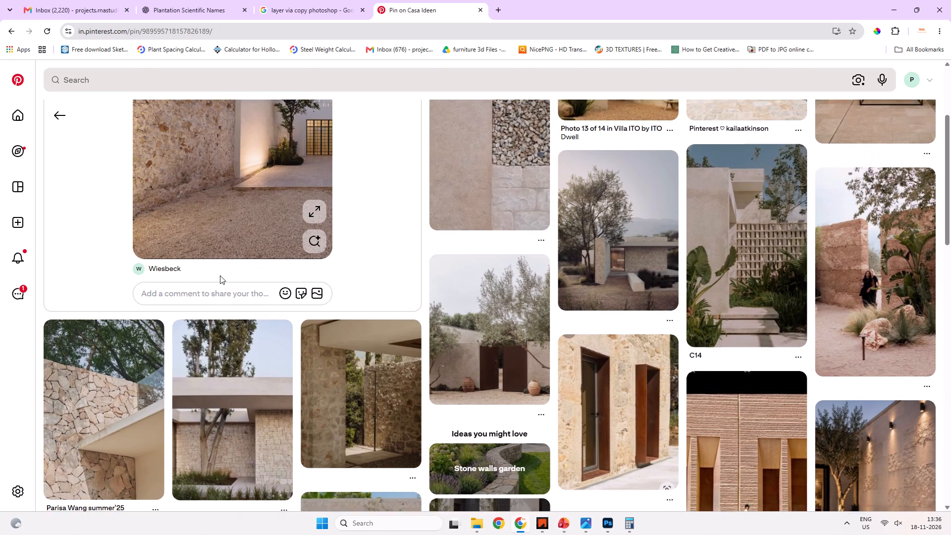
scroll(220, 275, "down", 3)
scroll(220, 275, "up", 7)
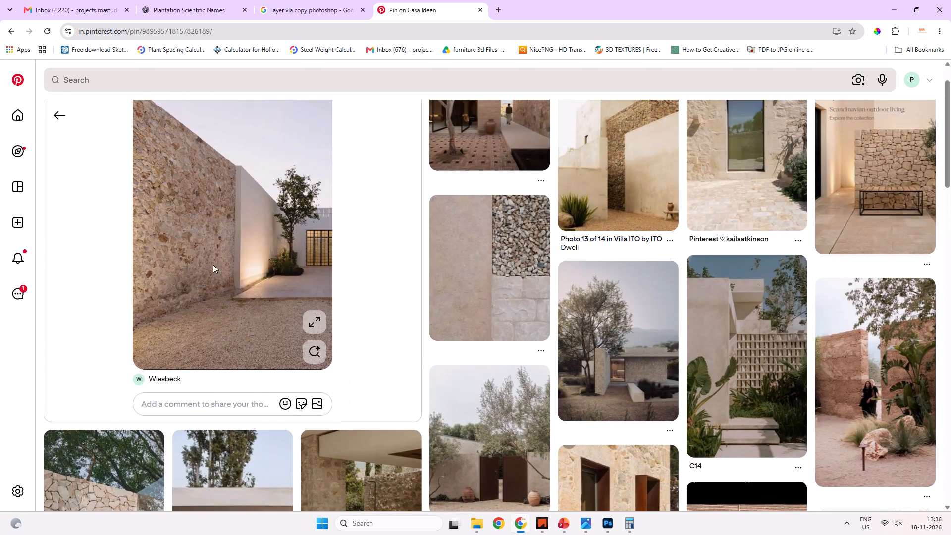
right_click(210, 242)
left_click(262, 284)
On the Driveway Portal Materials slide, replace the picture beside the rammed earth wall with the copied rubble wall image.
key("alt+Tab")
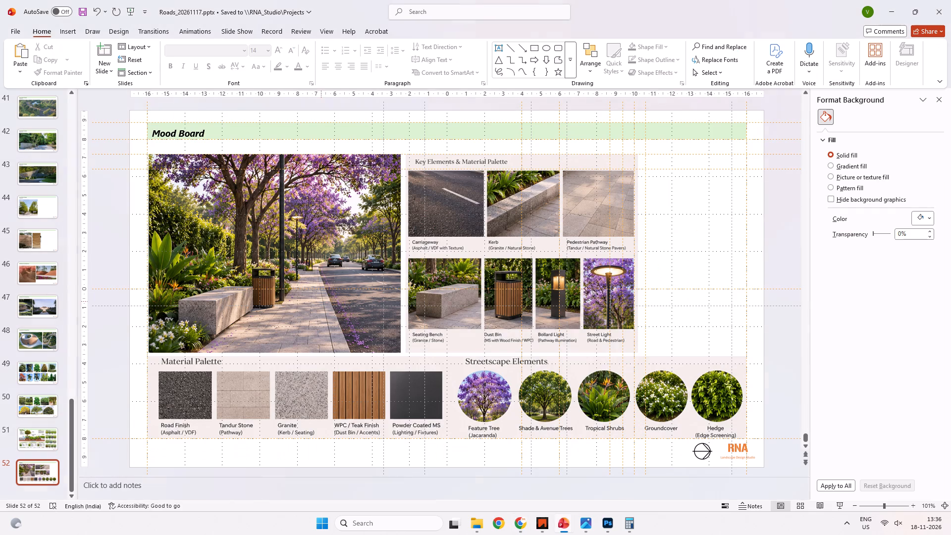
key("alt+Tab")
key("alt+Tab")
left_click(56, 247)
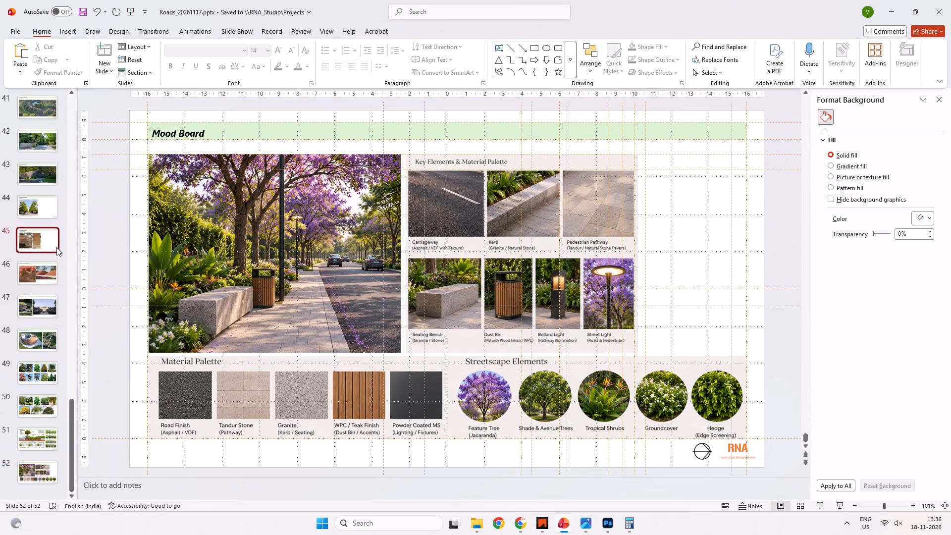
left_click(475, 265)
key("Delete")
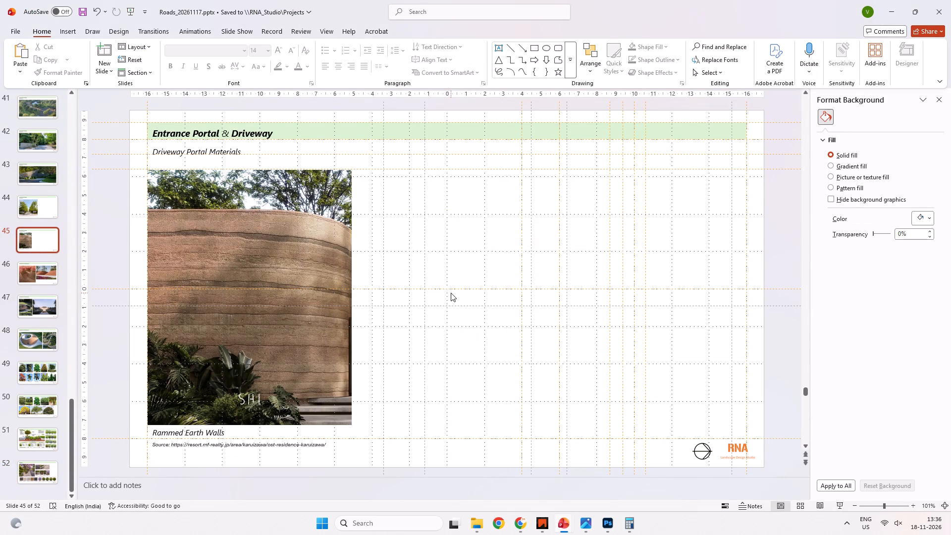
key("ctrl+v")
left_click(421, 301)
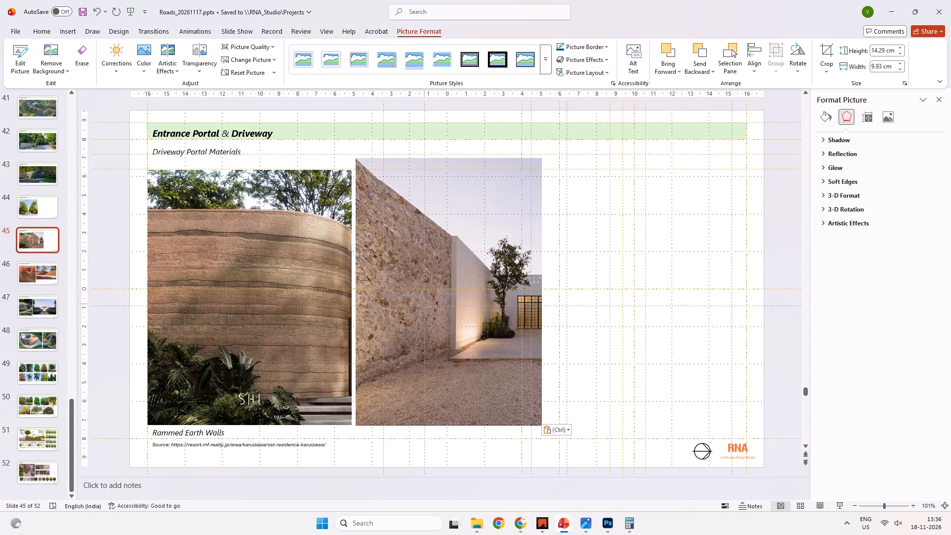
left_click_drag(543, 159, 526, 170, "shift")
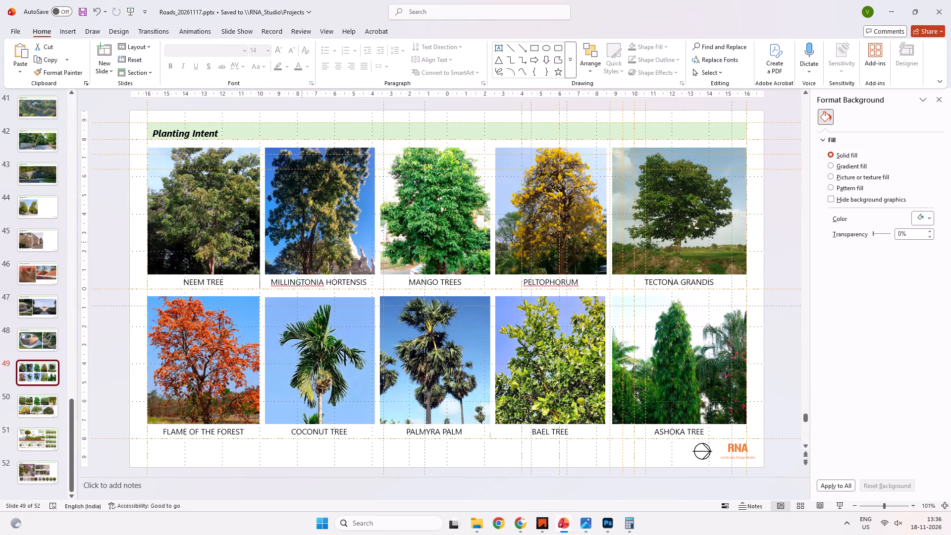
left_click(222, 282)
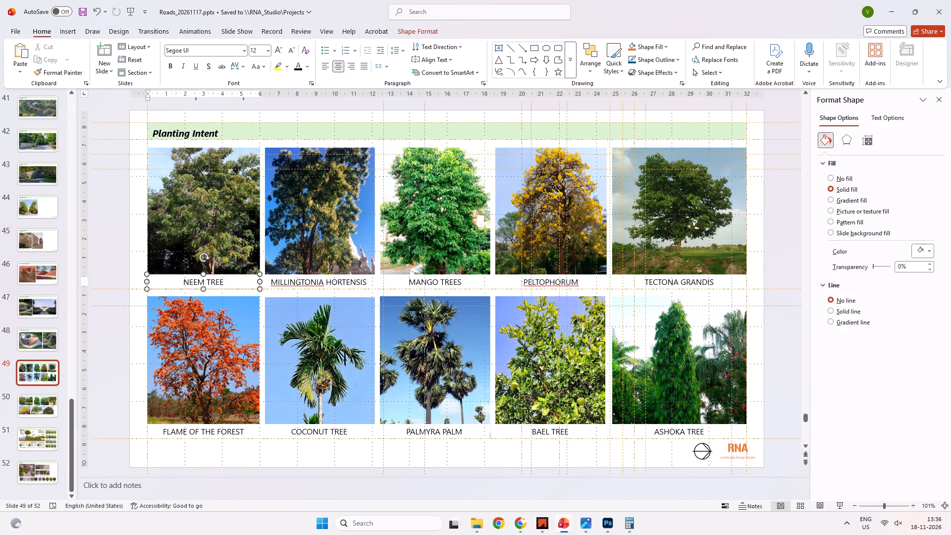
key("shift+Return")
key("ctrl+v")
Set both lines of the neem tree caption to the Segoe UI font at size 9.
key("ctrl+a")
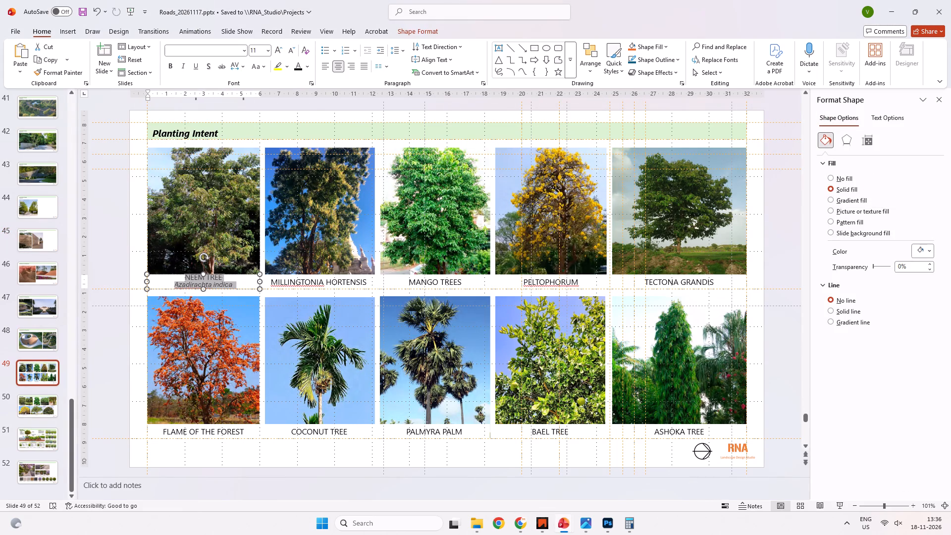
left_click(244, 48)
key("s")
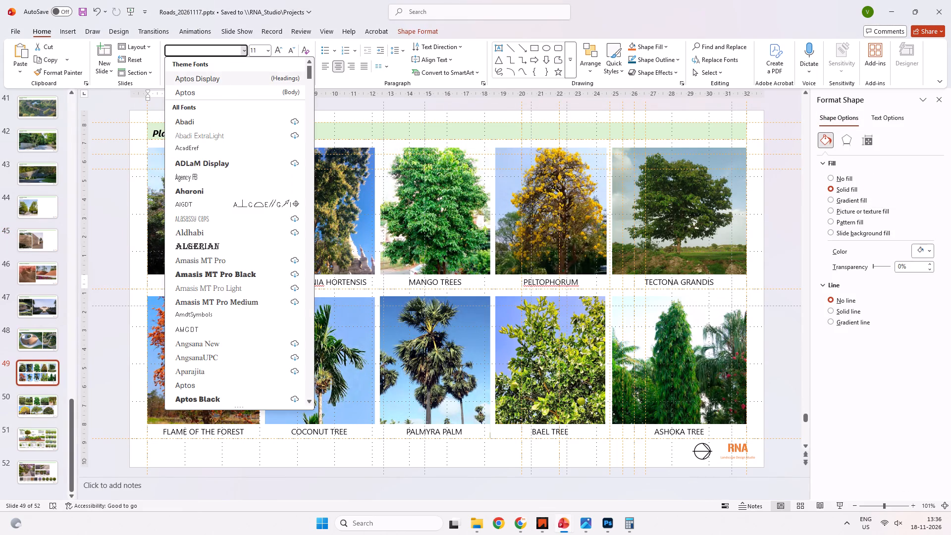
key("e")
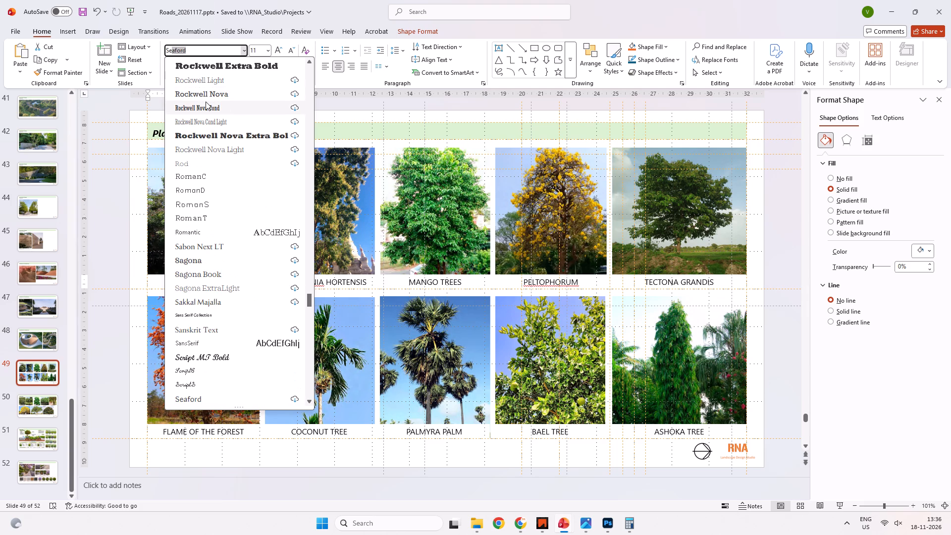
key("u")
key("BackSpace")
key("BackSpace")
key("a")
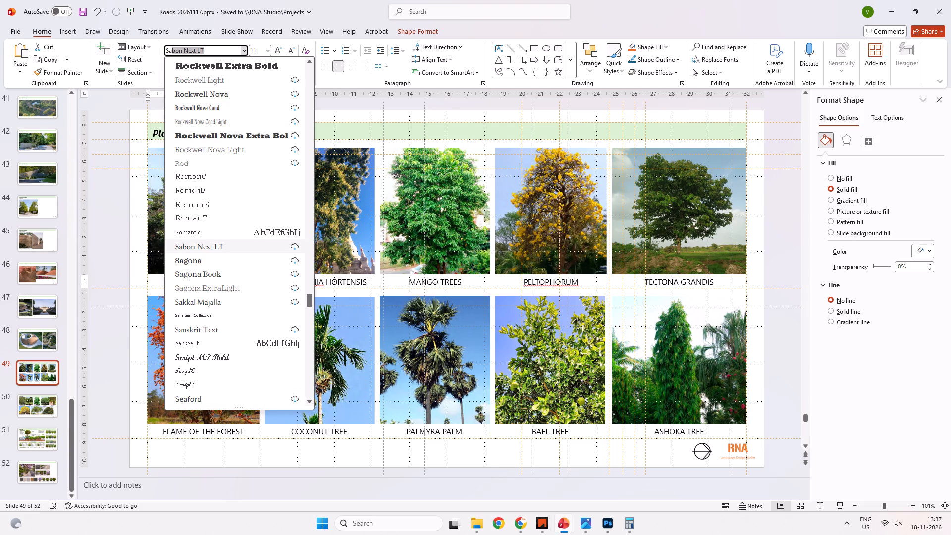
scroll(211, 205, "down", 8)
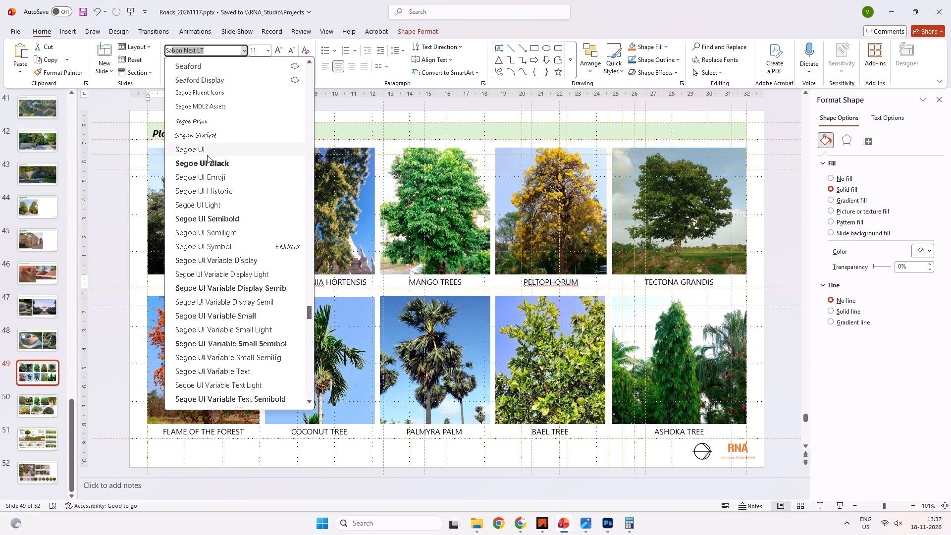
left_click(206, 153)
left_click(290, 51)
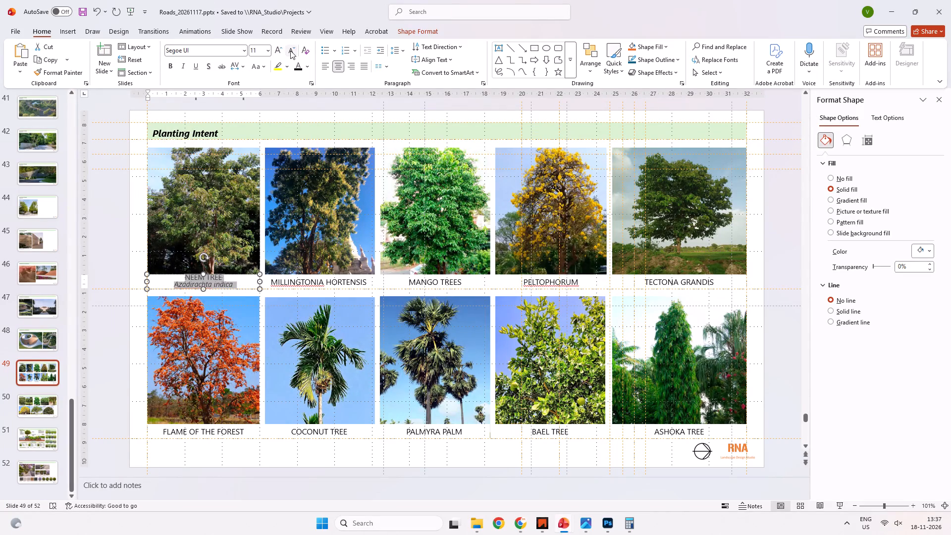
left_click(290, 51)
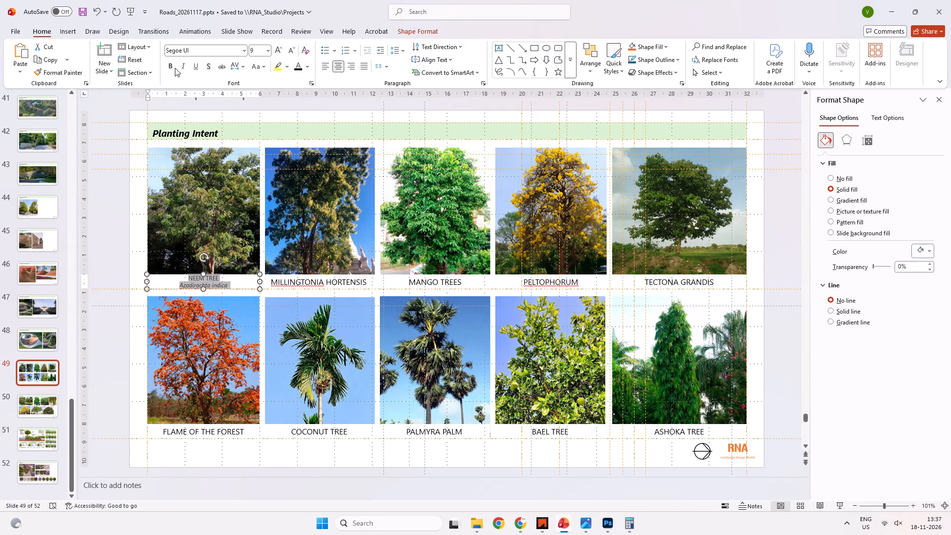
Remove the italics from the neem tree caption, keeping it non-bold.
double_click(169, 65)
left_click(182, 64)
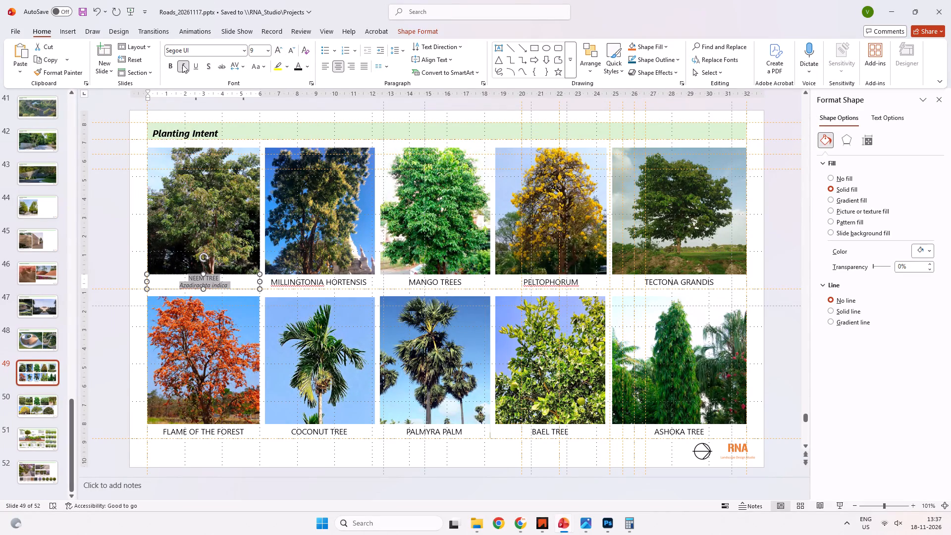
left_click(182, 64)
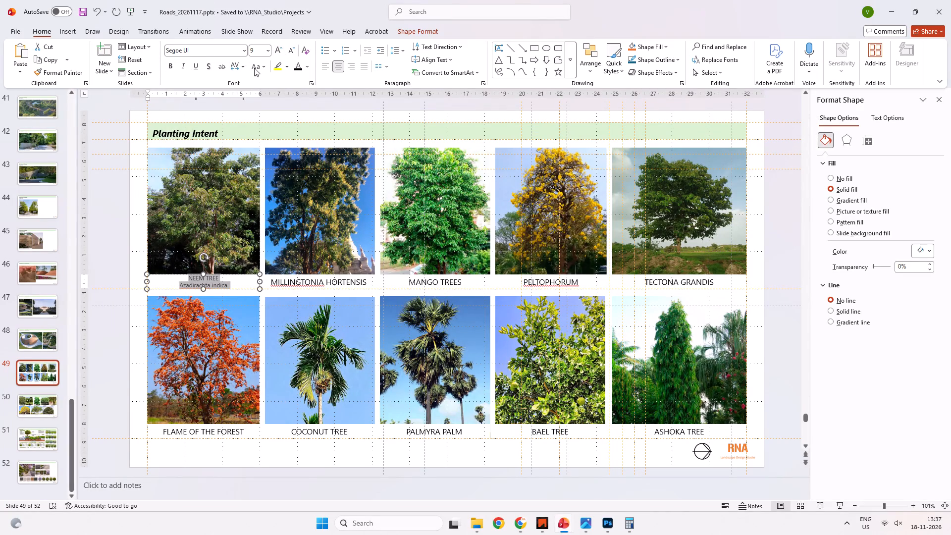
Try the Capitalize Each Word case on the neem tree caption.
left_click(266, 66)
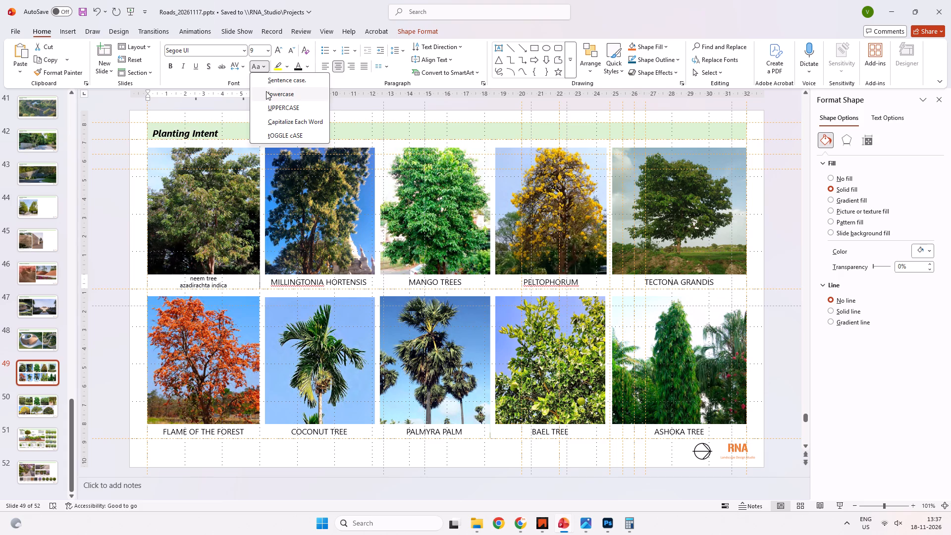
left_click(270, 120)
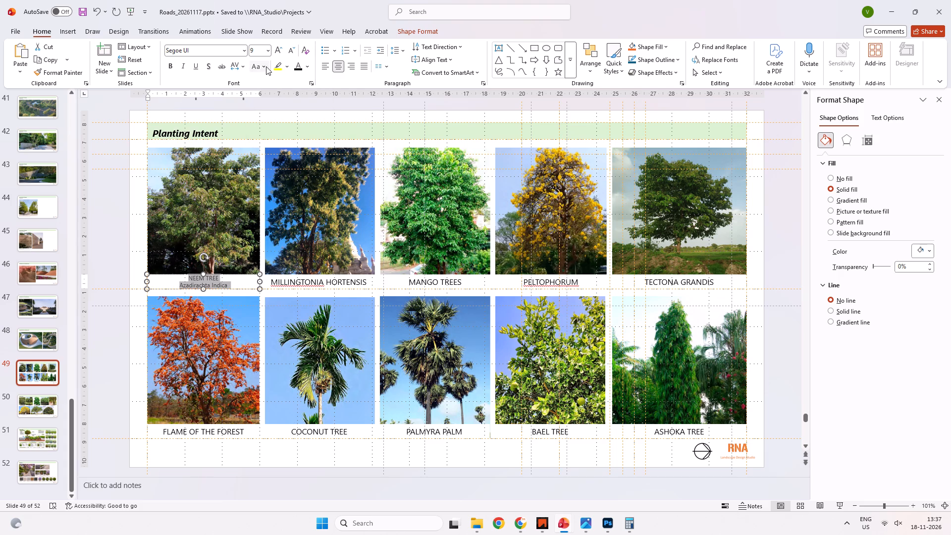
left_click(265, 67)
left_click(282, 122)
Change both lines of the neem tree caption to UPPERCASE.
left_click(266, 63)
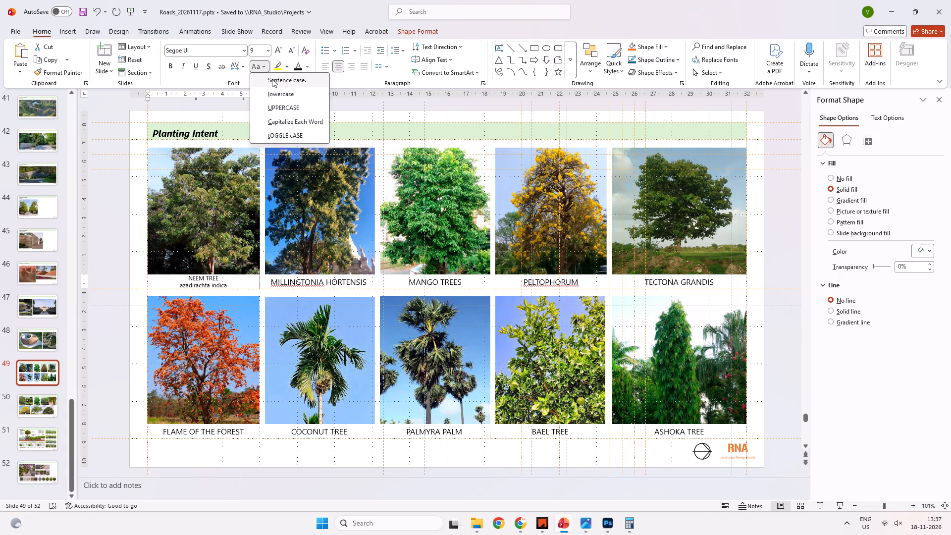
left_click(274, 109)
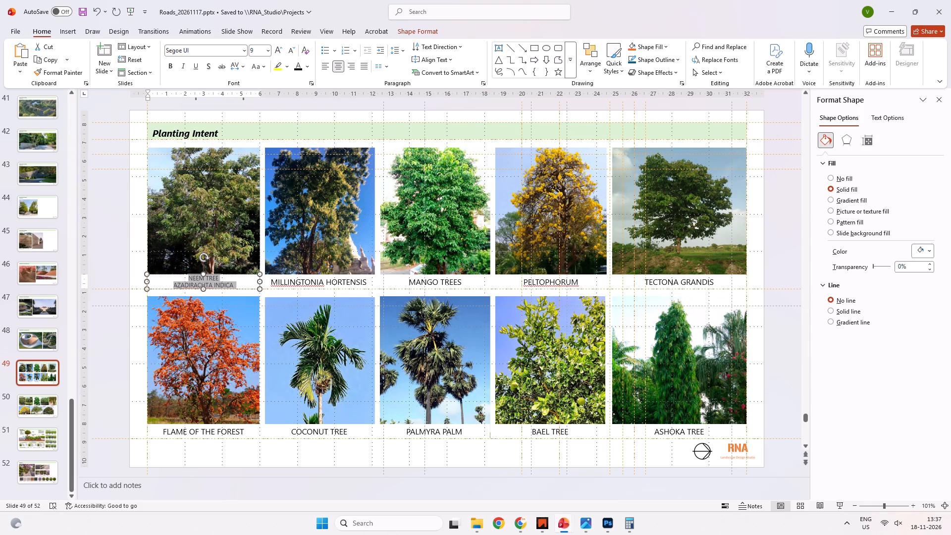
Reorder the neem tree caption so AZADIRACHTA INDICA is the first line and NEEM TREE the second.
left_click(224, 283)
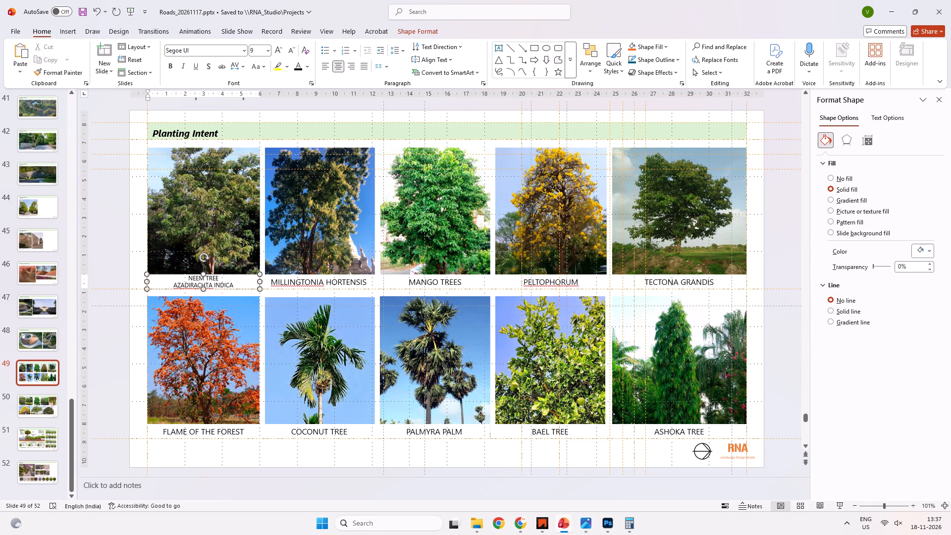
left_click_drag(219, 279, 173, 279)
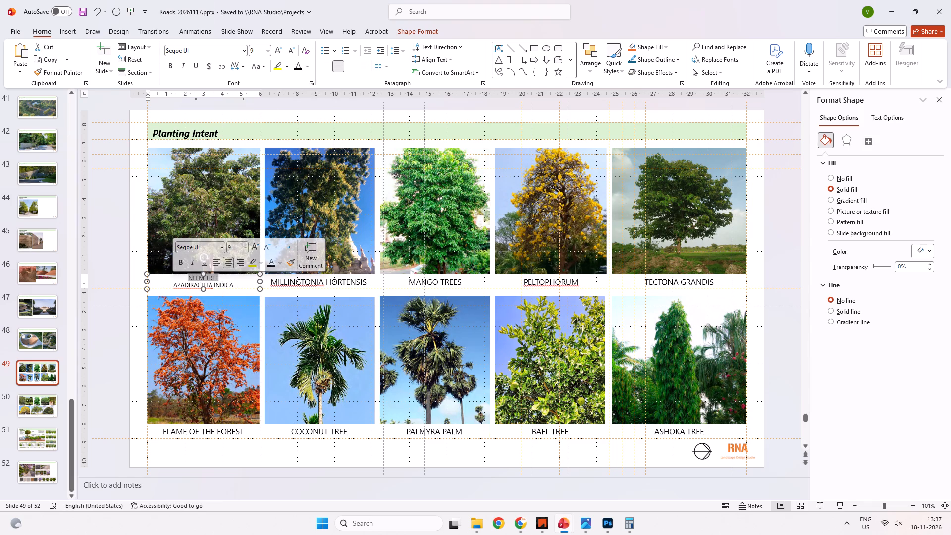
key("ctrl+x")
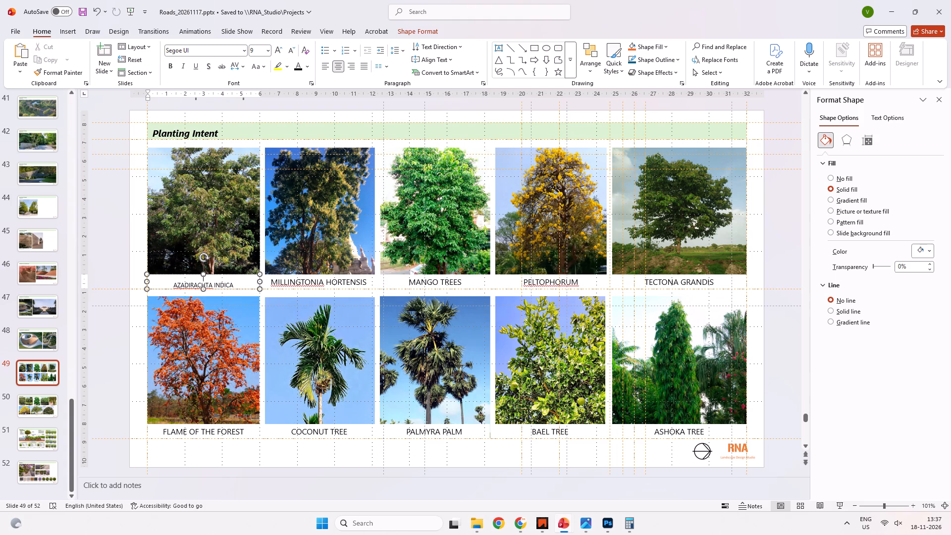
key("BackSpace")
key("BackSpace")
key("BackSpace")
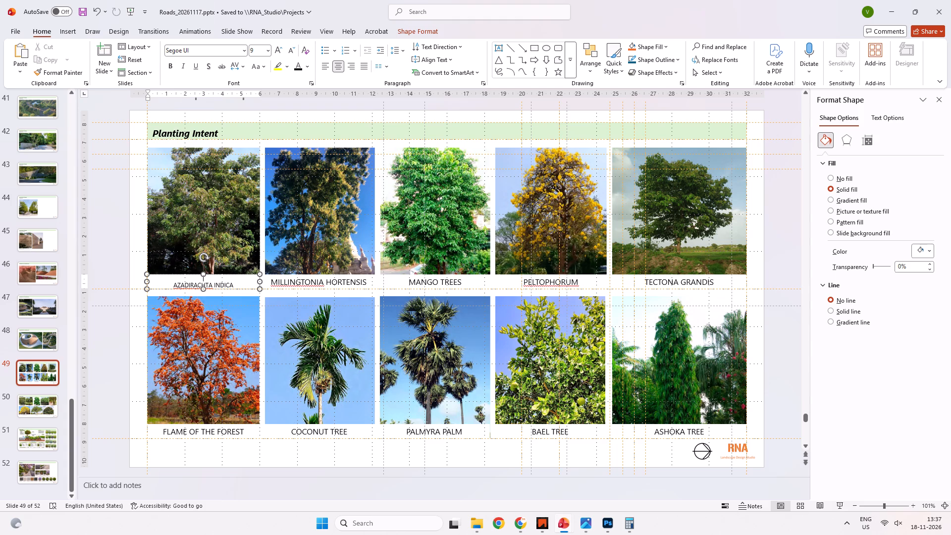
key("Delete")
left_click(237, 280)
left_click(232, 282)
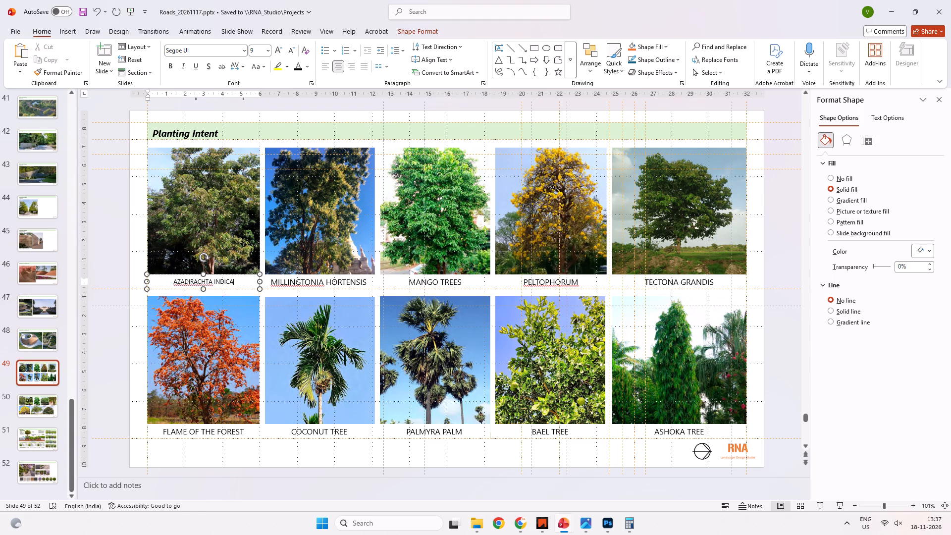
key("Return")
key("ctrl+v")
Reduce both lines of the neem tree caption to font size 8.
key("ctrl+a")
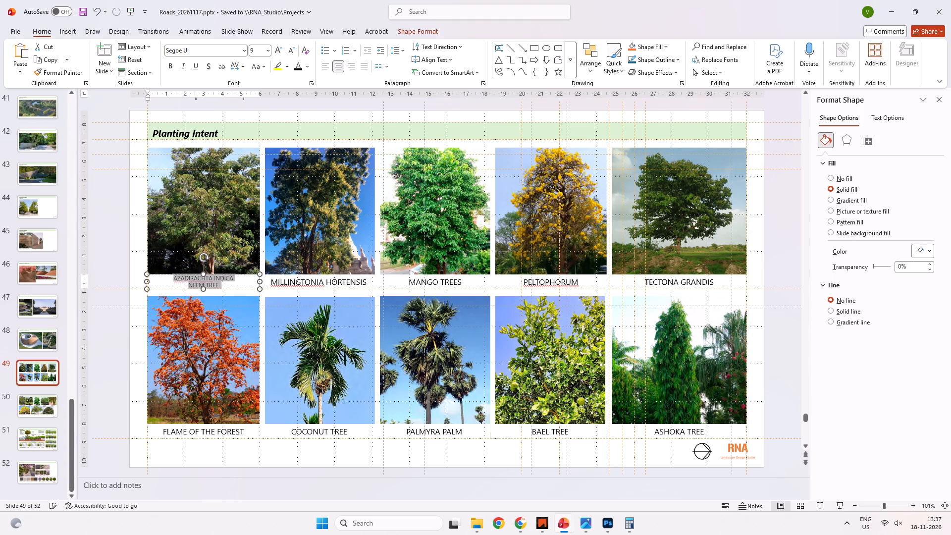
left_click(290, 53)
left_click(228, 273)
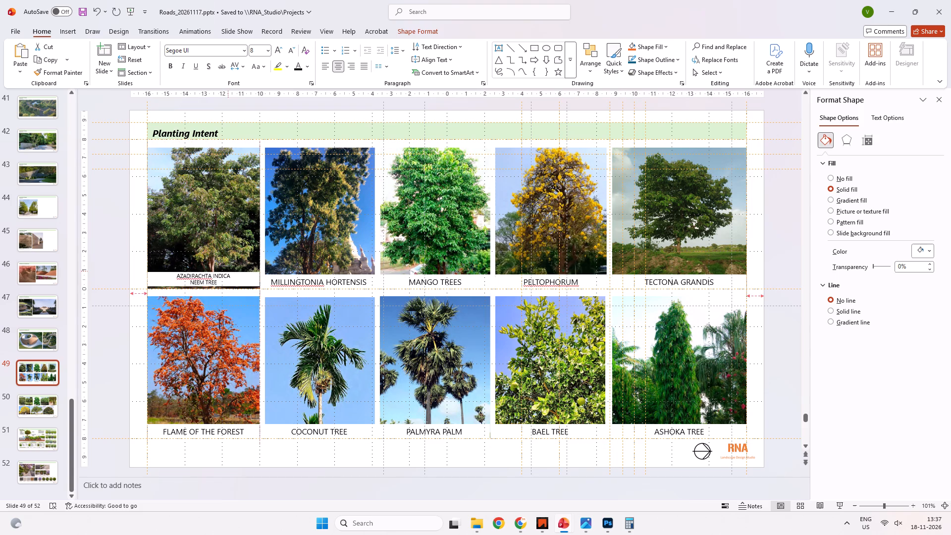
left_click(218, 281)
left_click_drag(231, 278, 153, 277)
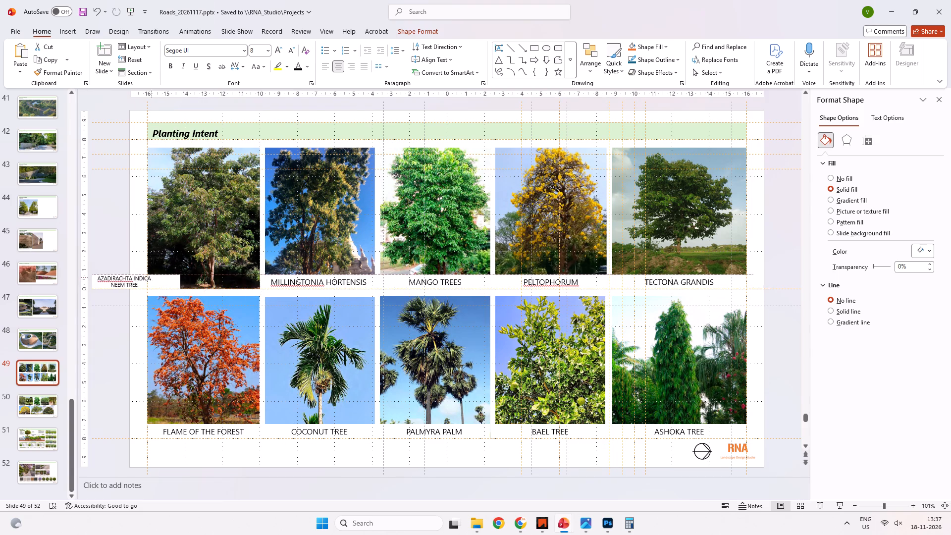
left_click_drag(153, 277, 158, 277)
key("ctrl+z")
Make the AZADIRACHTA INDICA line of the neem tree caption bold.
left_click(229, 279)
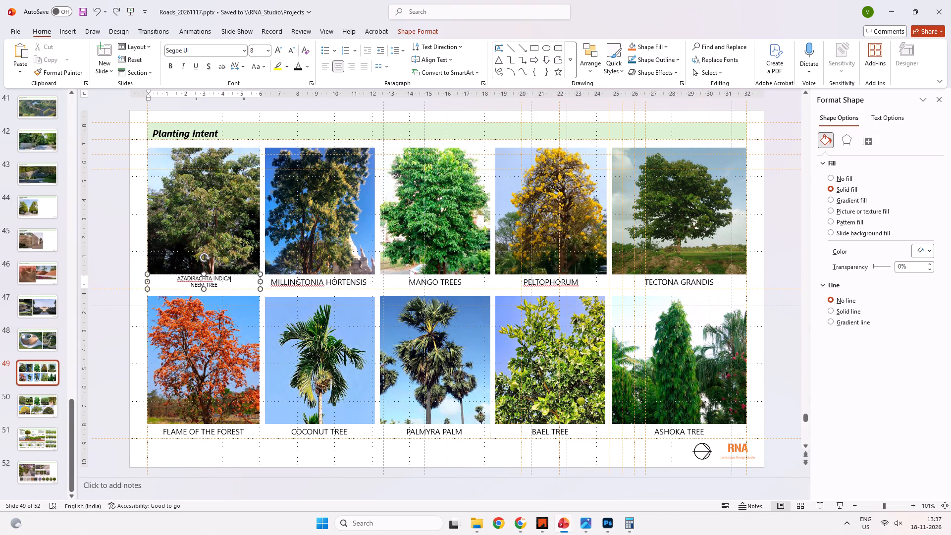
left_click_drag(229, 279, 154, 277)
key("ctrl+b")
left_click(117, 257)
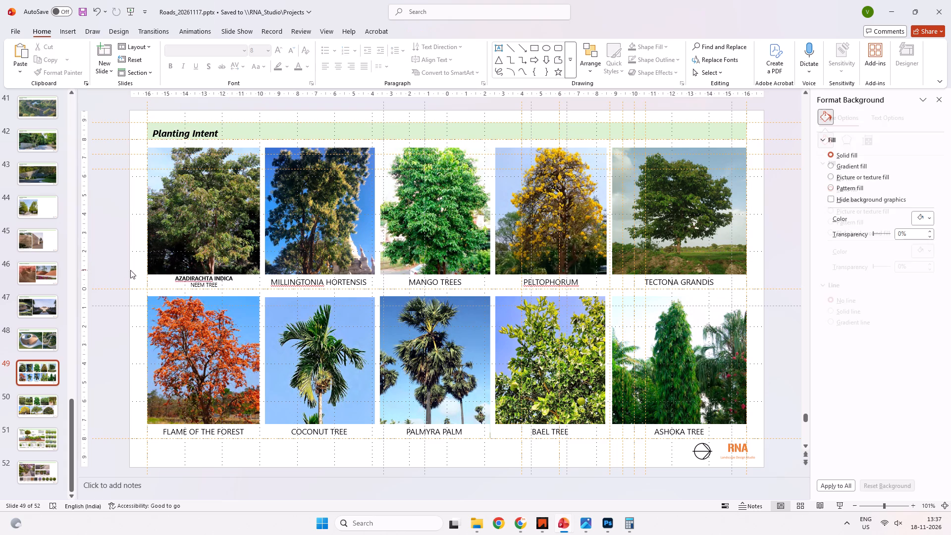
Set the MILLINGTONIA HORTENSIS caption to font size 8 and make it bold.
left_click(314, 281)
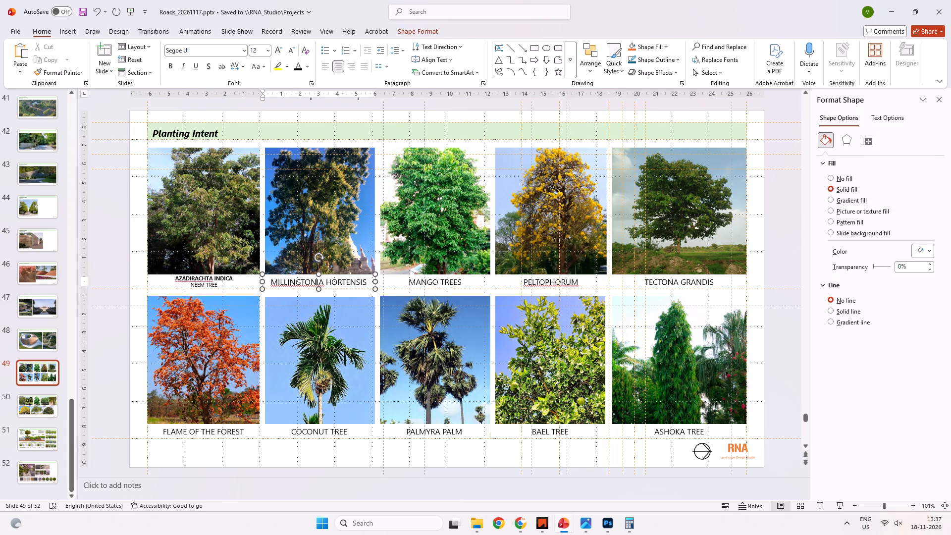
key("ctrl+a")
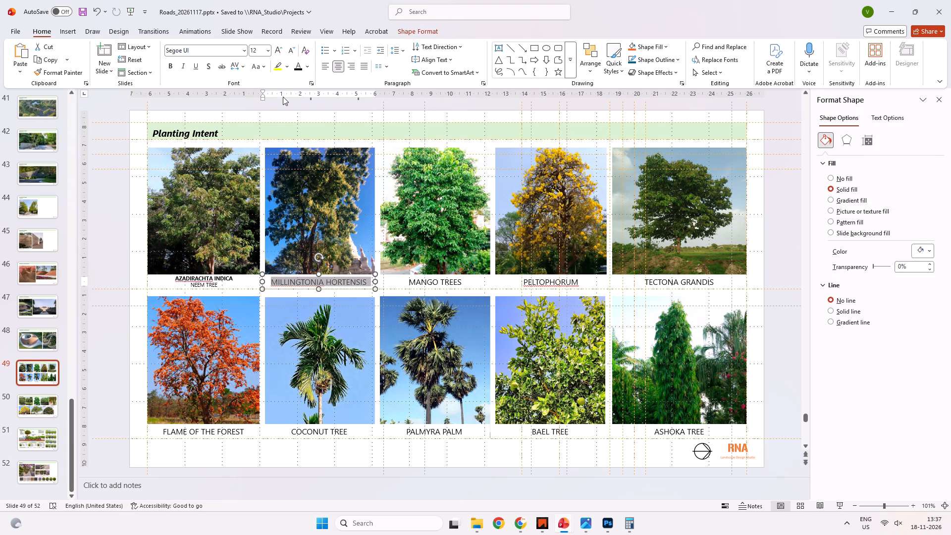
left_click(244, 52)
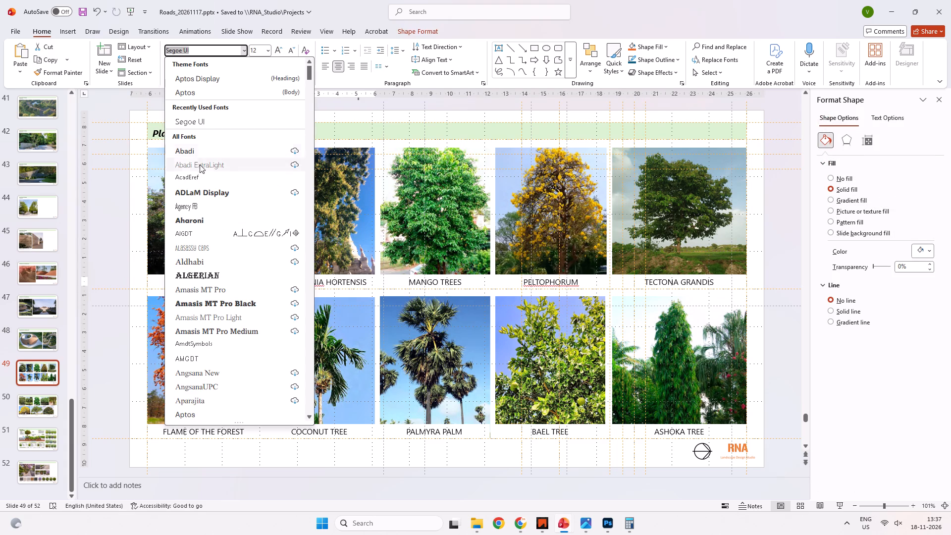
key("Escape")
left_click(271, 51)
left_click(267, 45)
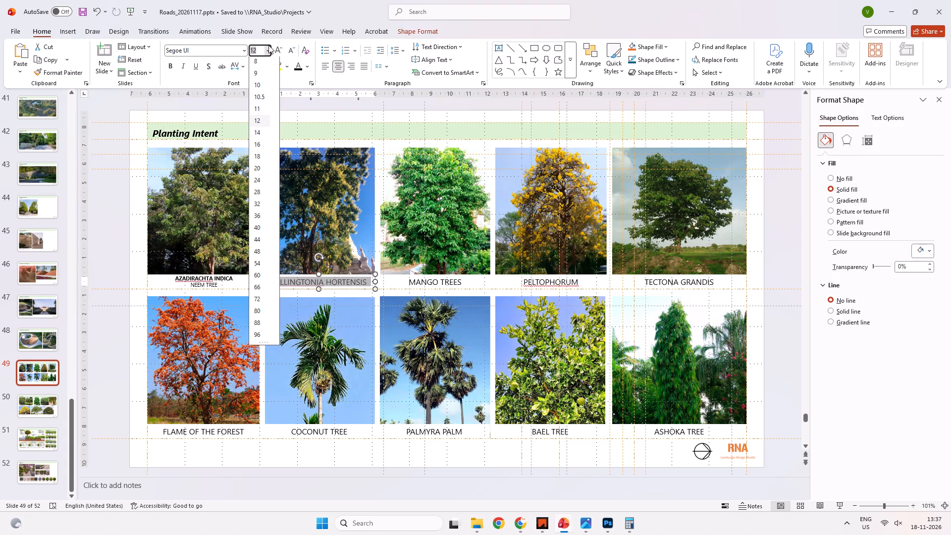
left_click(263, 62)
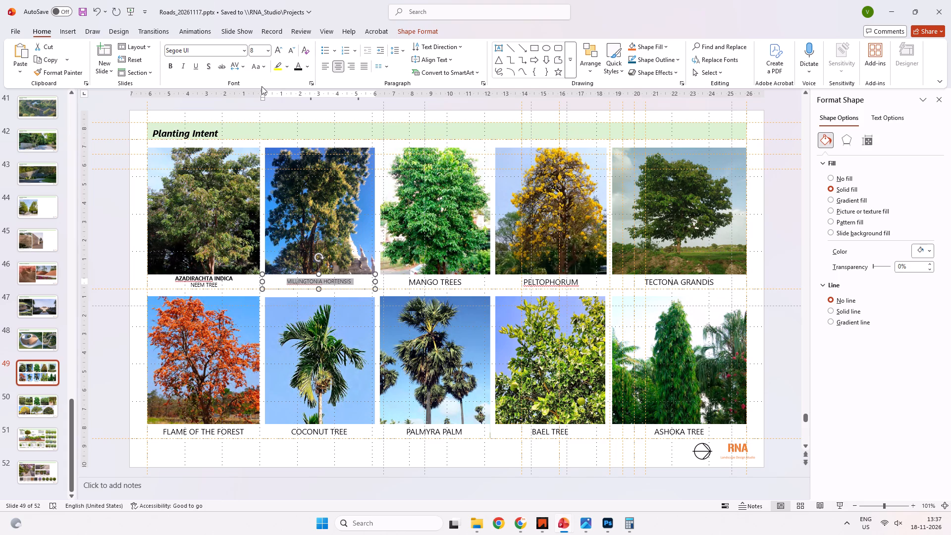
key("ctrl+b")
key("alt+Tab")
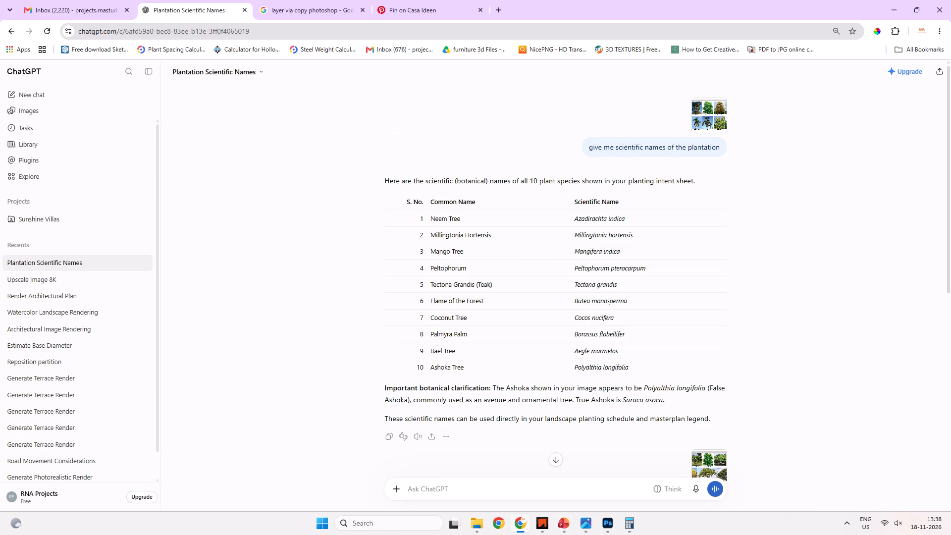
left_click_drag(576, 251, 629, 252)
key("ctrl+c")
key("alt+Tab")
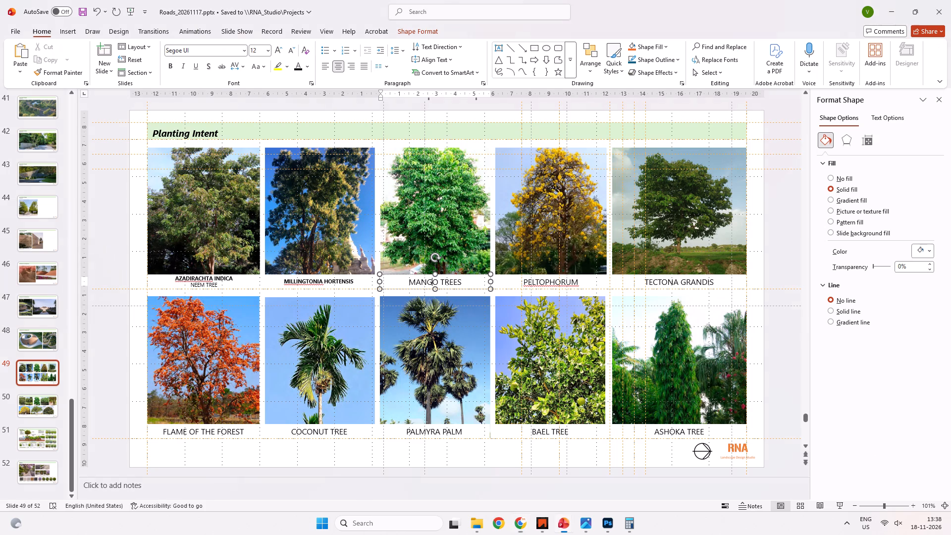
Set the MANGO TREES caption to font size 8.
left_click(420, 282)
key("ctrl+a")
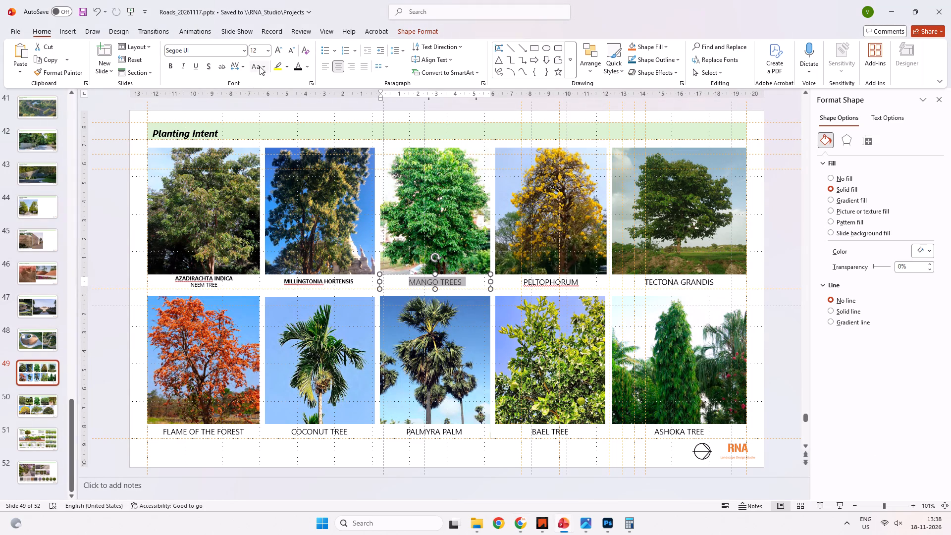
left_click(267, 51)
left_click(259, 62)
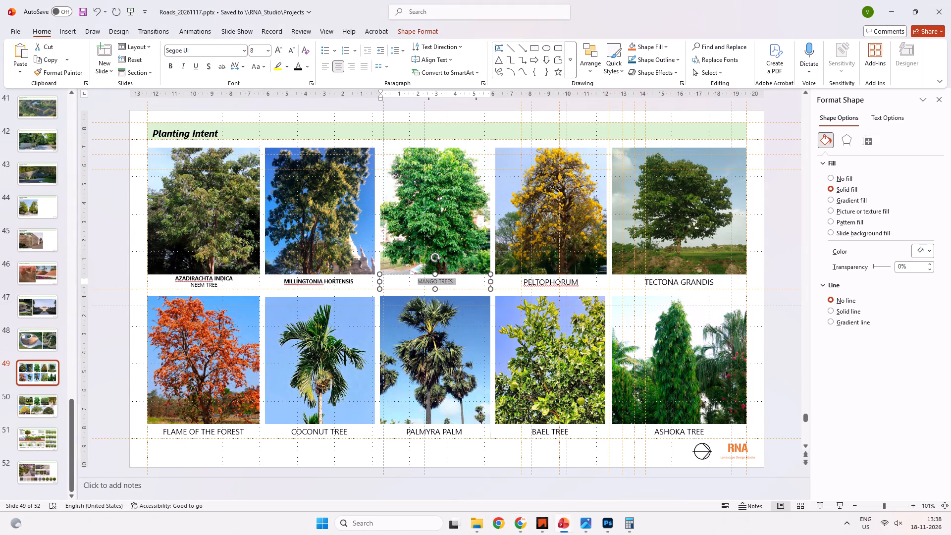
Insert the copied name Mangifera indica on a new line above MANGO TREES in the caption.
left_click(417, 280)
left_click(417, 281)
left_click(418, 281)
key("Return")
left_click(436, 280)
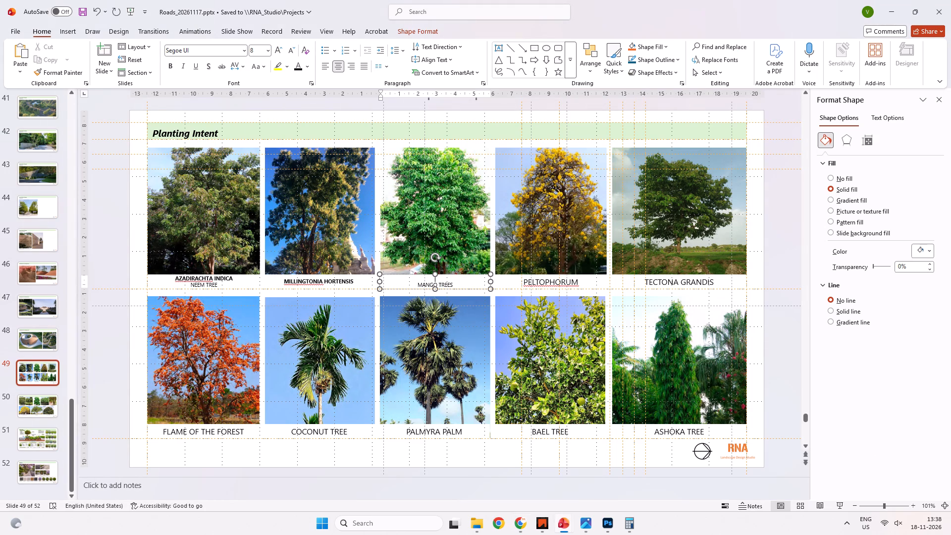
key("ctrl+b")
key("ctrl+v")
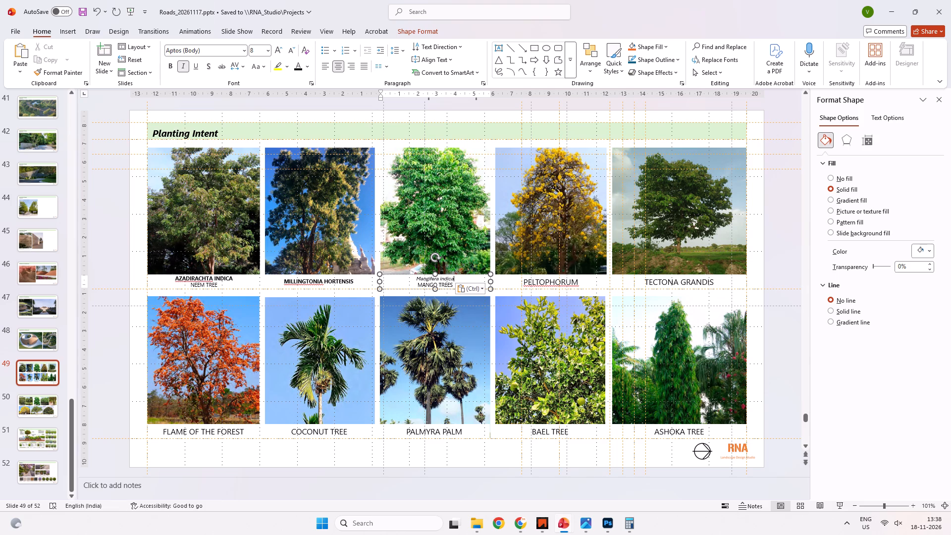
Make the Mangifera indica line of the mango caption bold.
key("shift+Left")
key("shift+Left")
key("shift+Left")
key("shift+Left")
key("shift+Left")
key("shift+Left")
key("shift+Left")
key("shift+Left")
key("shift+Left")
key("shift+Left")
key("shift+Left")
key("shift+Left")
key("shift+Left")
key("shift+Left")
key("shift+Left")
key("shift+Left")
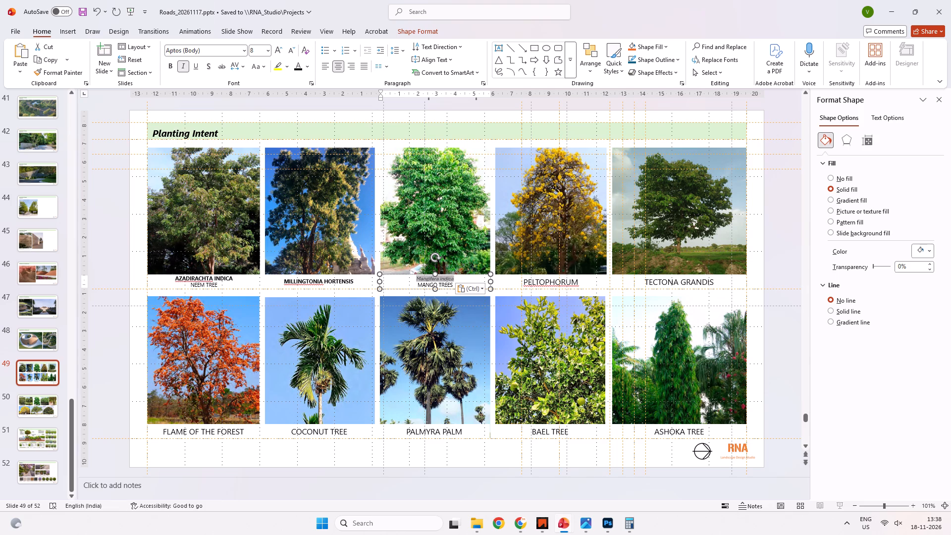
key("ctrl+b")
Format both lines of the mango caption as UPPERCASE, non-italic text in the Segoe UI font.
key("ctrl+a")
left_click(266, 66)
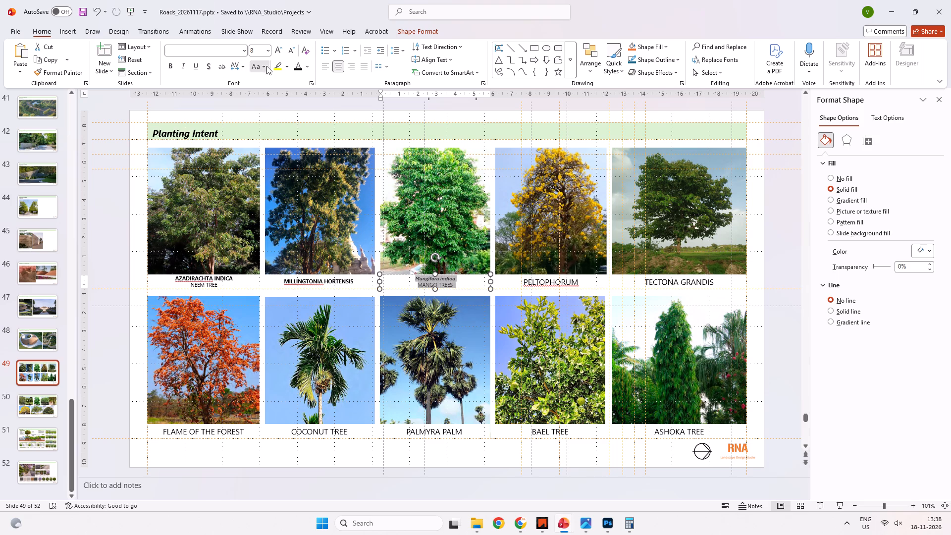
left_click(277, 109)
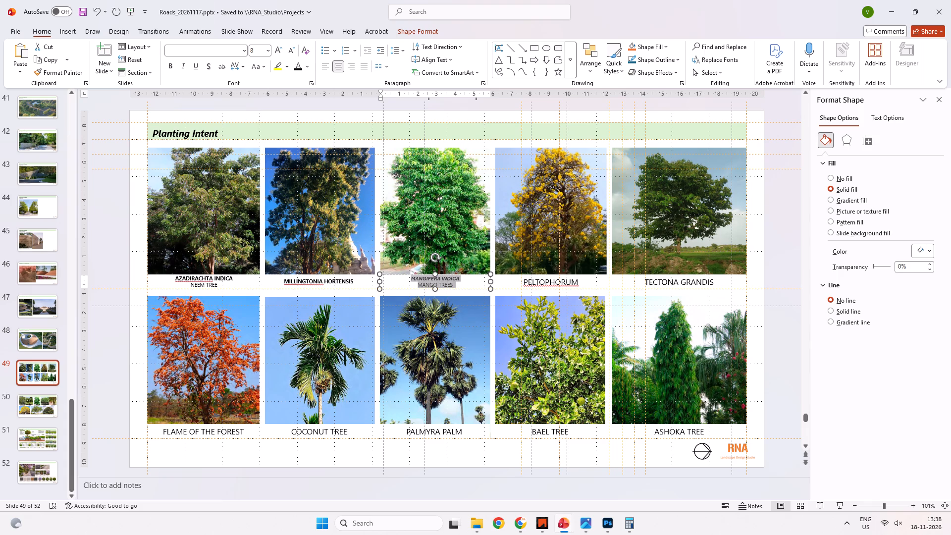
left_click(183, 65)
left_click(245, 51)
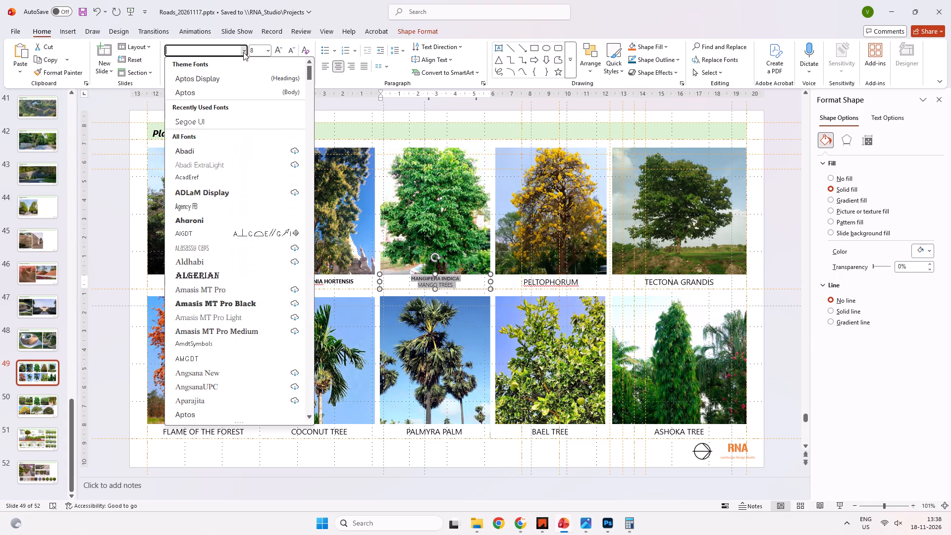
left_click(196, 126)
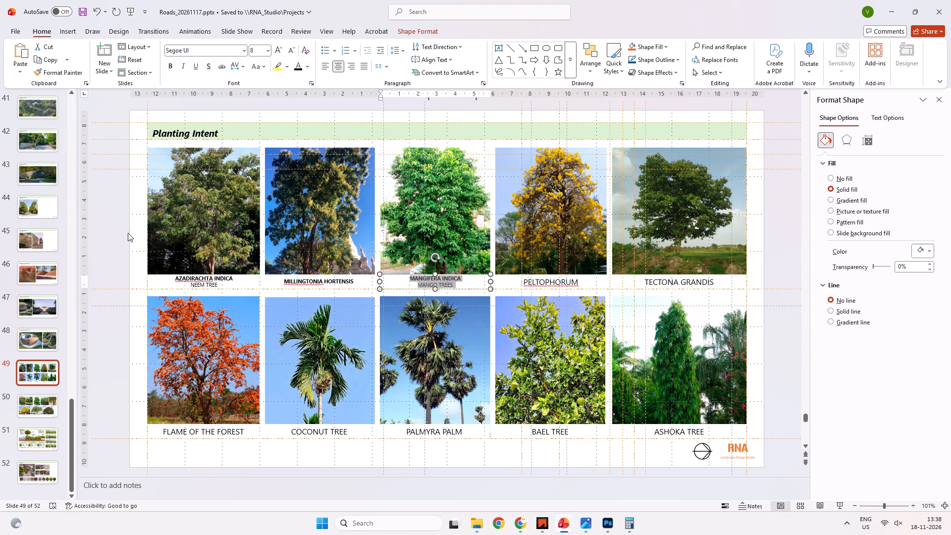
left_click(127, 232)
Replace the PELTOPHORUM caption with the scientific name Peltophorum pterocarpum copied from the ChatGPT plant table.
left_click(546, 283)
key("ctrl+a")
key("alt+Tab")
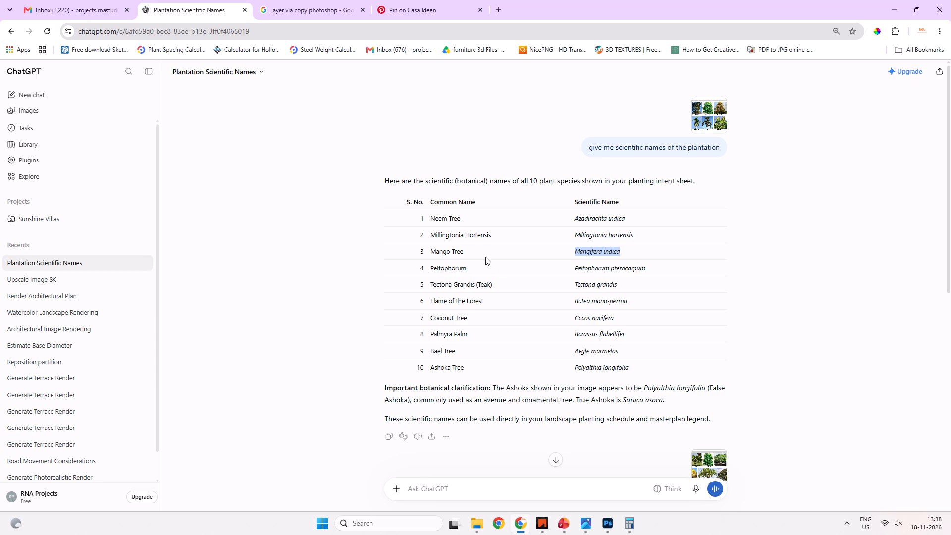
left_click(578, 270)
left_click_drag(575, 269, 647, 266)
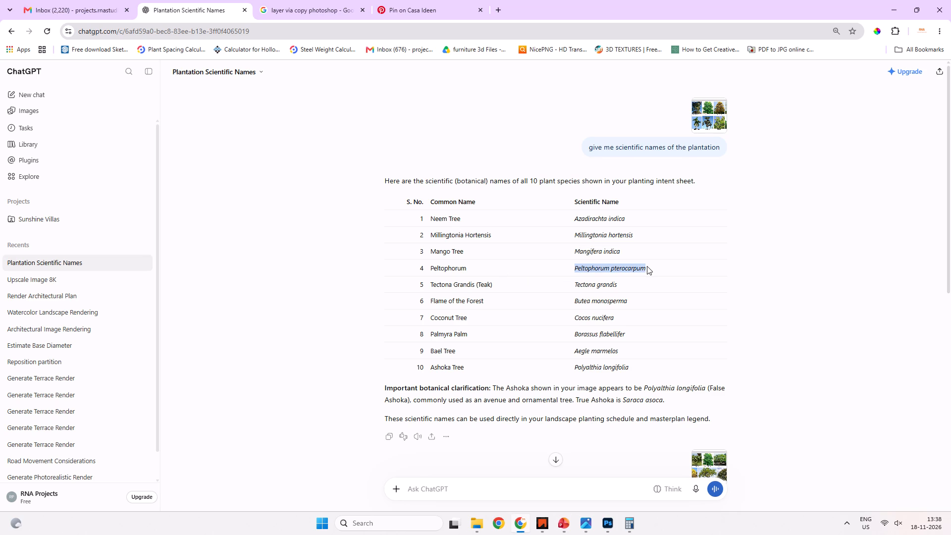
key("ctrl+c")
key("alt+Tab")
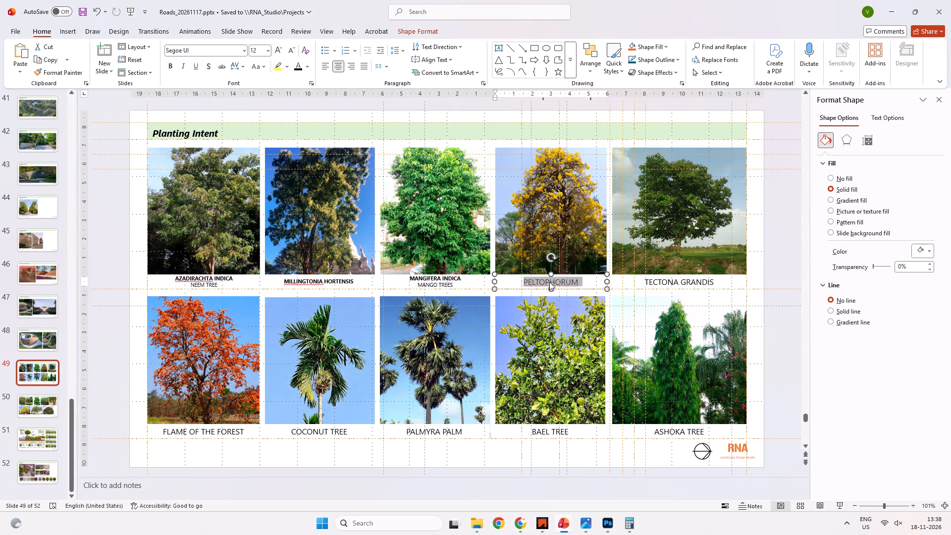
left_click(571, 279)
key("ctrl+a")
key("ctrl+v")
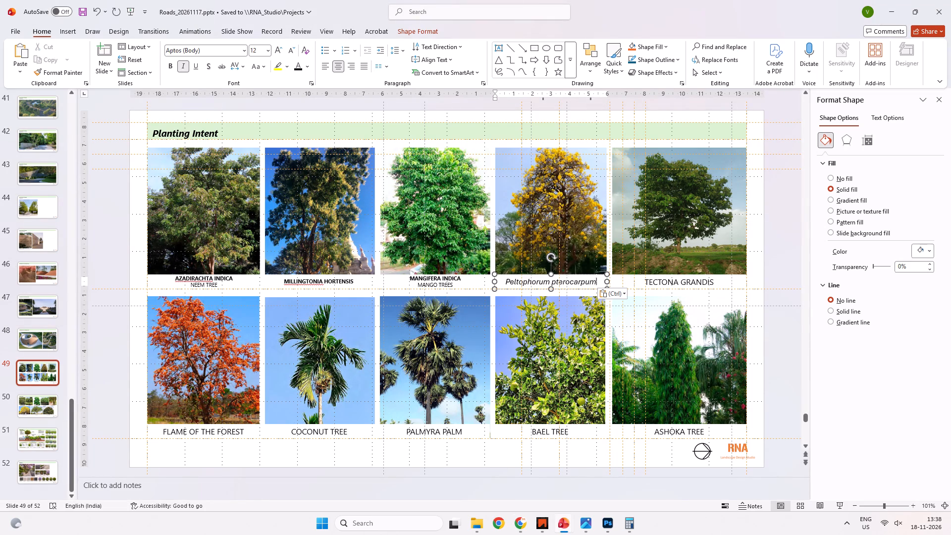
Format the Peltophorum pterocarpum caption as bold, non-italic UPPERCASE text in Segoe UI at size 8.
key("ctrl+a")
left_click(246, 53)
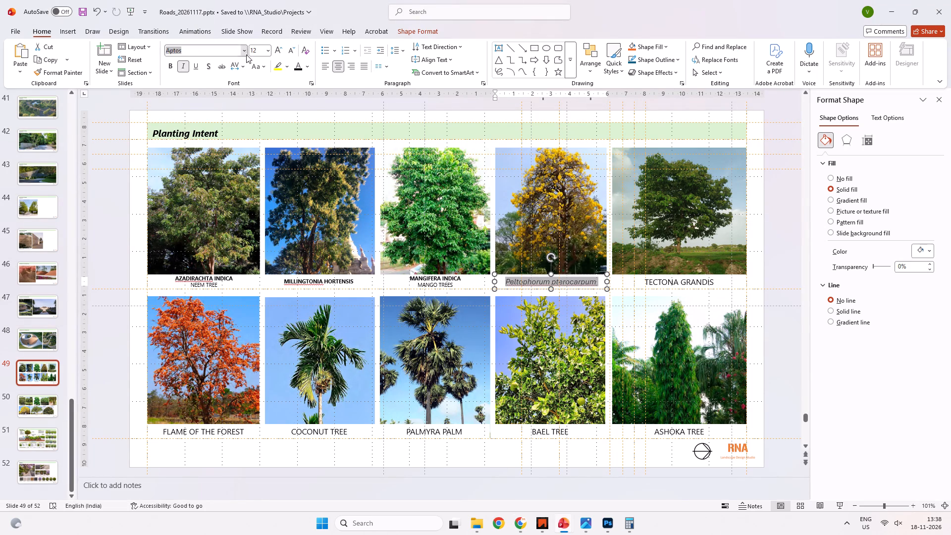
left_click(206, 121)
left_click(268, 49)
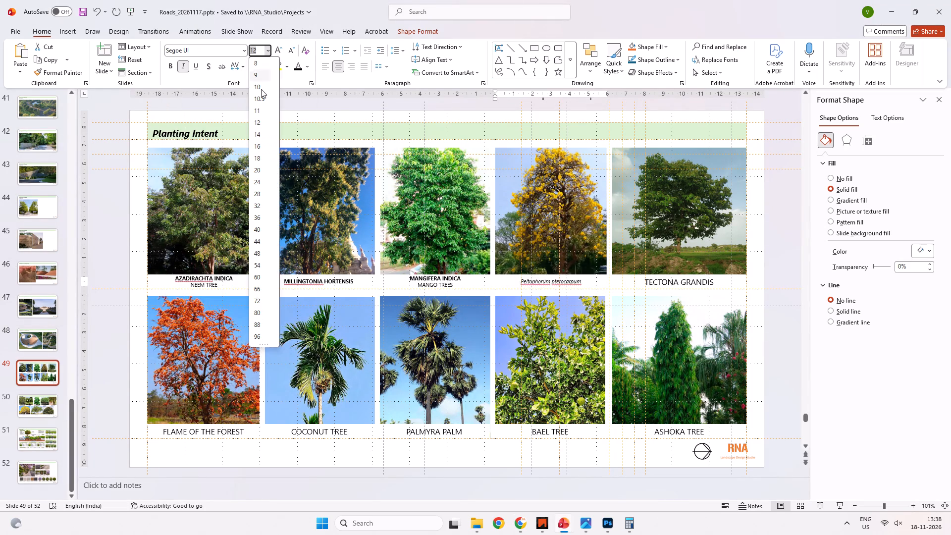
left_click(260, 64)
left_click(264, 64)
left_click(272, 105)
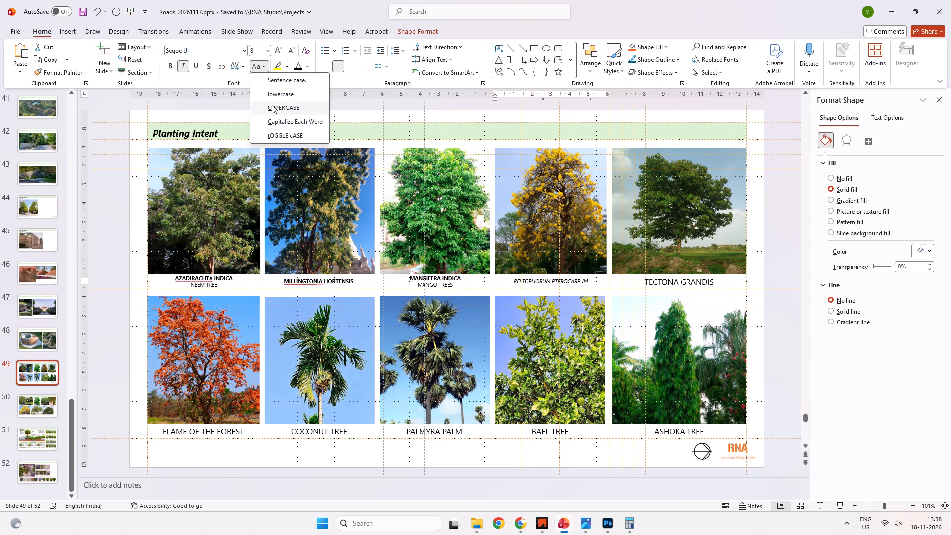
key("ctrl+b")
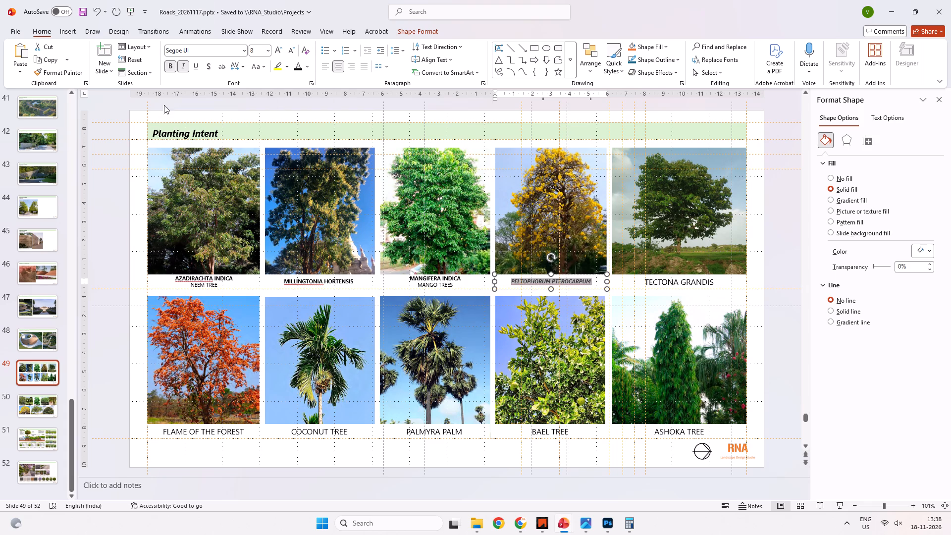
left_click(180, 66)
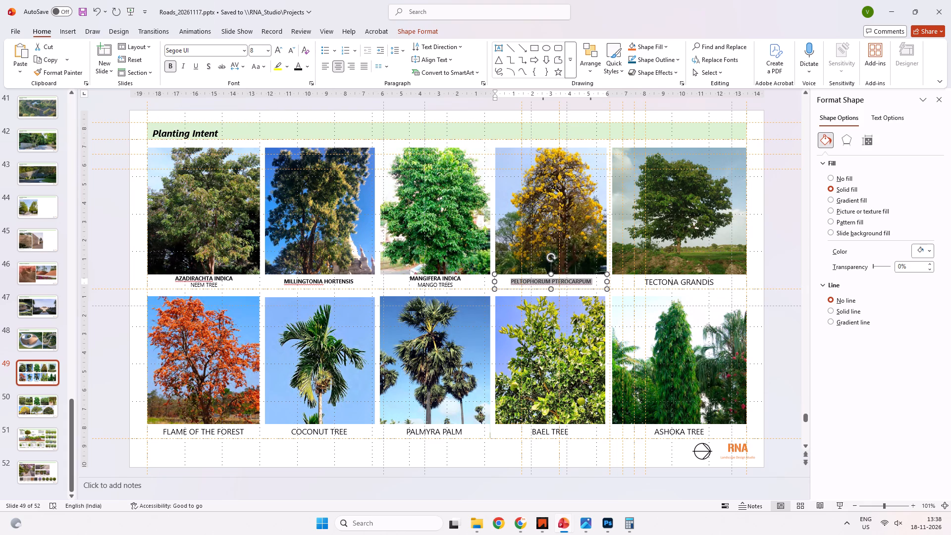
Format the TECTONA GRANDIS caption as bold Segoe UI text at size 8.
left_click(679, 282)
key("ctrl+a")
key("alt+Tab")
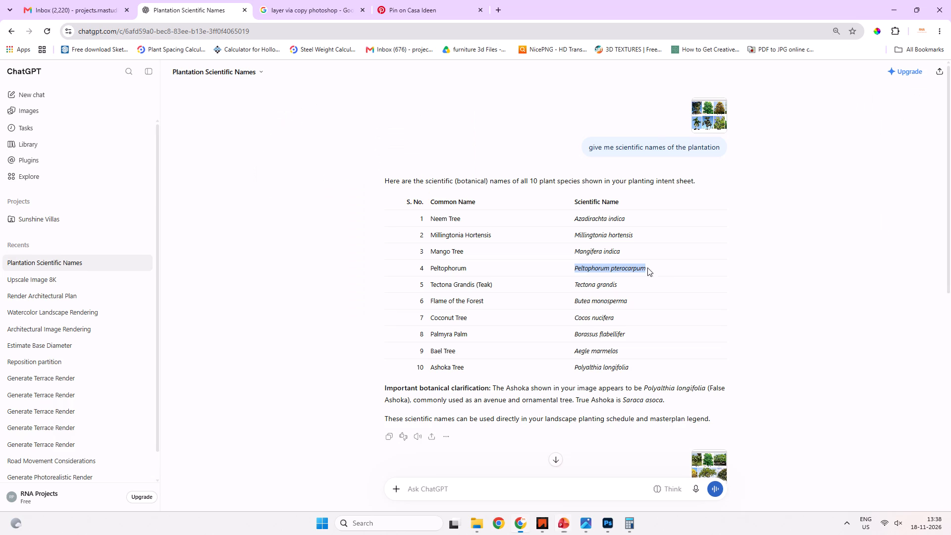
left_click(586, 270)
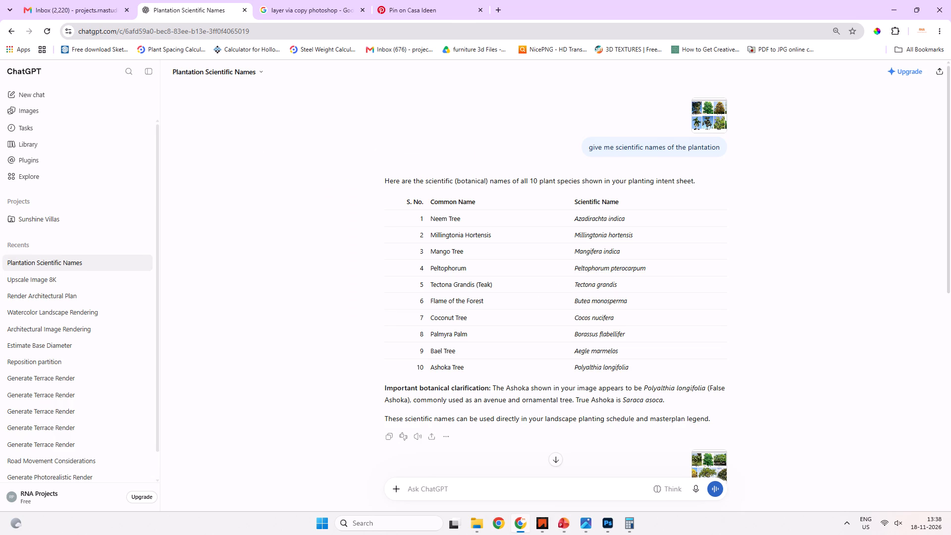
key("alt+Tab")
key("ctrl+a")
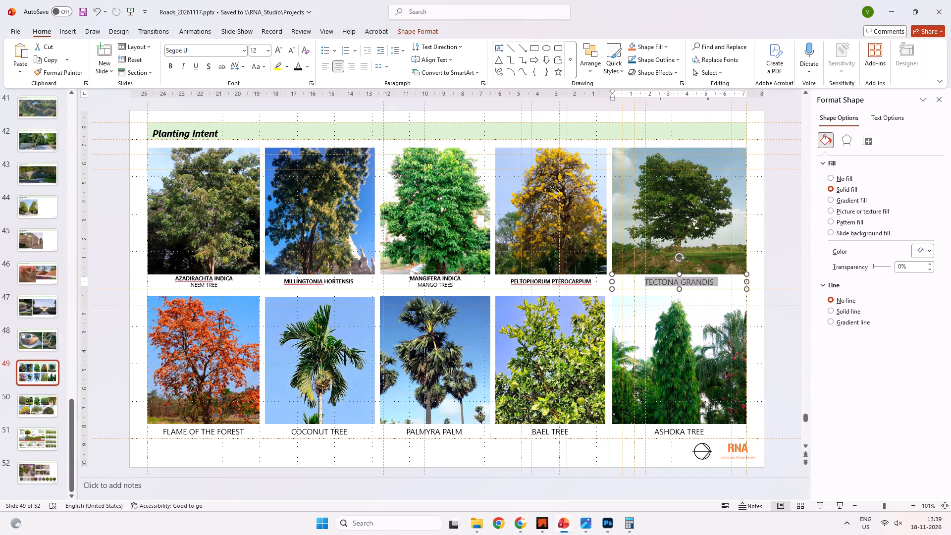
key("ctrl+b")
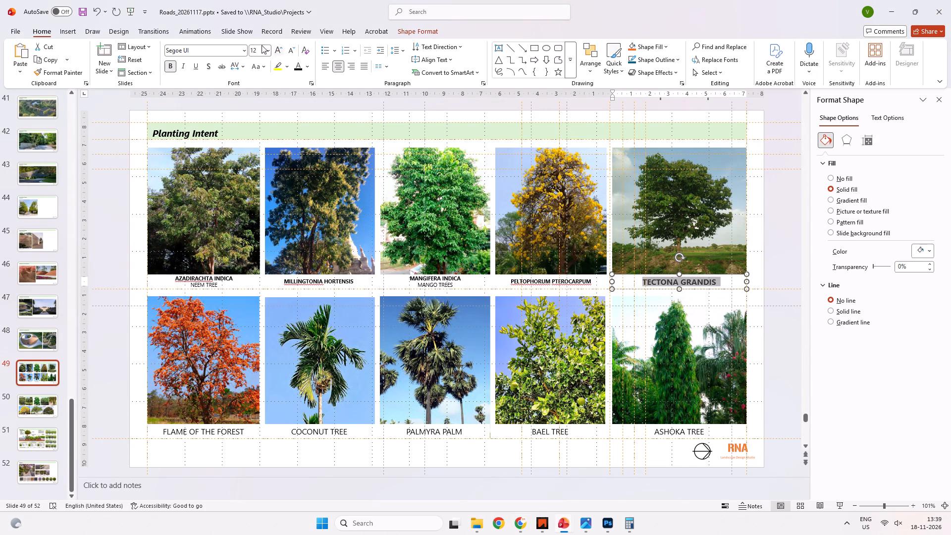
left_click(242, 53)
left_click(205, 118)
left_click(271, 51)
left_click(267, 54)
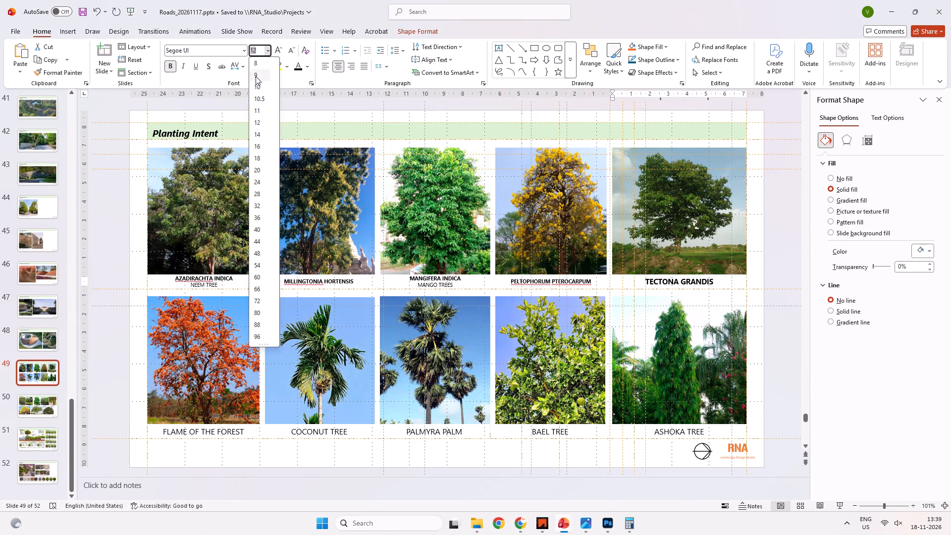
left_click(256, 66)
Add the common name TEAK in non-bold text on a new line below TECTONA GRANDIS.
left_click(705, 280)
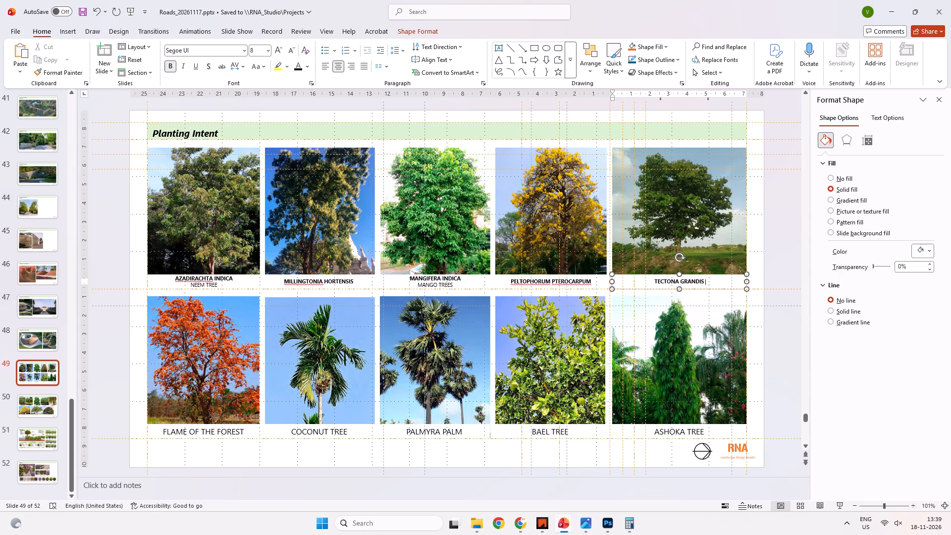
key("Return")
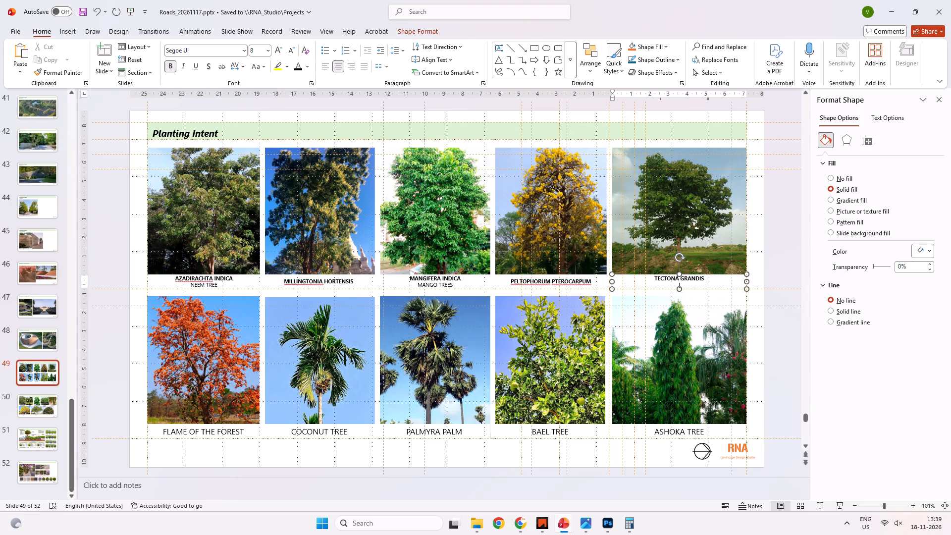
type("Tea")
key("BackSpace")
key("BackSpace")
type("EAK")
key("shift+Left")
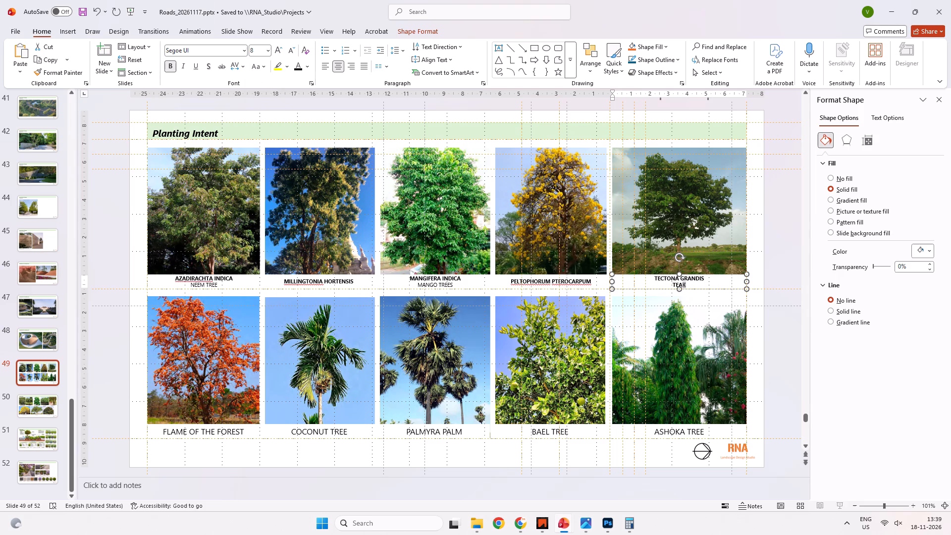
key("shift+Left")
key("shift+Left")
key("shift+Left")
key("ctrl+b")
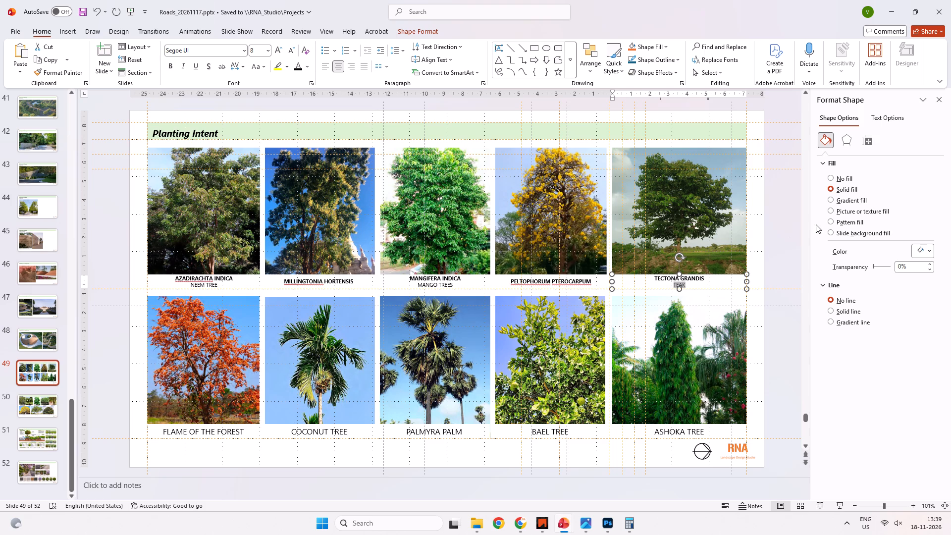
left_click(816, 224)
left_click(783, 254)
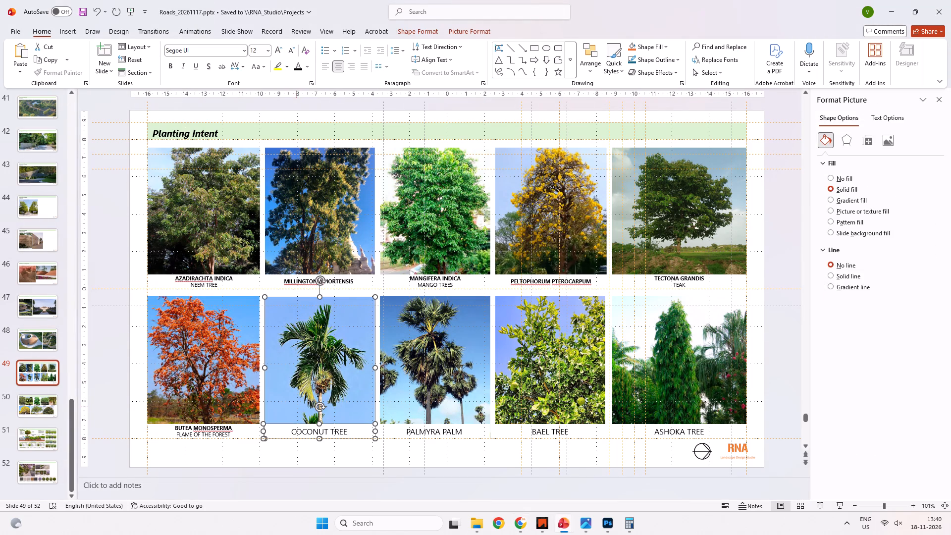
key("ctrl+x")
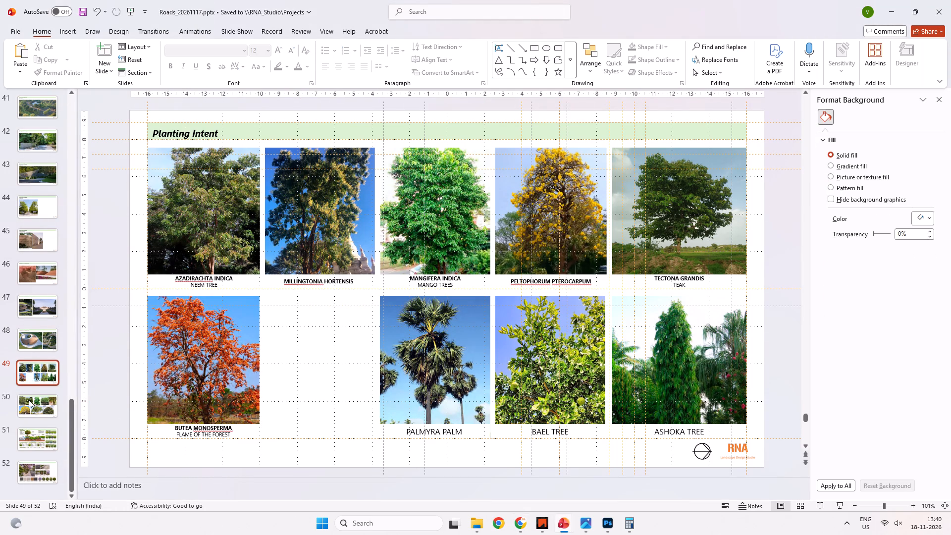
left_click(29, 400)
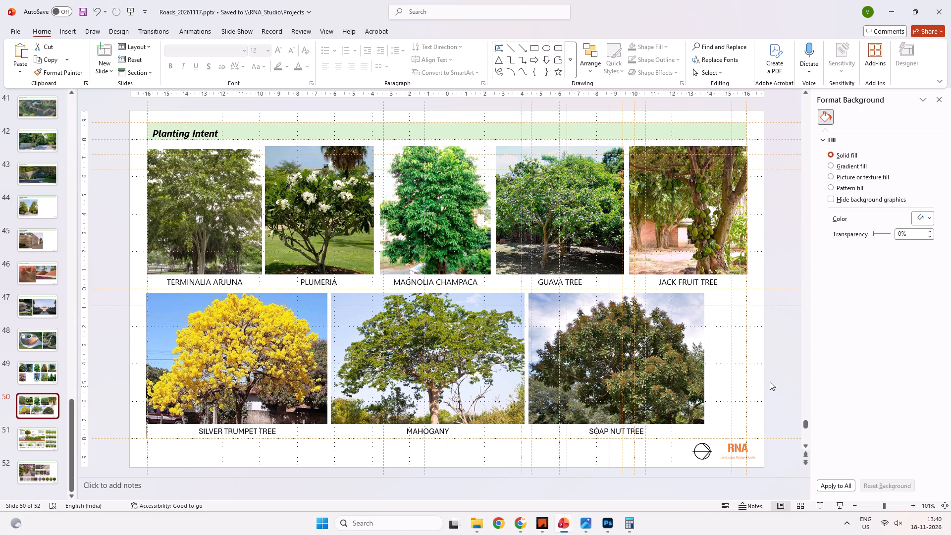
left_click(752, 363)
key("ctrl+v")
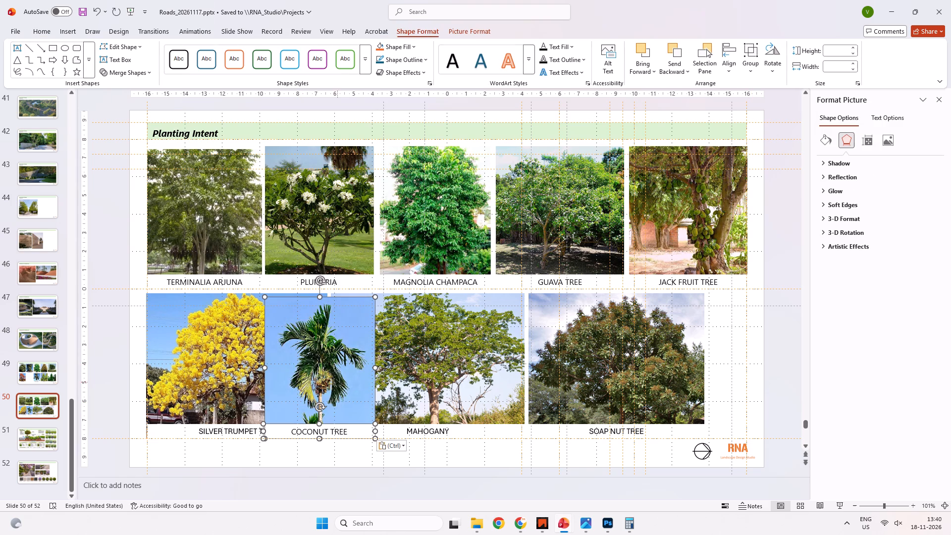
left_click_drag(337, 384, 786, 373)
Insert an empty line above COCONUT TREE in its caption and try pasting the scientific name, undoing the paste.
left_click(711, 428)
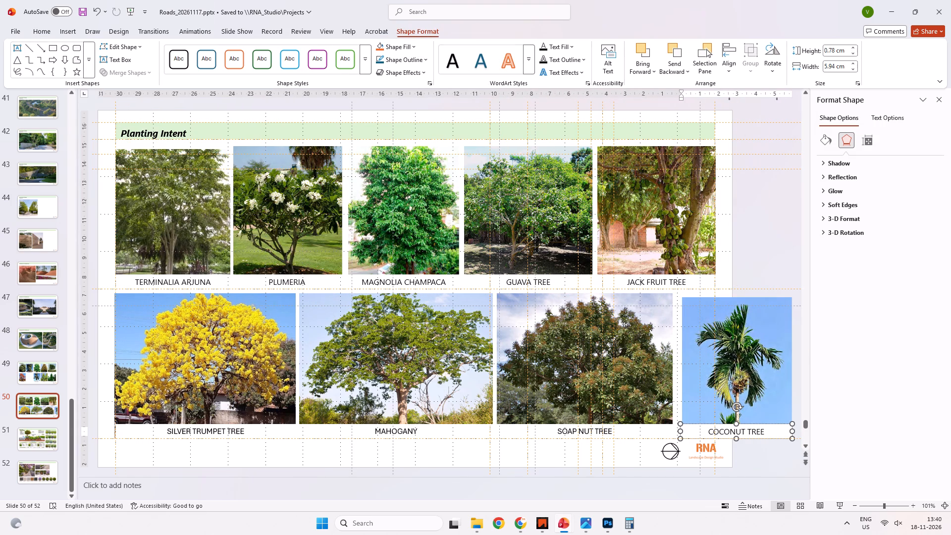
key("Left")
key("Return")
key("ctrl+v")
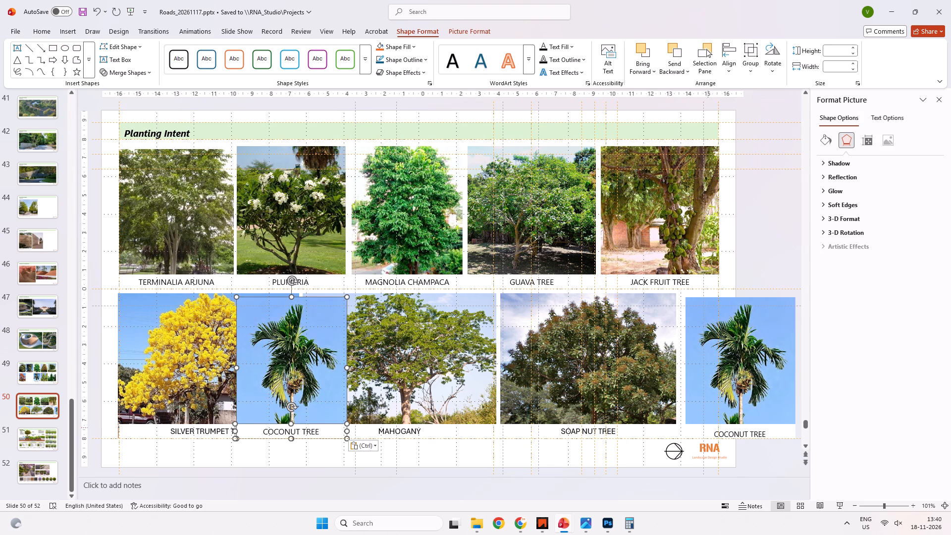
key("ctrl+z")
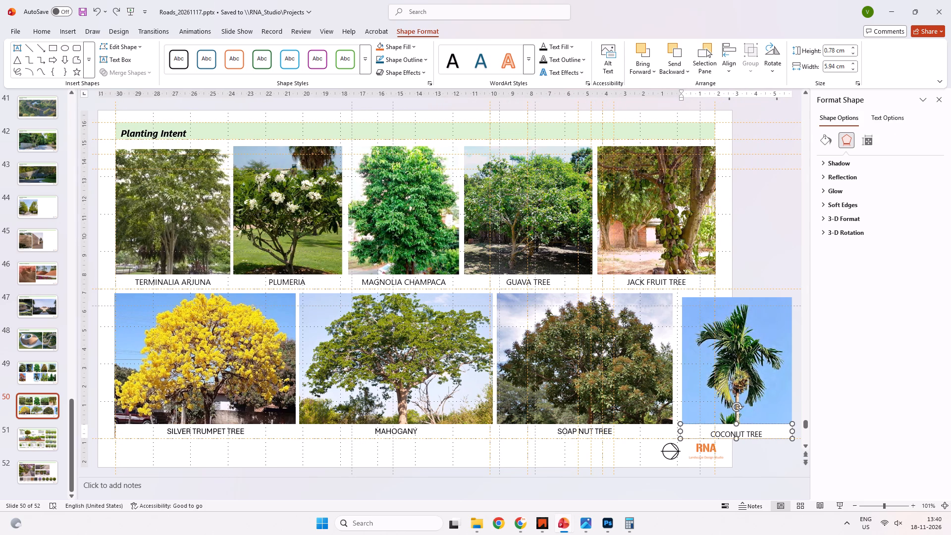
Copy the silver trumpet tree picture and caption from slide 50 into the gap between flame of the forest and palmyra palm on slide 49.
left_click(259, 390)
left_click(208, 428, "ctrl")
key("ctrl+c")
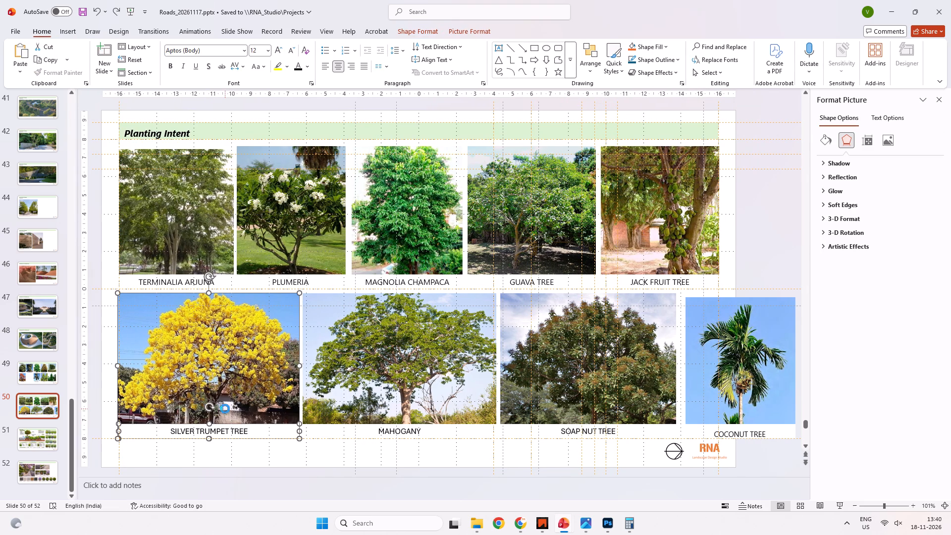
left_click(48, 376)
left_click(336, 387)
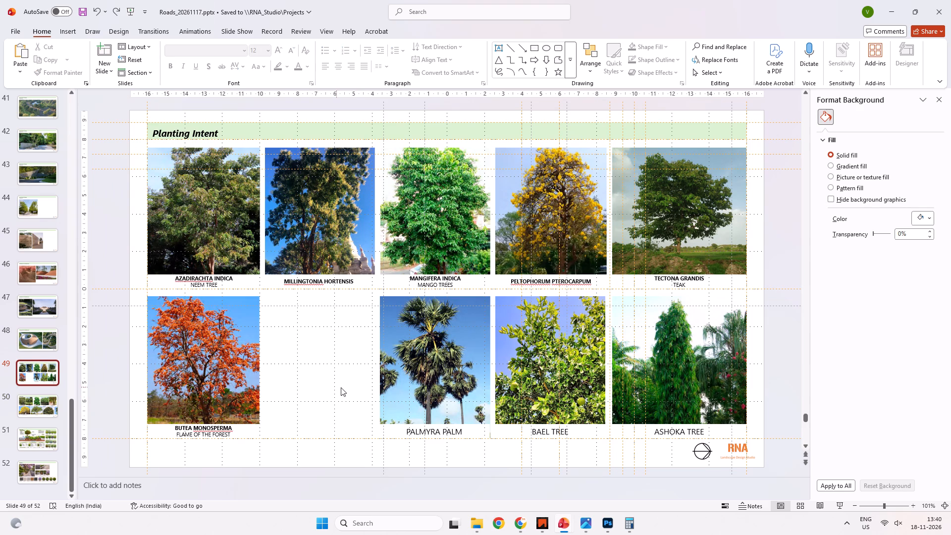
key("ctrl+v")
left_click_drag(232, 392, 282, 393)
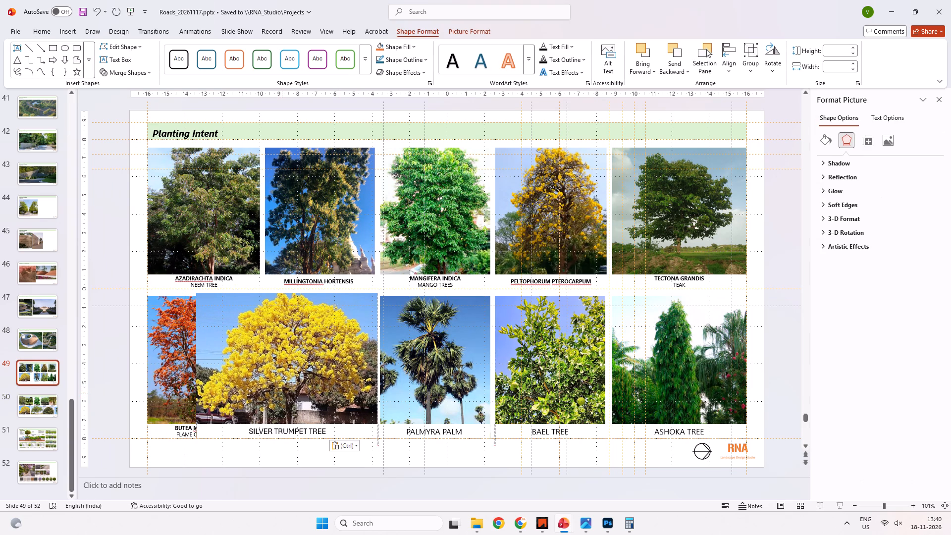
left_click_drag(282, 393, 279, 393)
Cut the palmyra palm picture together with its caption from slide 49.
left_click(381, 393)
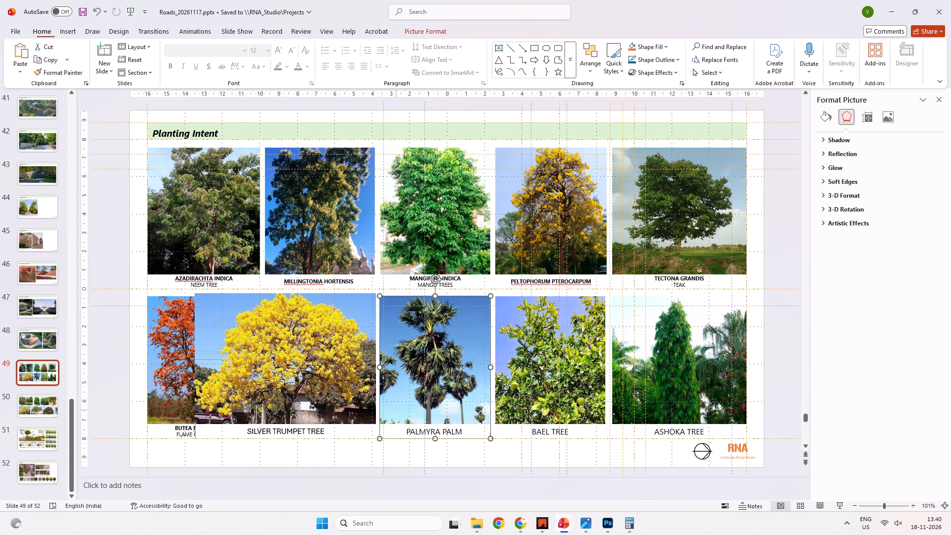
left_click(429, 437, "ctrl")
left_click(426, 433, "ctrl")
left_click(412, 394, "ctrl")
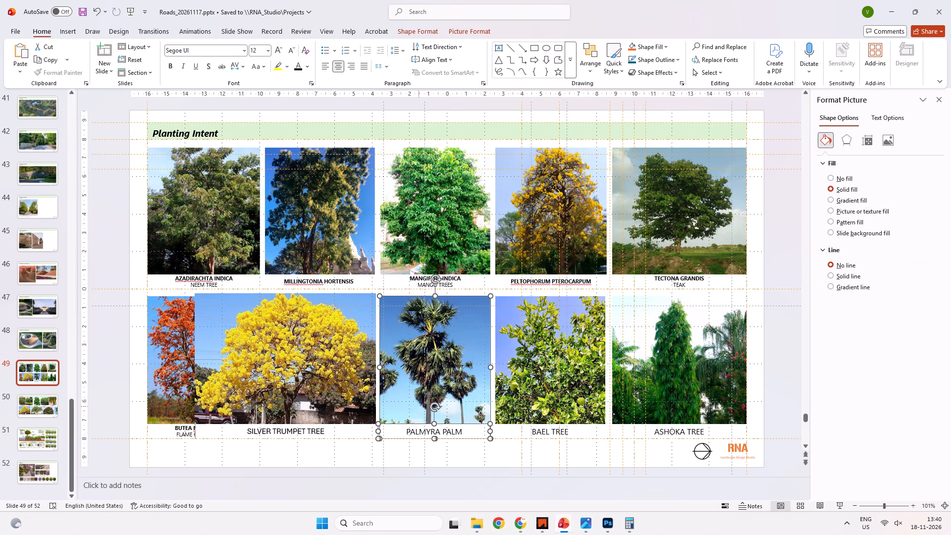
key("ctrl+c")
key("ctrl+x")
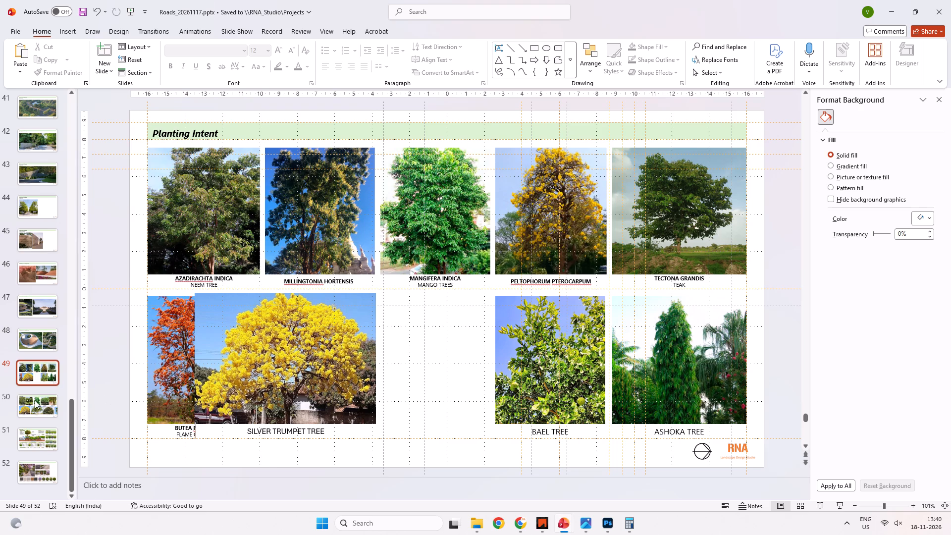
Delete the silver trumpet tree picture and its caption from slide 50.
left_click(36, 403)
left_click(212, 379)
left_click(218, 431, "ctrl")
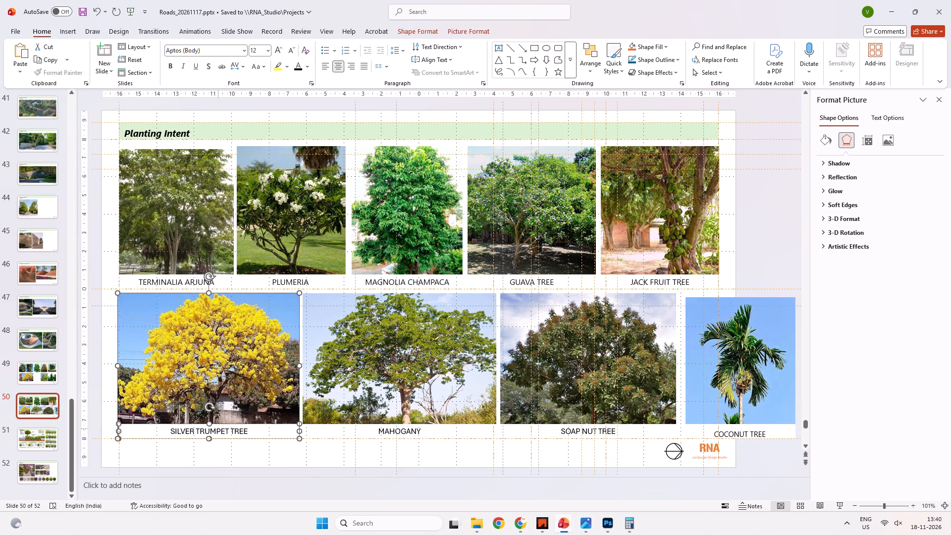
key("Delete")
Shift the mahogany and soap nut tree pictures with their captions to the start of slide 50's lower row.
left_click(421, 385)
left_click(446, 428, "ctrl")
left_click(563, 401, "ctrl")
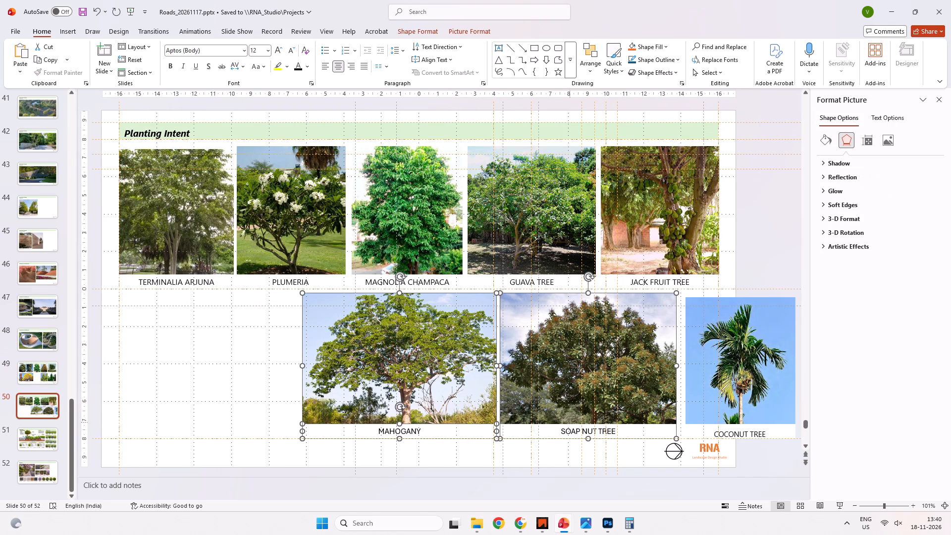
left_click(572, 429, "ctrl")
left_click_drag(589, 374, 408, 383, "shift")
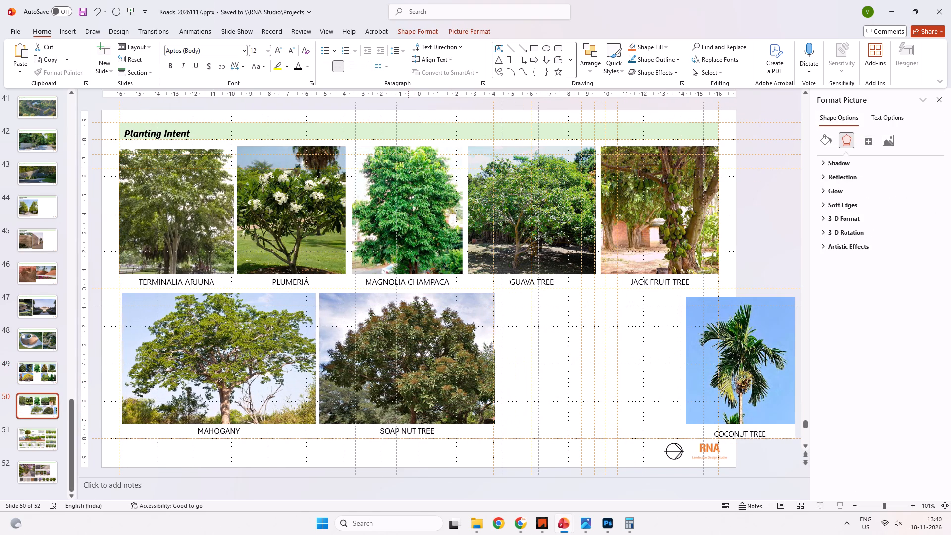
left_click_drag(408, 383, 405, 383, "shift")
left_click(405, 383, "shift")
Paste the palmyra palm picture and caption on slide 50 and place them beside the soap nut tree.
left_click(612, 384)
key("ctrl+v")
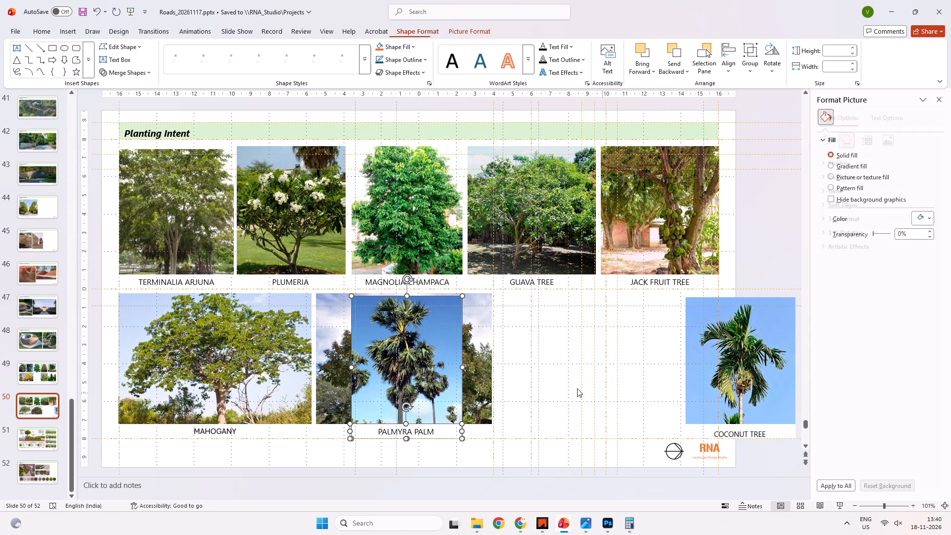
left_click_drag(416, 373, 560, 367)
Move the coconut tree picture and caption beside the palmyra palm, ending flush with the jack fruit tree picture above.
left_click(686, 355)
left_click(705, 430, "ctrl")
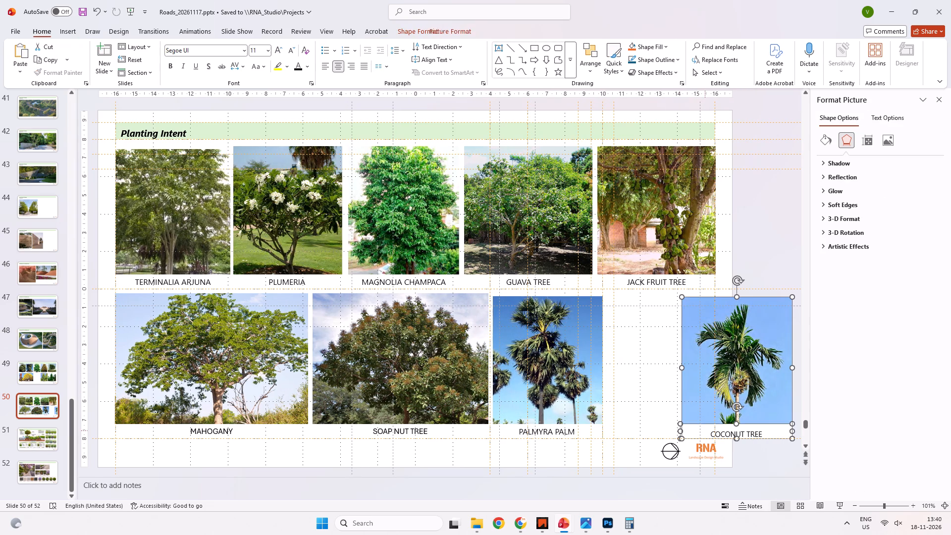
left_click_drag(729, 361, 652, 360)
left_click(782, 357)
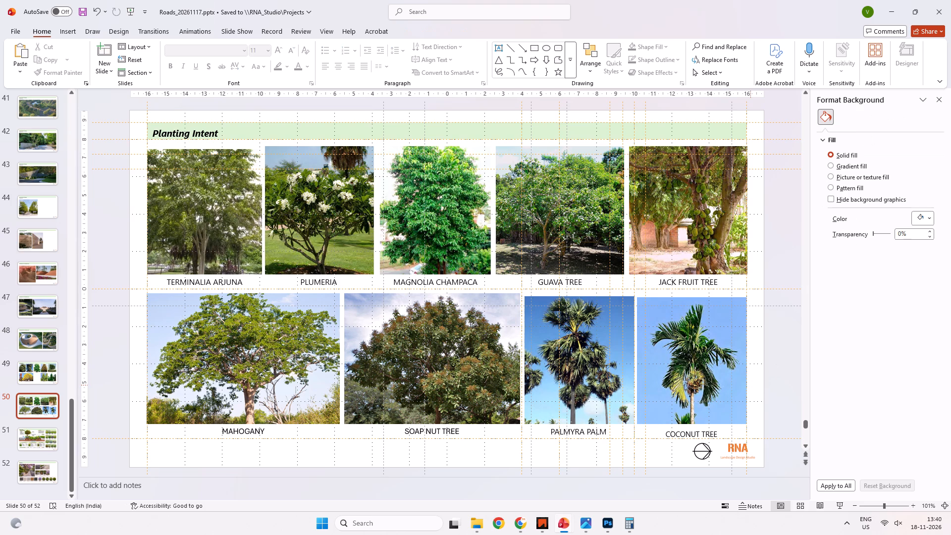
Shift the silver trumpet tree picture and caption on slide 49 clear of the flame of the forest, leaving a narrow gap.
left_click(41, 375)
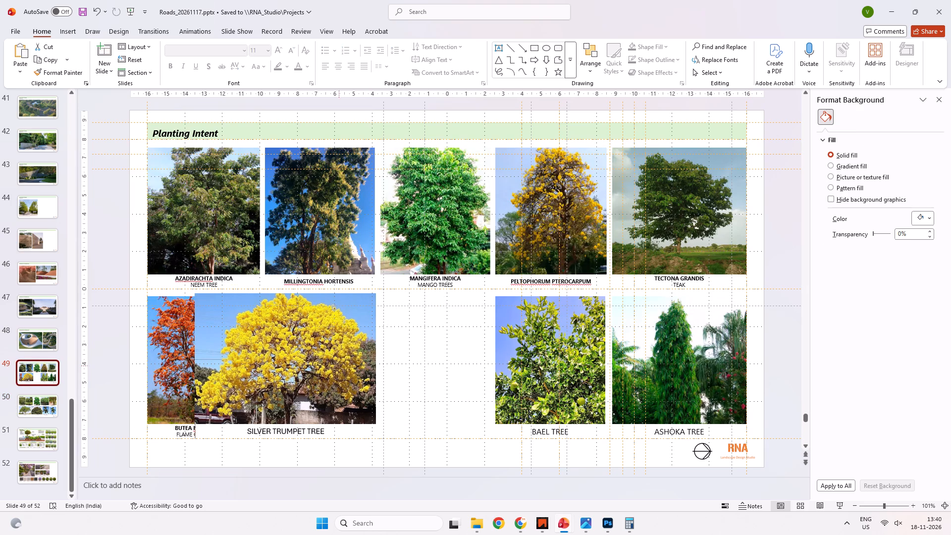
left_click(316, 364)
left_click(302, 439, "ctrl")
left_click(298, 433, "ctrl")
left_click(312, 399, "ctrl")
left_click_drag(305, 388, 351, 390, "shift")
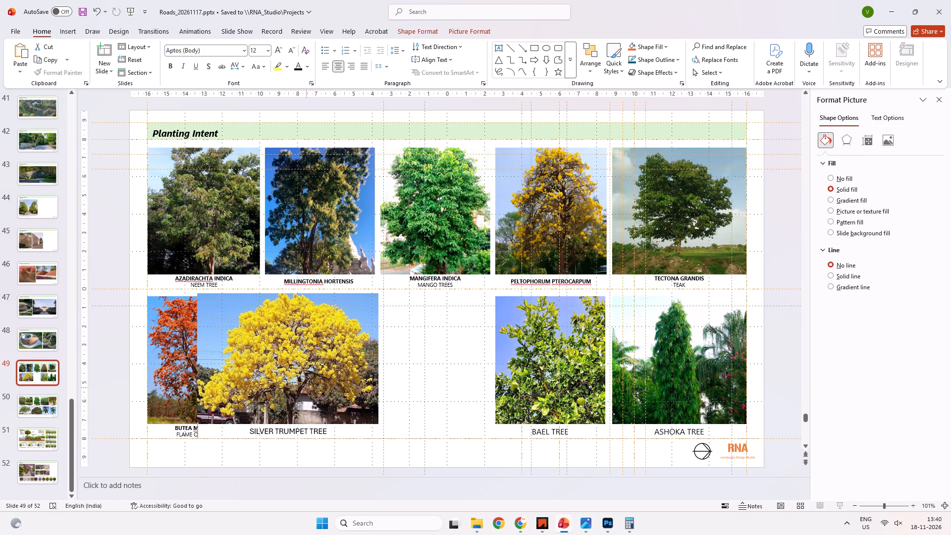
left_click_drag(351, 390, 372, 392, "shift")
left_click(426, 491)
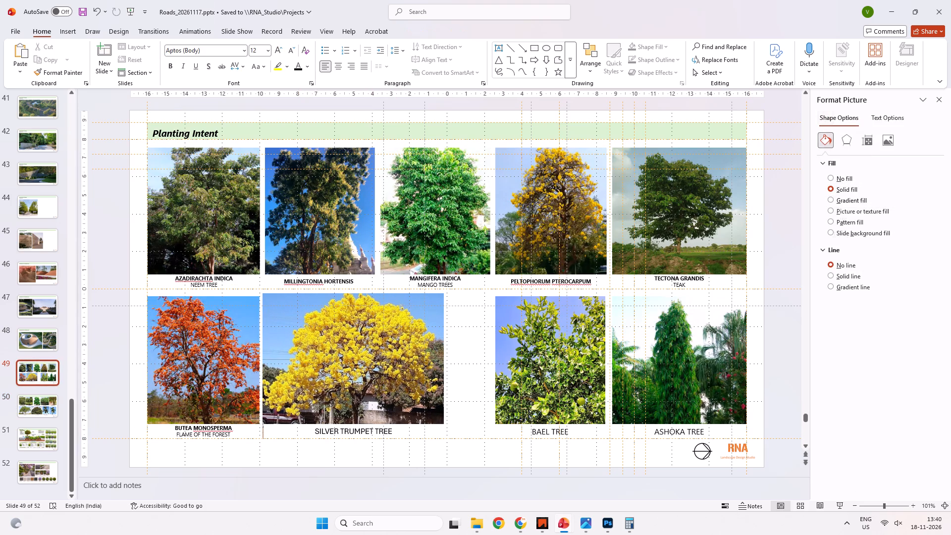
Shrink the silver trumpet tree picture slightly so its top lines up with the neighbouring lower-row pictures.
left_click(378, 364)
left_click_drag(445, 293, 443, 295)
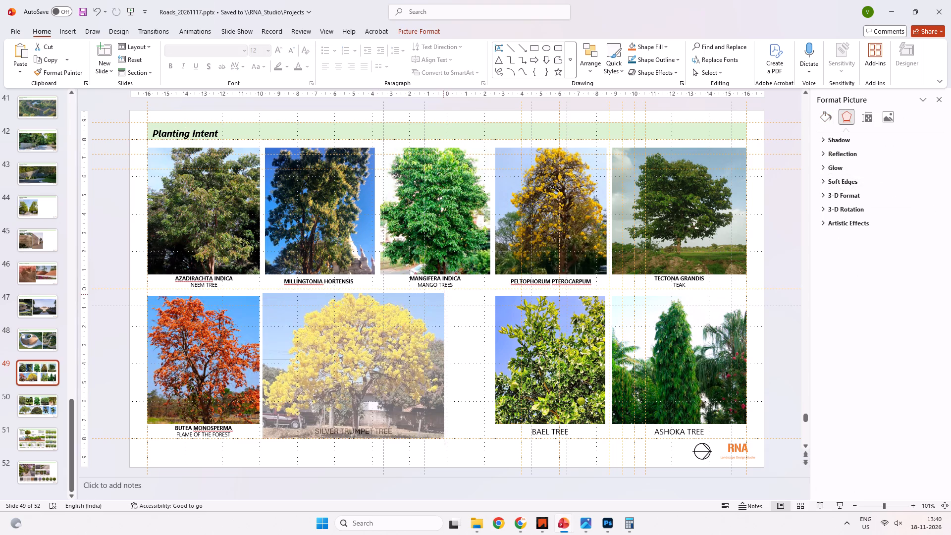
left_click_drag(443, 295, 437, 298)
left_click(490, 342)
key("ctrl+s")
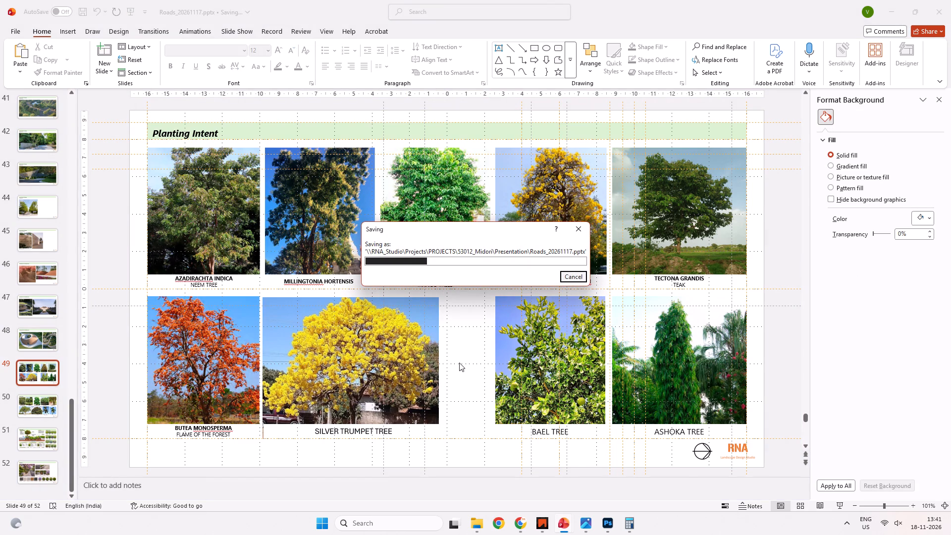
key("alt+Tab")
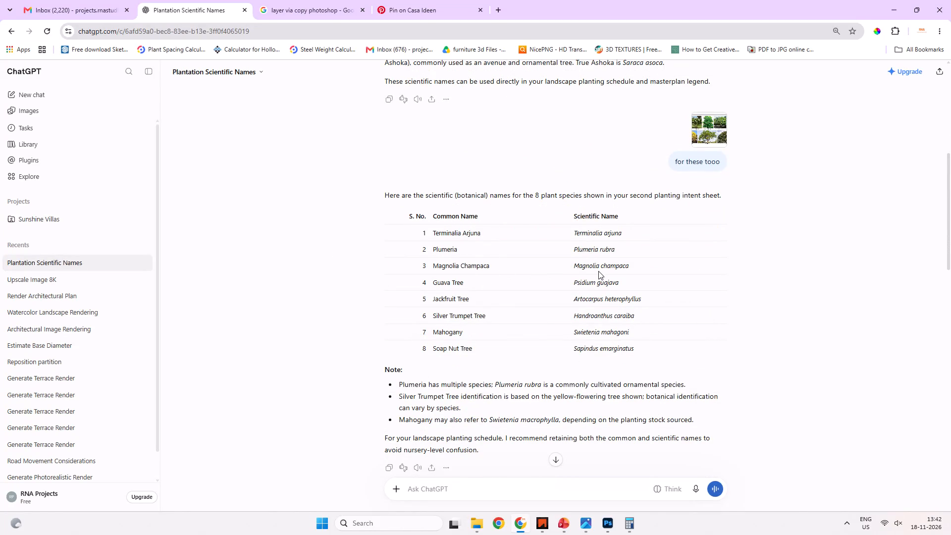
key("alt+Tab")
key("alt+Tab")
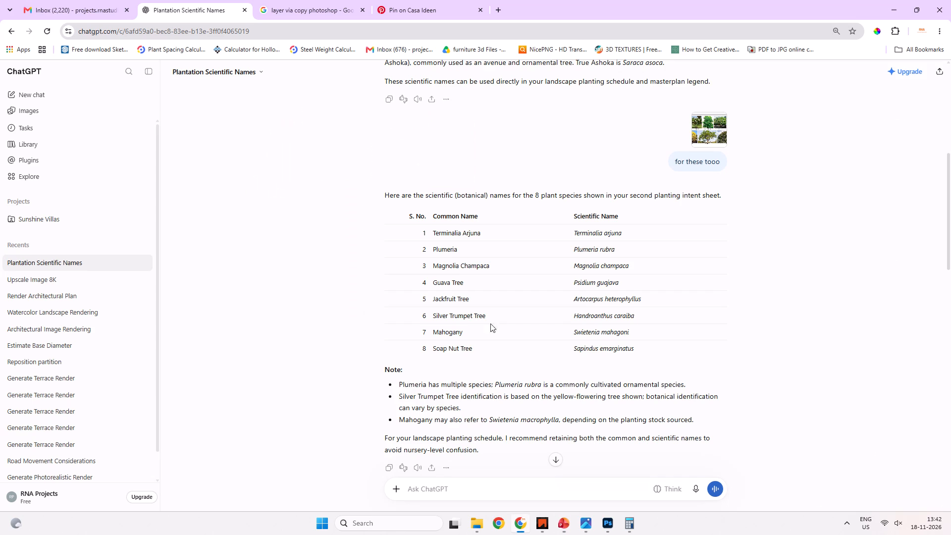
left_click_drag(579, 315, 614, 316)
left_click_drag(614, 316, 633, 317)
left_click(586, 318)
left_click_drag(571, 316, 675, 320)
key("ctrl+c")
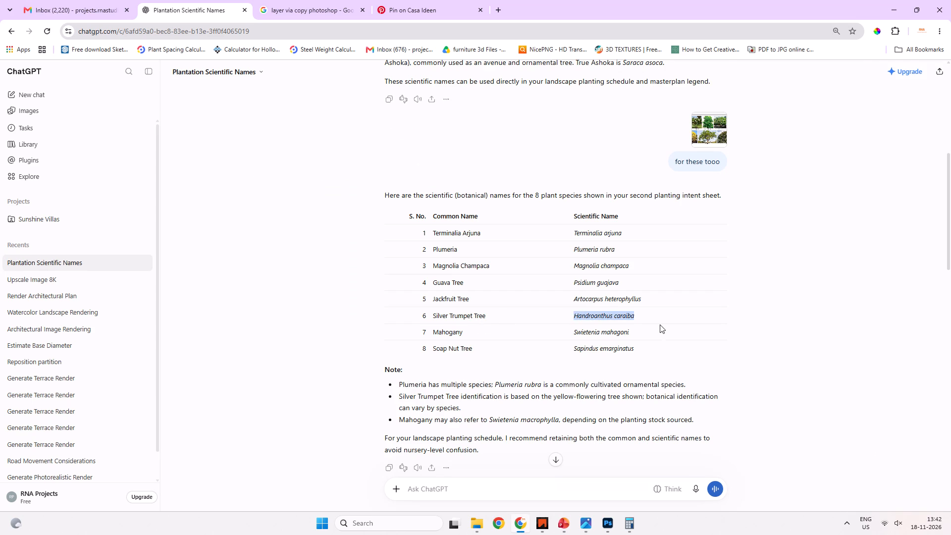
key("alt+Tab")
key("ctrl+v")
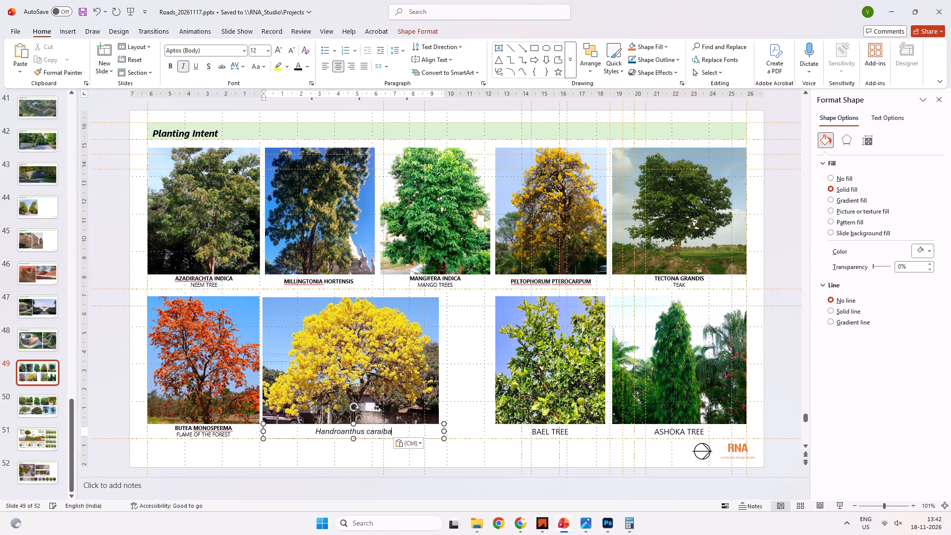
Add the common name "Silver Trumpet Tree", copied from the ChatGPT list, on a new line beneath Handroanthus caraiba.
left_click(396, 429)
key("shift+Return")
key("alt+Tab")
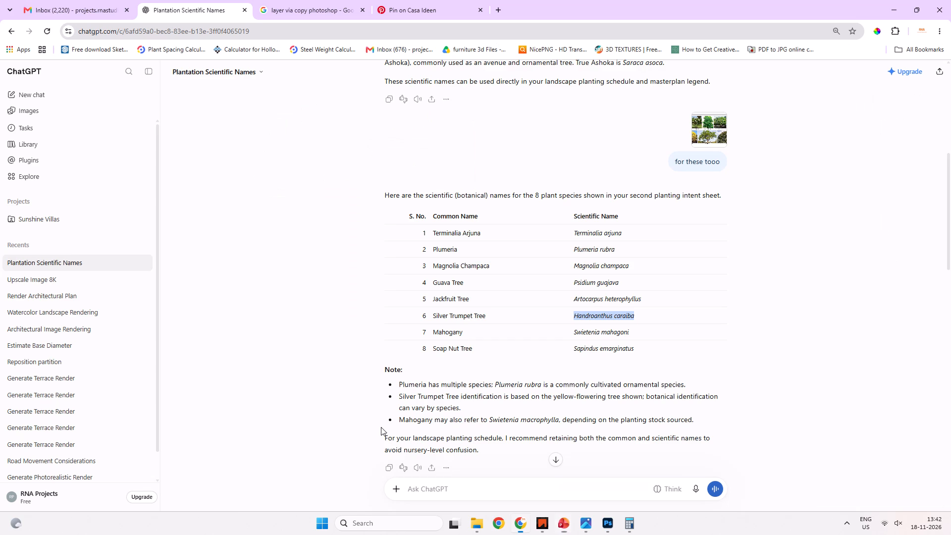
left_click_drag(433, 315, 488, 318)
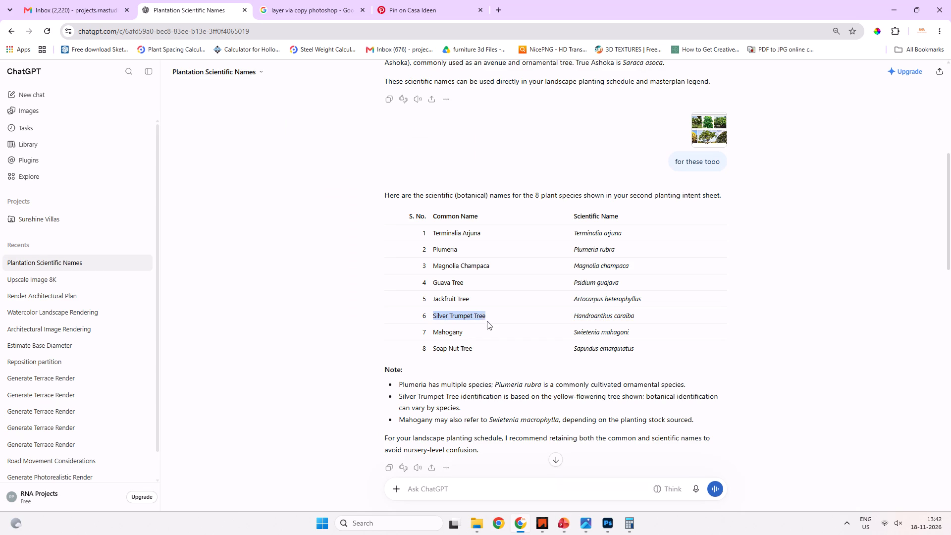
key("ctrl+c")
key("alt+Tab")
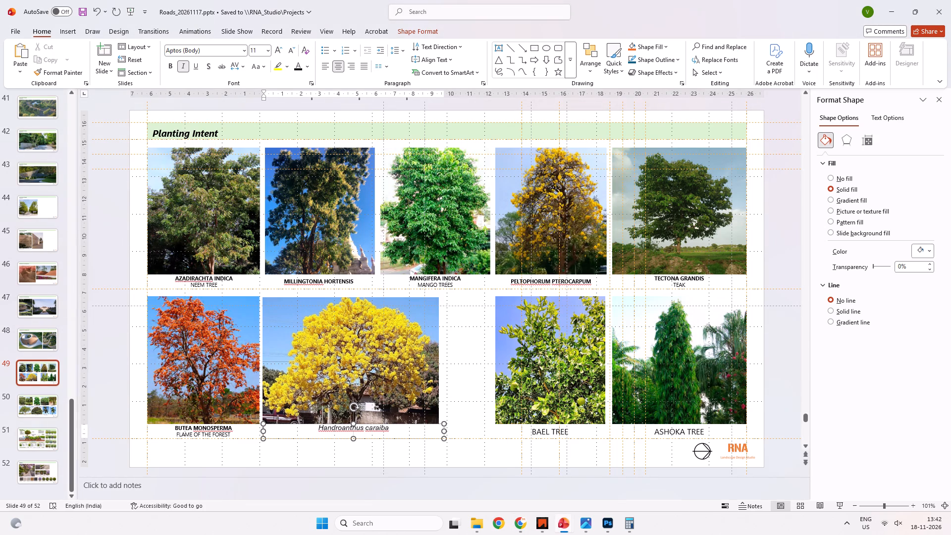
key("ctrl+v")
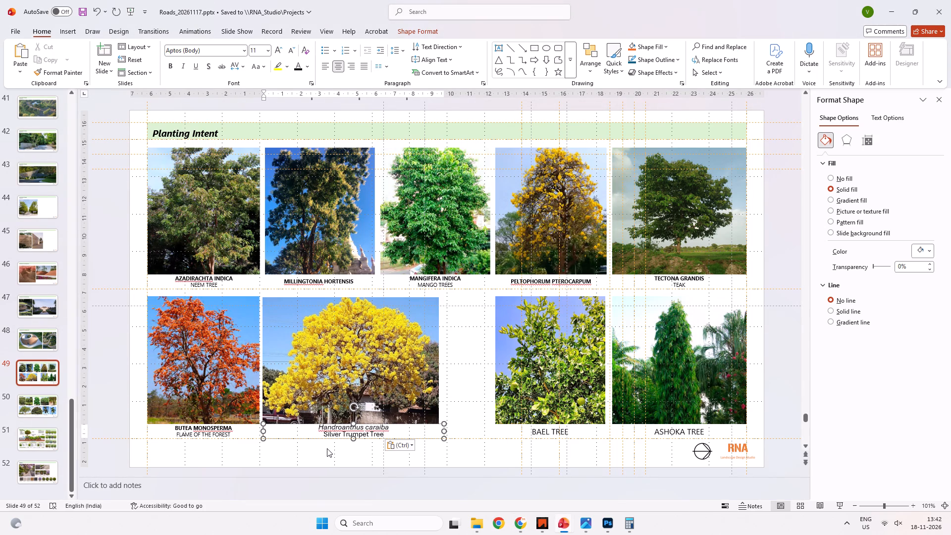
Format the whole silver trumpet tree caption in Segoe UI, size 8, without italics.
key("ctrl+a")
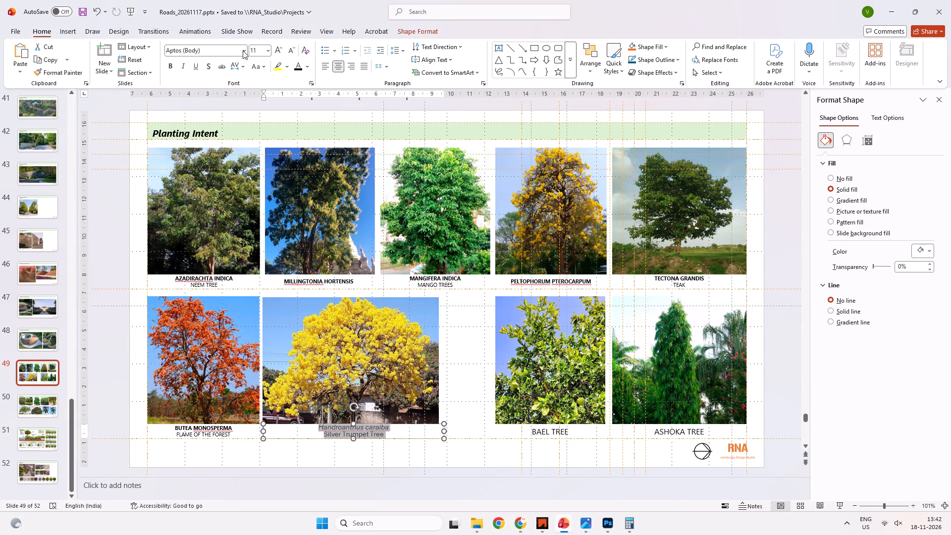
left_click(243, 51)
left_click(205, 123)
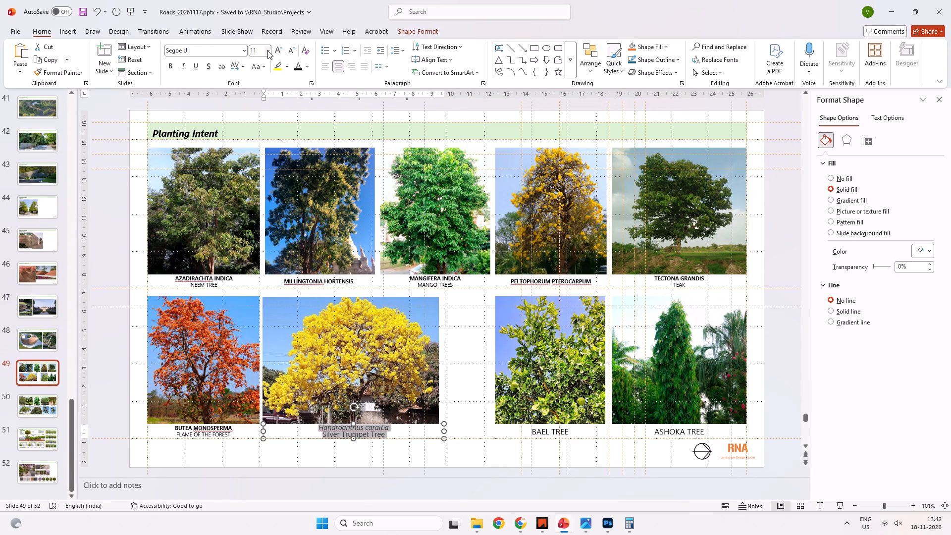
left_click(267, 50)
left_click(257, 64)
left_click(185, 69)
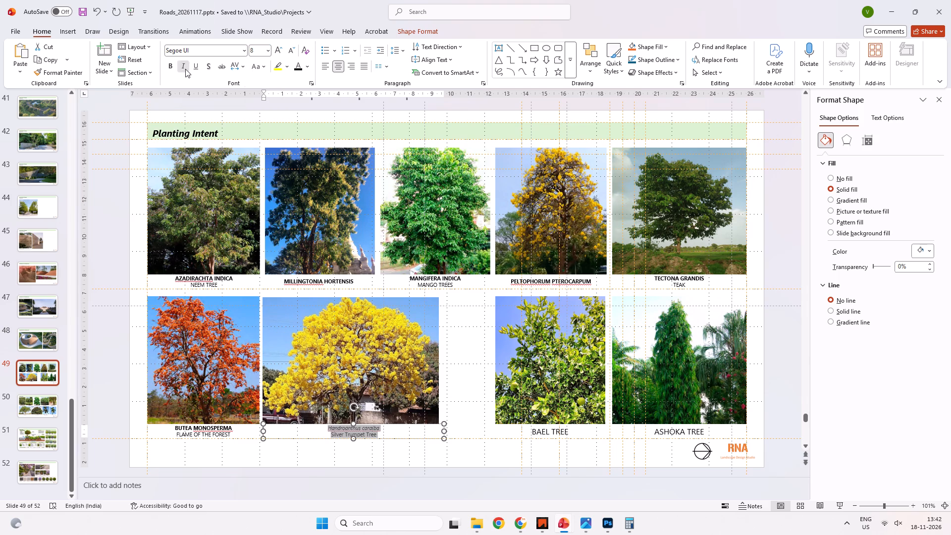
left_click(185, 69)
left_click(185, 69)
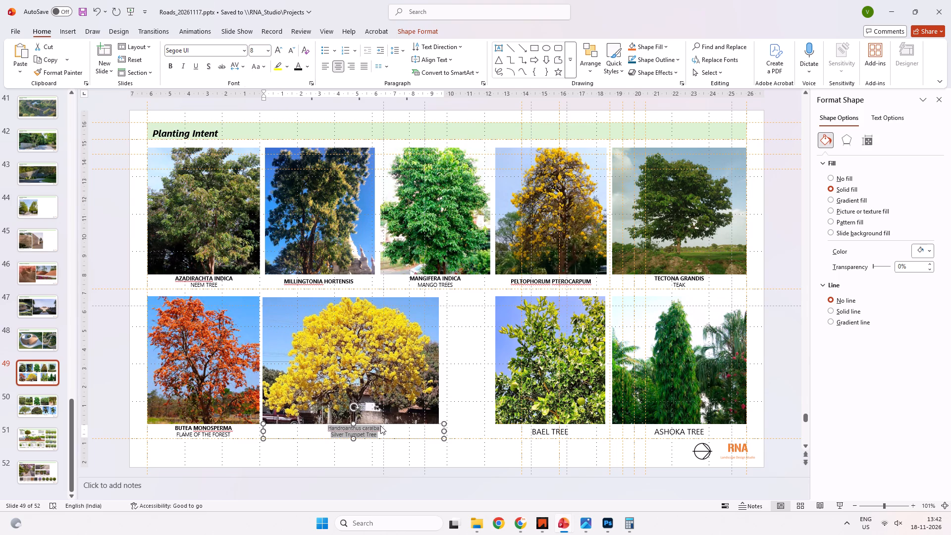
Make the scientific name Handroanthus caraiba in the yellow-flowering tree's caption bold.
left_click(380, 426)
left_click_drag(379, 428, 276, 429)
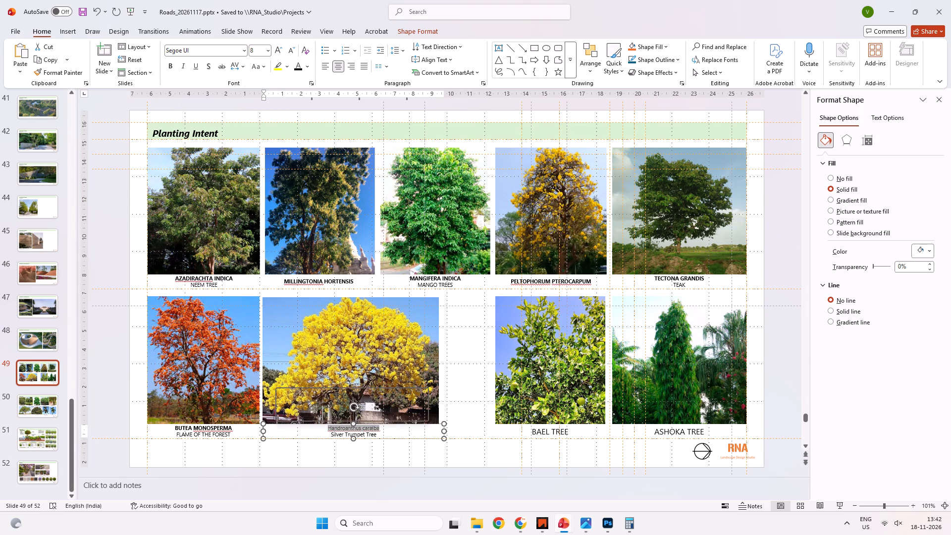
key("ctrl+b")
left_click(123, 332)
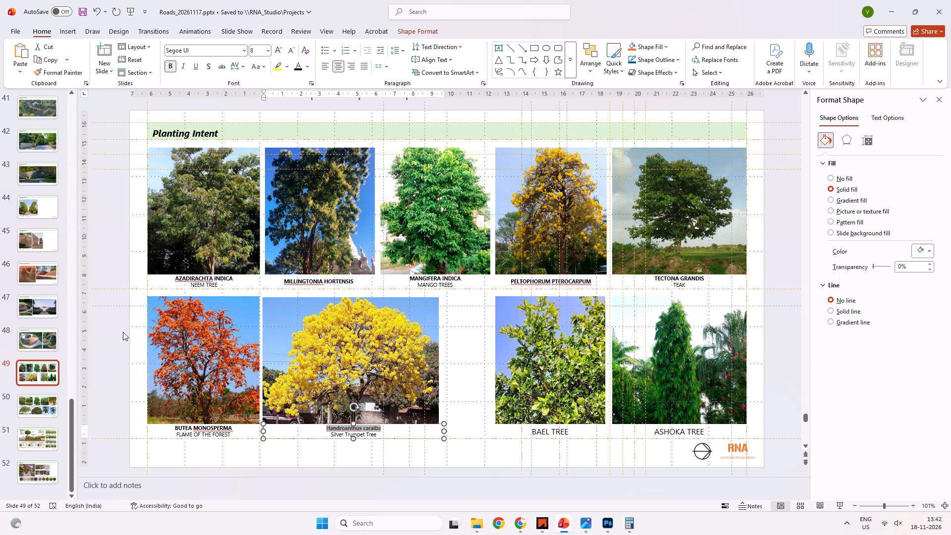
Copy the scientific name Handroanthus caraiba from the caption and search Google for it to check its common name.
left_click_drag(326, 428, 327, 428)
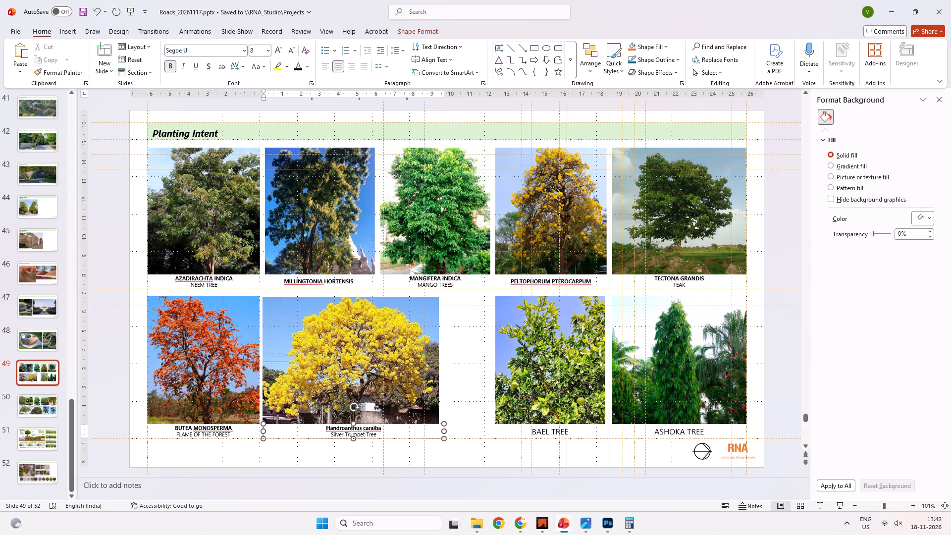
left_click_drag(327, 428, 395, 429)
key("ctrl+c")
key("alt+Tab")
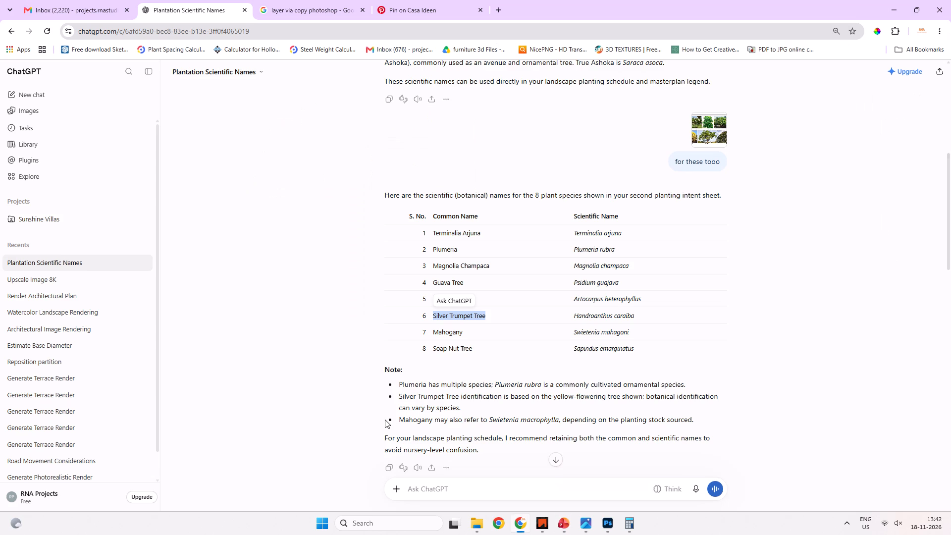
left_click(353, 0)
left_click(472, 14)
left_click(496, 7)
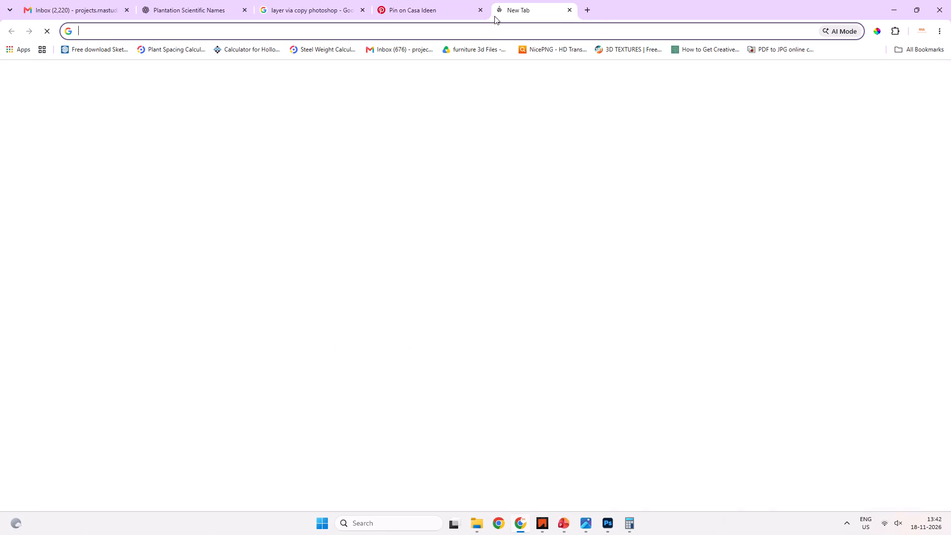
key("ctrl+v")
key("Return")
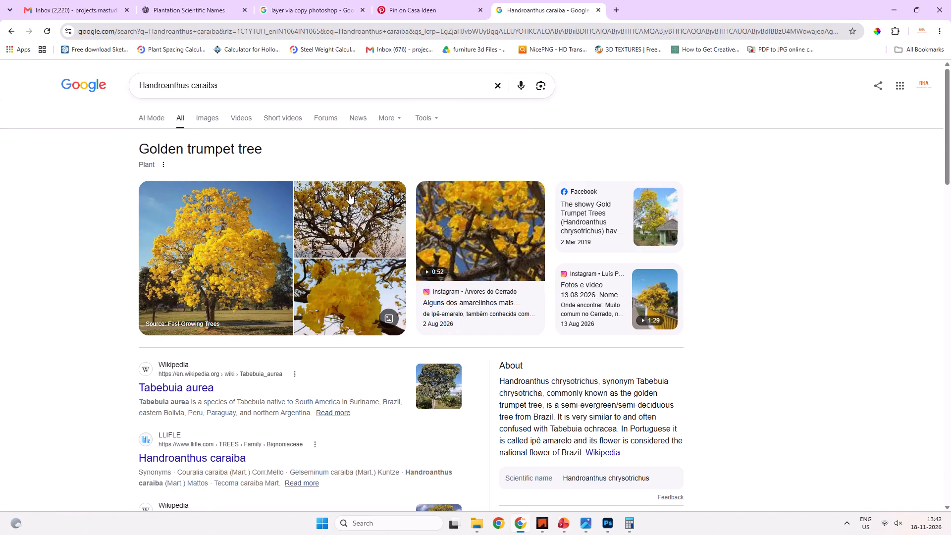
key("alt+Tab")
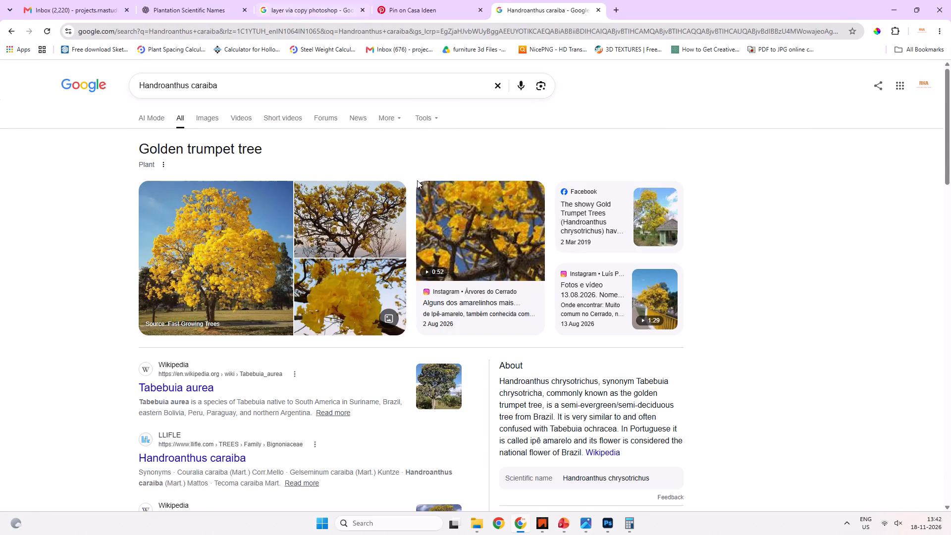
left_click(472, 369)
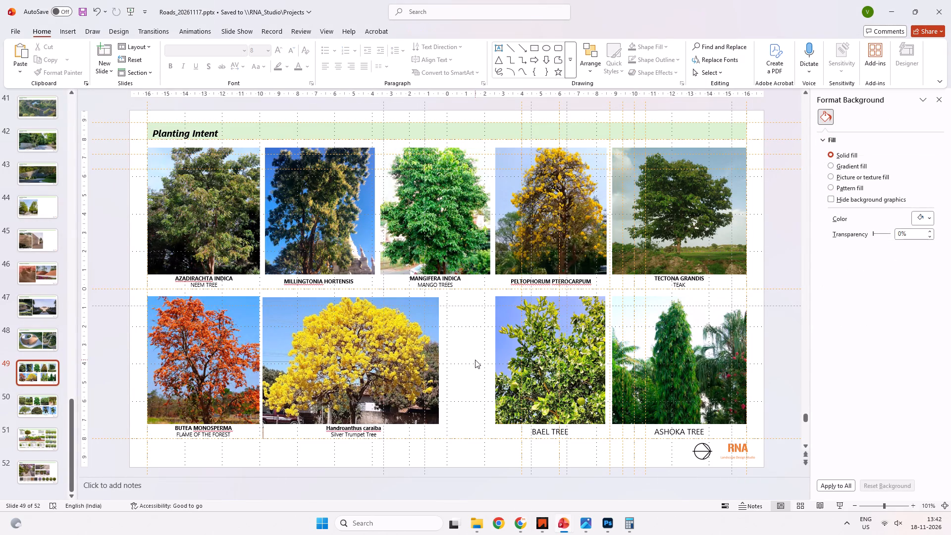
key("alt+Tab")
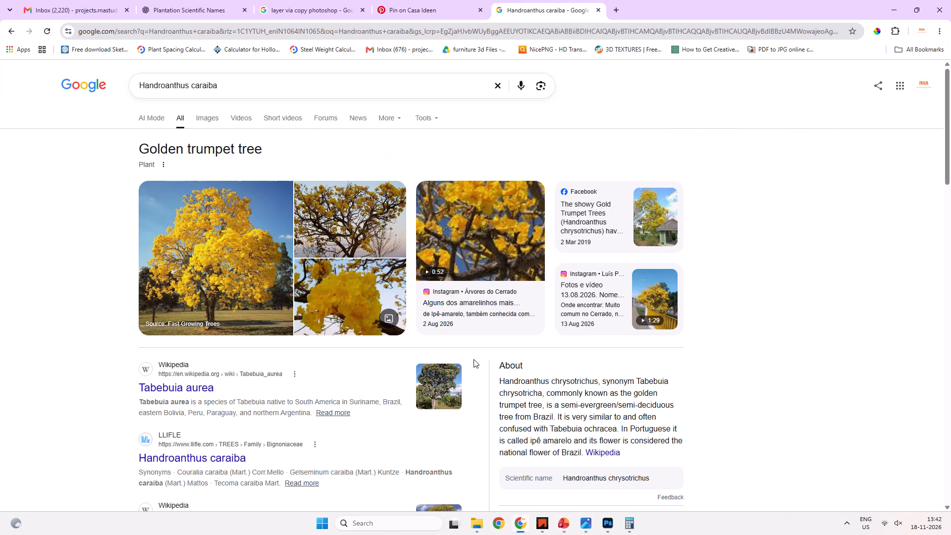
Change the common name beneath Handroanthus caraiba to "Golden Trumpet Tree".
key("alt+Tab")
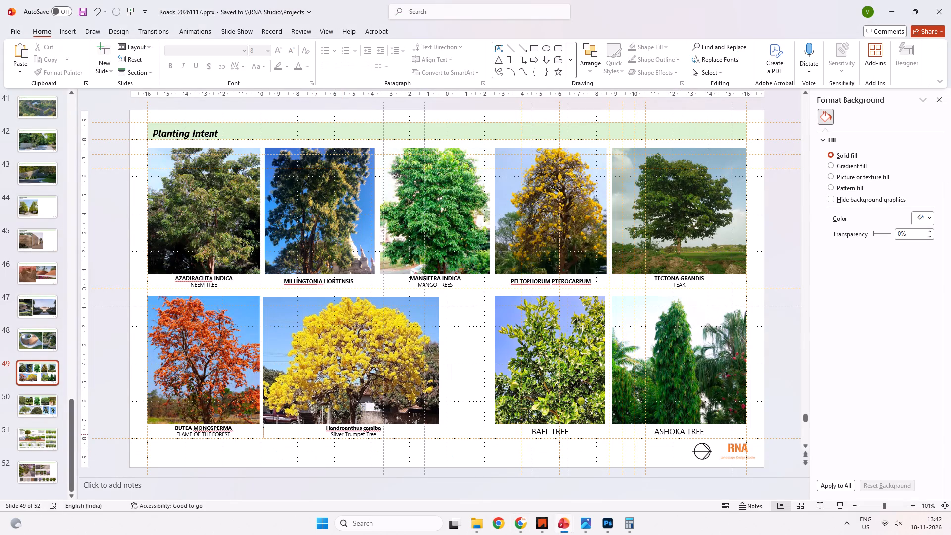
left_click(345, 437)
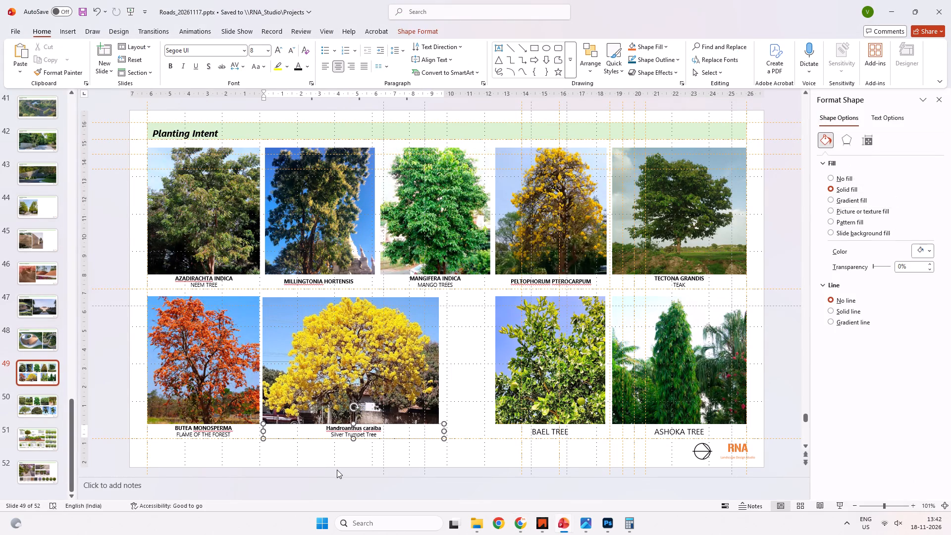
key("BackSpace")
key("BackSpace")
key("BackSpace")
key("BackSpace")
key("BackSpace")
key("BackSpace")
key("BackSpace")
type("Gol")
type("den")
key("space")
left_click(330, 453)
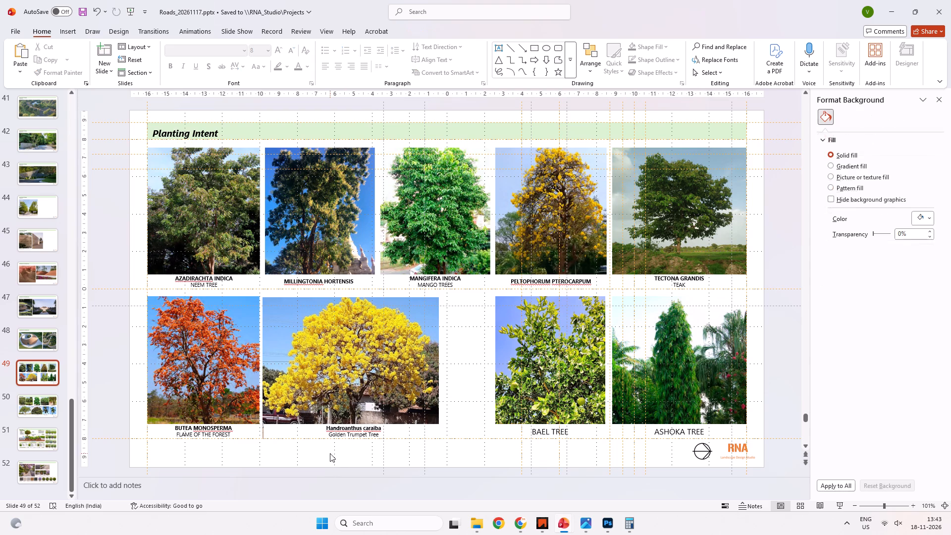
Save the roads presentation.
key("ctrl+s")
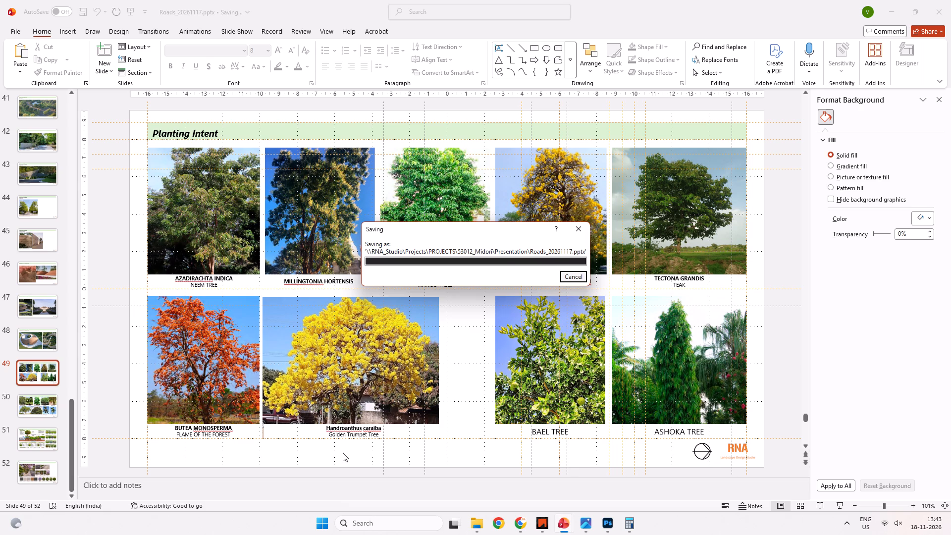
left_click(343, 453)
left_click(454, 449)
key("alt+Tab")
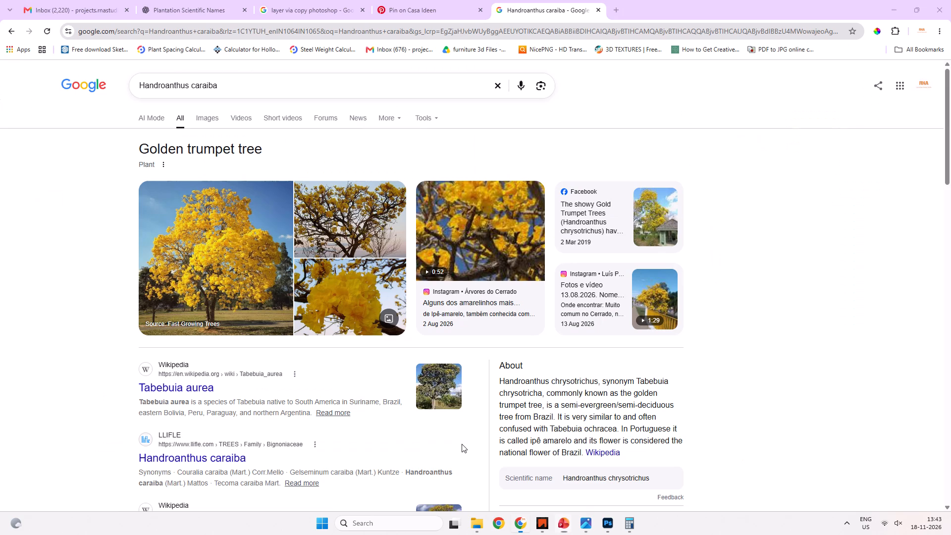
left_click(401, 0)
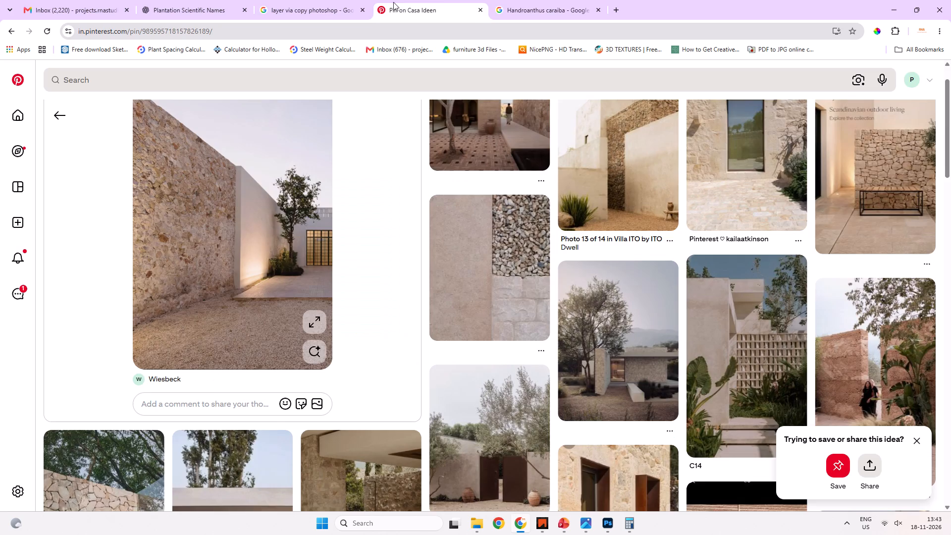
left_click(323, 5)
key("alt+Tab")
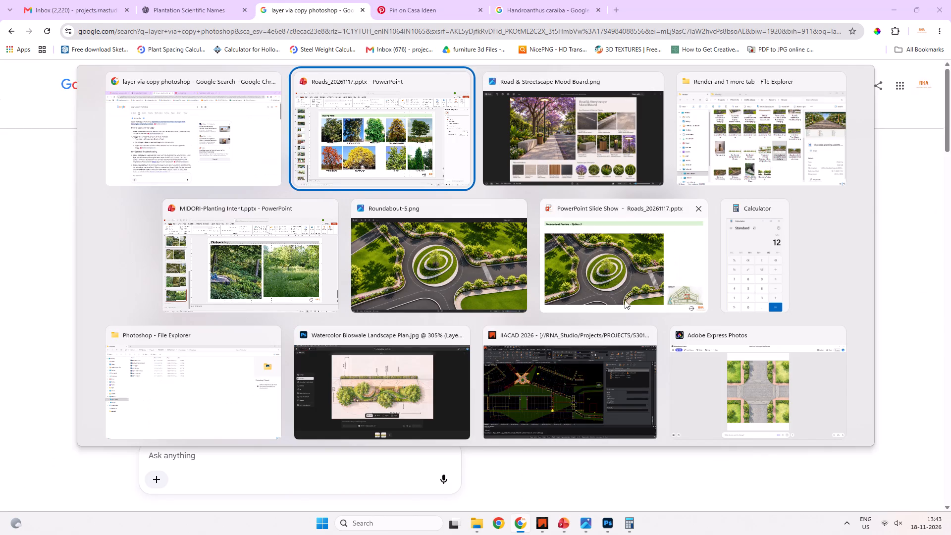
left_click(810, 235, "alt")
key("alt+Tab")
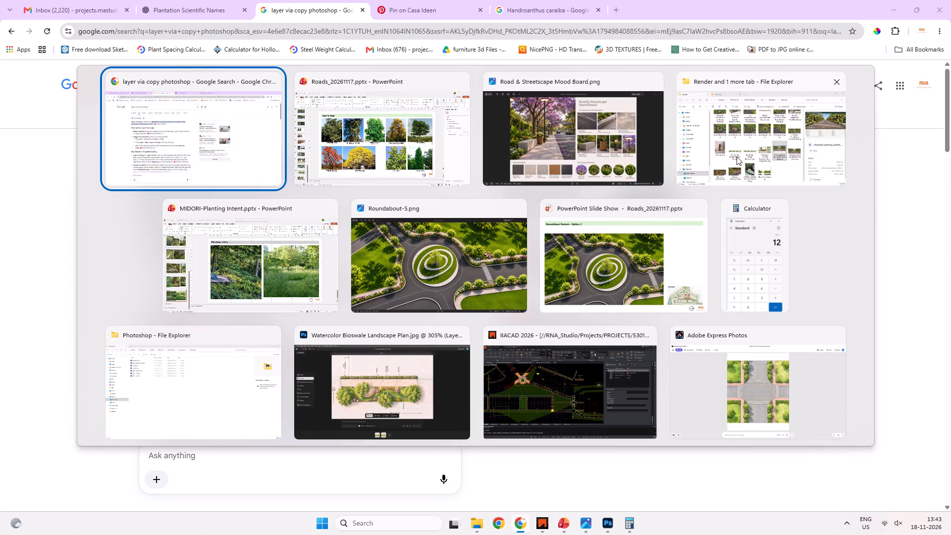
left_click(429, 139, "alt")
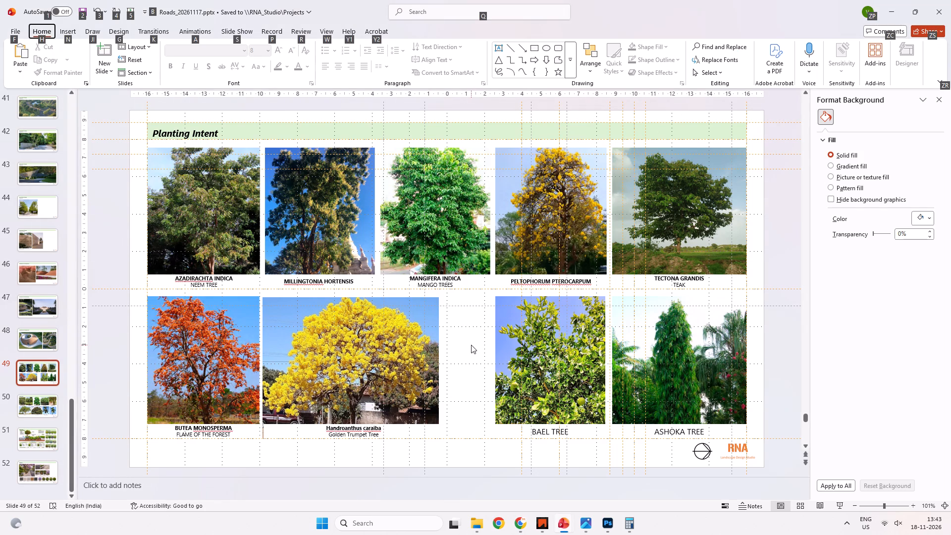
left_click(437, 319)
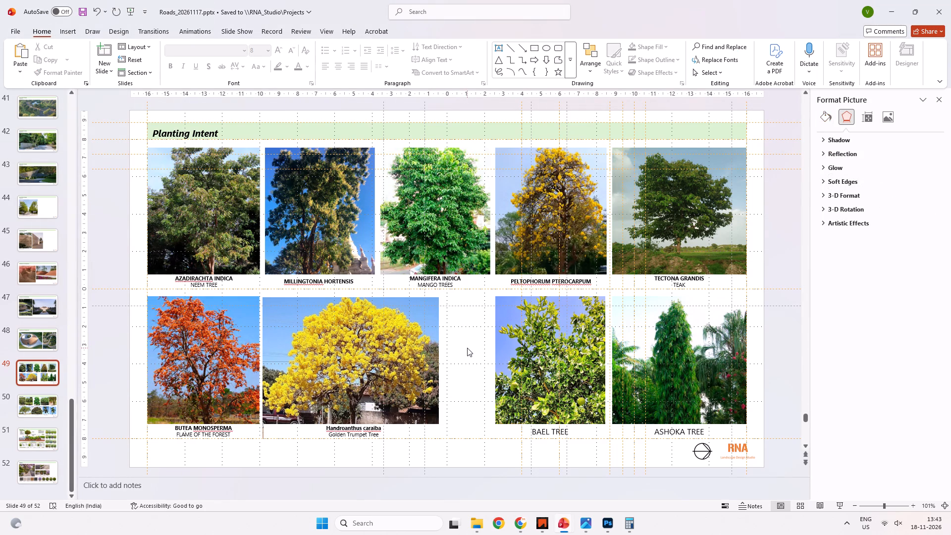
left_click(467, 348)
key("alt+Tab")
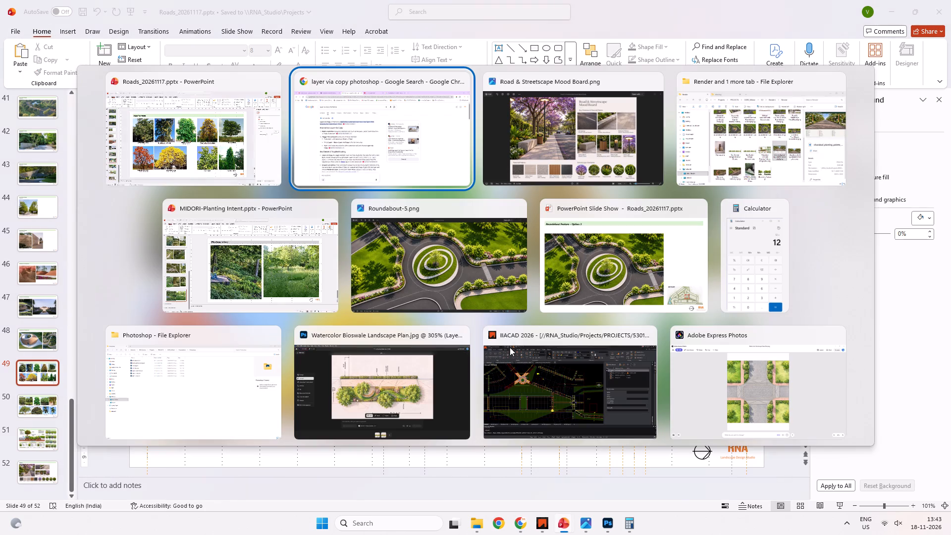
In the ChatGPT conversation, enlarge the large pink tabebuia picture and try to copy it for the slide.
left_click(206, 2)
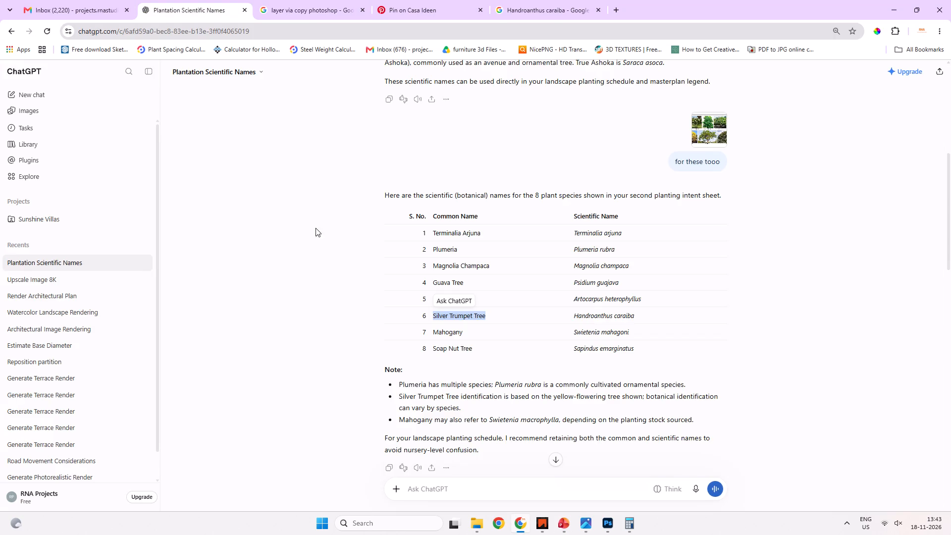
scroll(373, 329, "down", 13)
left_click(487, 239)
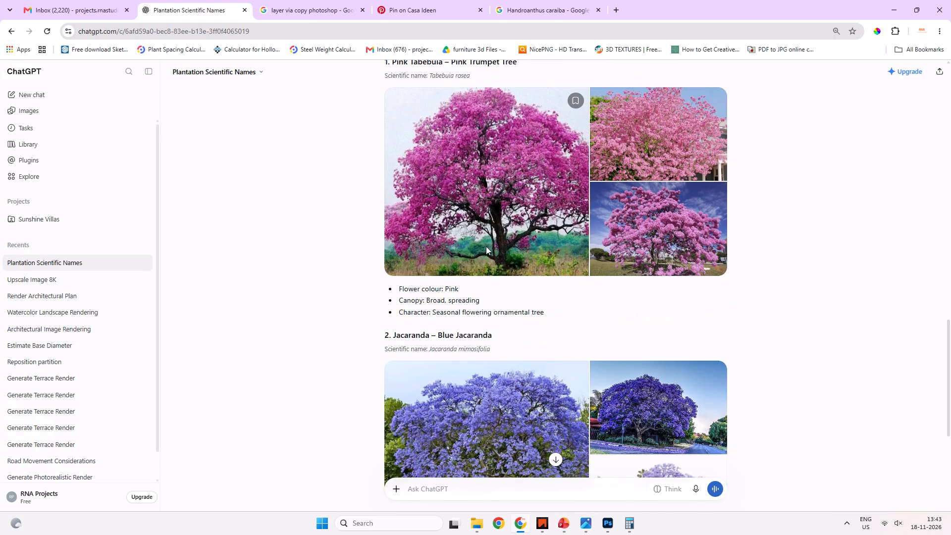
key("ctrl+c")
key("Escape")
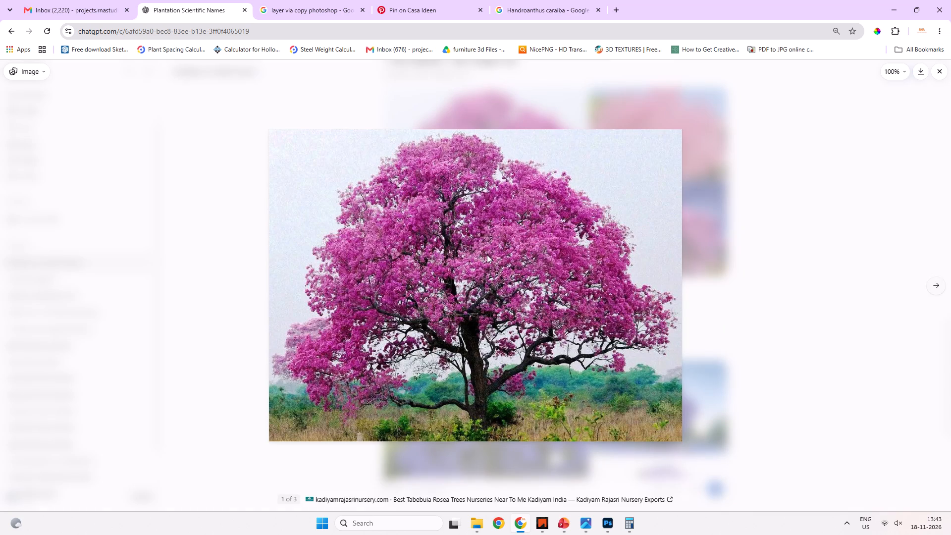
left_click(732, 252)
scroll(666, 254, "down", 2)
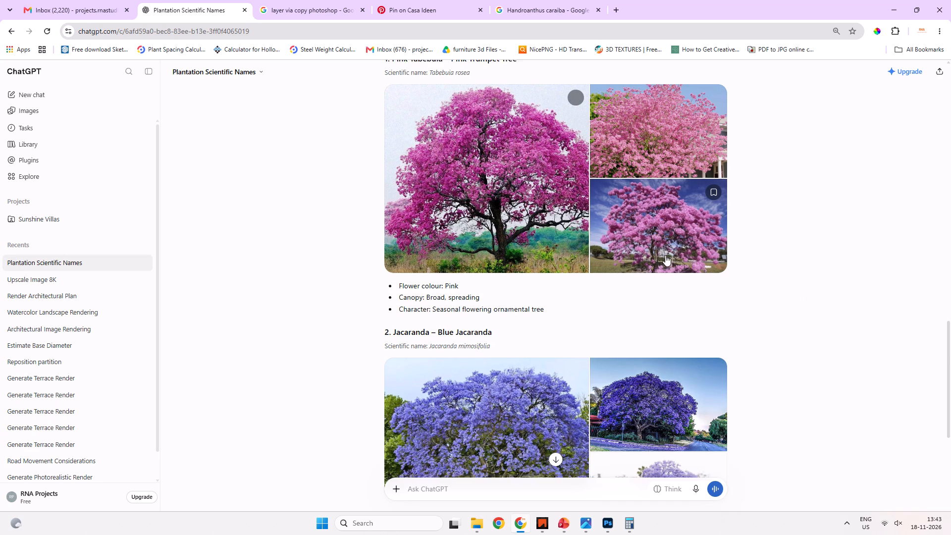
scroll(665, 255, "down", 1)
scroll(545, 274, "up", 4)
left_click(524, 234)
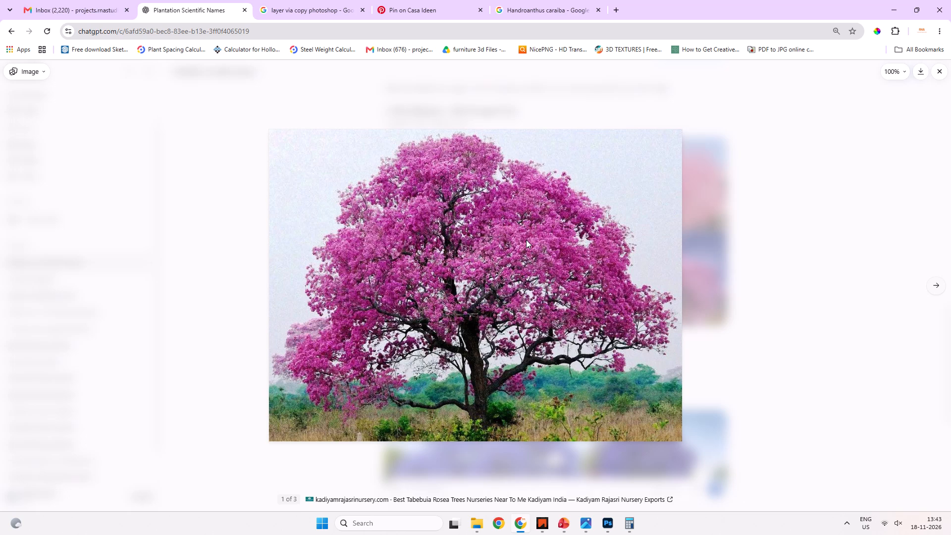
key("ctrl+c")
key("alt+Tab")
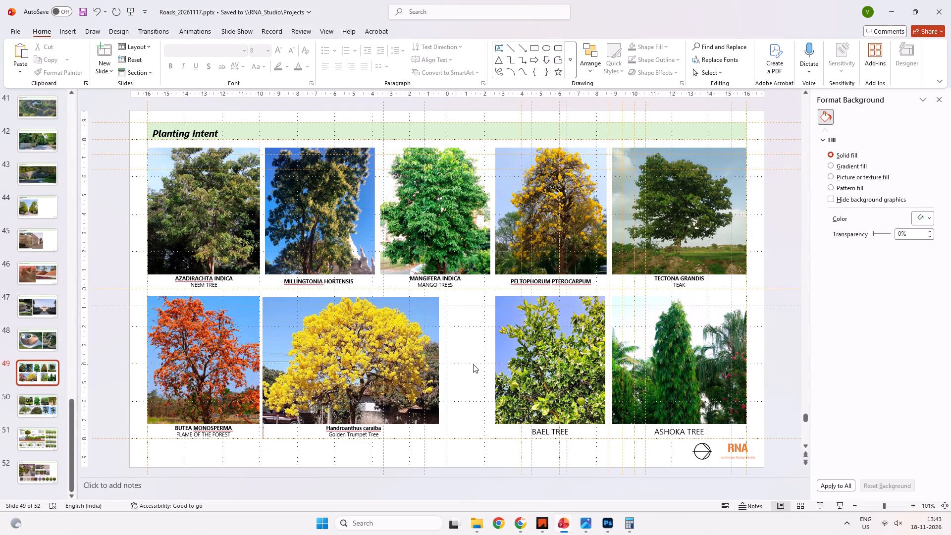
Delete the bael tree and ashoka tree pictures together with their captions from slide 49.
left_click(539, 354)
left_click(541, 428, "ctrl")
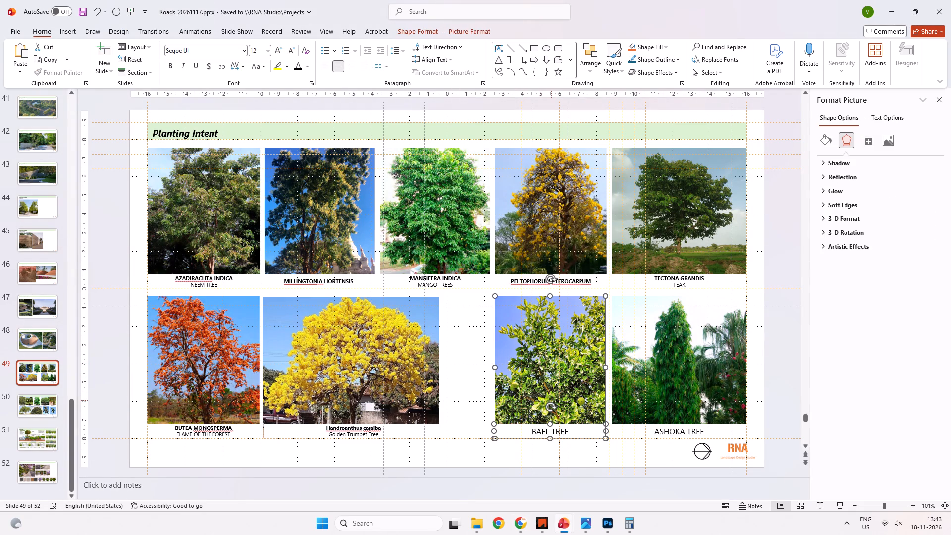
key("Delete")
left_click(634, 369)
left_click(646, 434)
key("Delete")
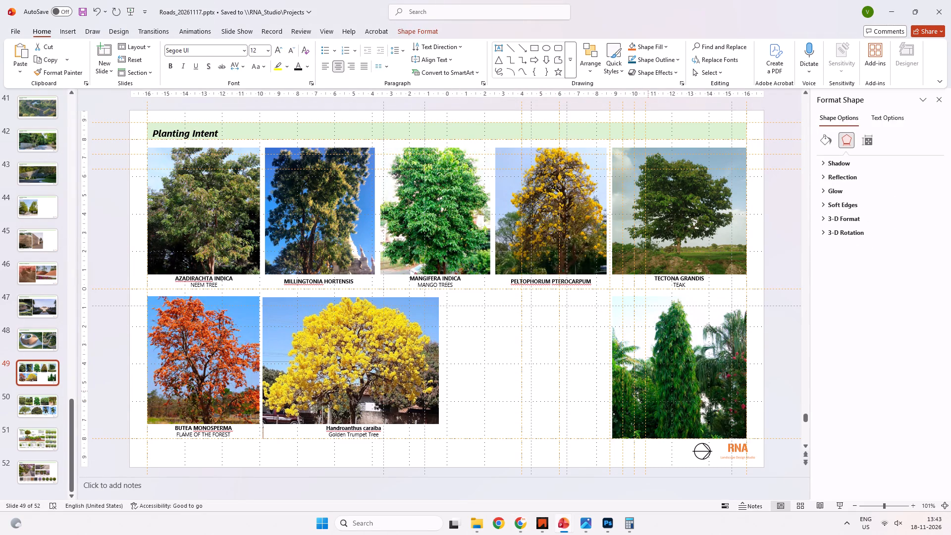
left_click(650, 372)
key("Delete")
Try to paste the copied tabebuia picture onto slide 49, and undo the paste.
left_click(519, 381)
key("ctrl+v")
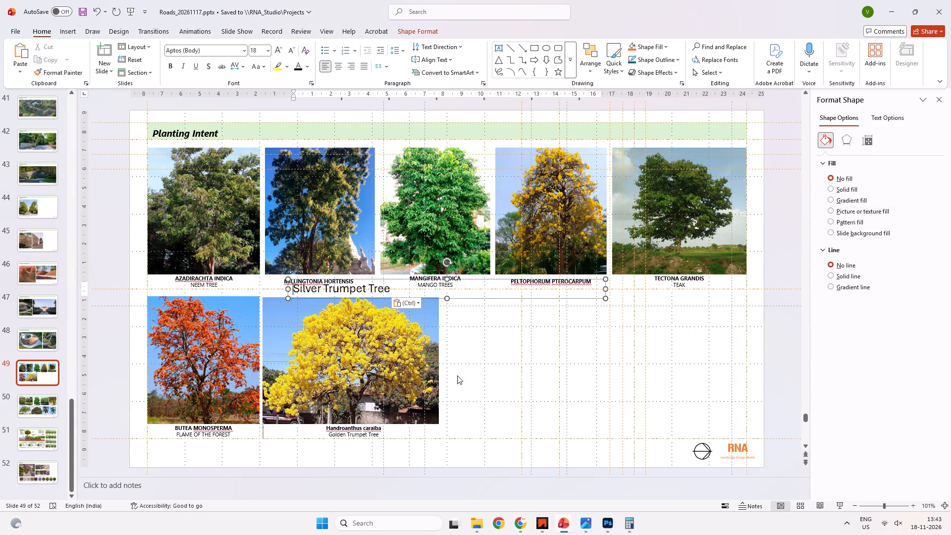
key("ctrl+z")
Copy the enlarged pink tabebuia image from ChatGPT and paste it on slide 49, placed directly beside the golden trumpet tree picture.
key("alt+Tab")
right_click(475, 294)
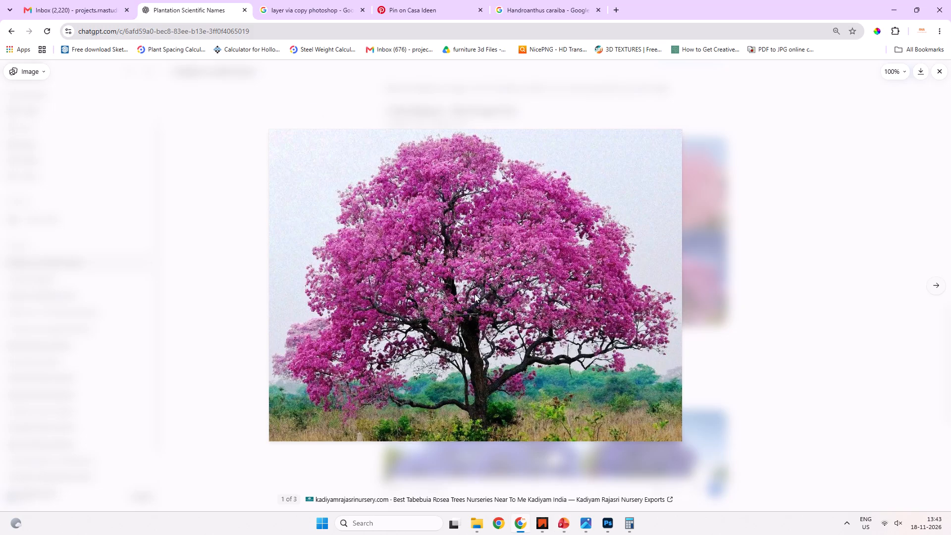
left_click(507, 333)
key("alt+Tab")
left_click(482, 369)
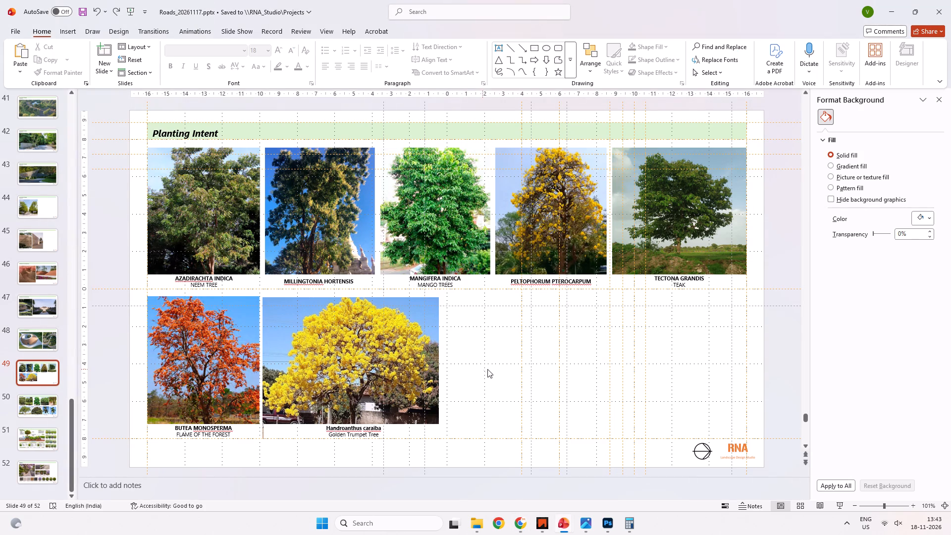
key("ctrl+v")
left_click_drag(434, 369, 607, 371)
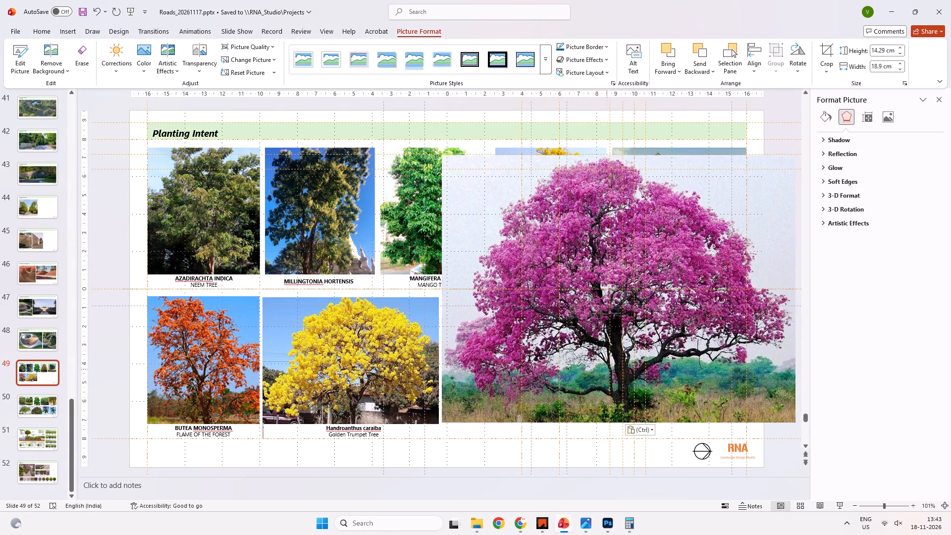
left_click_drag(607, 371, 606, 372)
Scale the pink tabebuia picture down to about 6.77 cm high and 8.95 cm wide, matching the lower row's height.
scroll(532, 351, "down", 1, "ctrl")
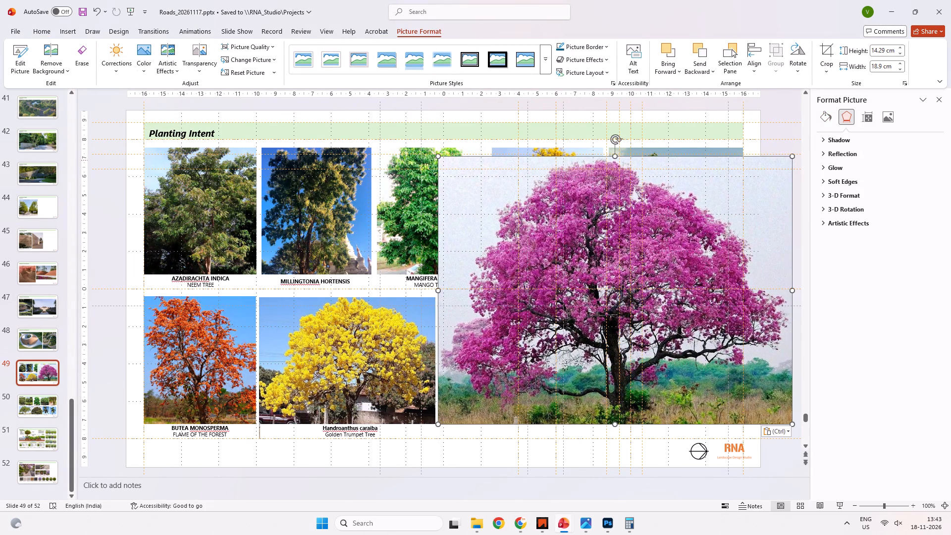
left_click_drag(793, 157, 528, 297, "shift")
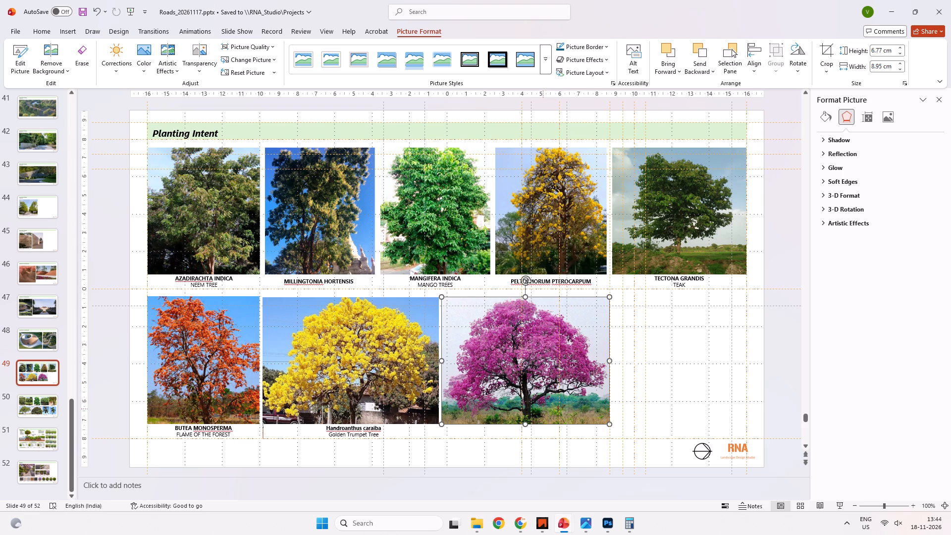
Crop a narrow strip off both sides of the pink tabebuia picture and move it back directly beside the golden trumpet tree.
right_click(579, 371)
left_click(630, 391)
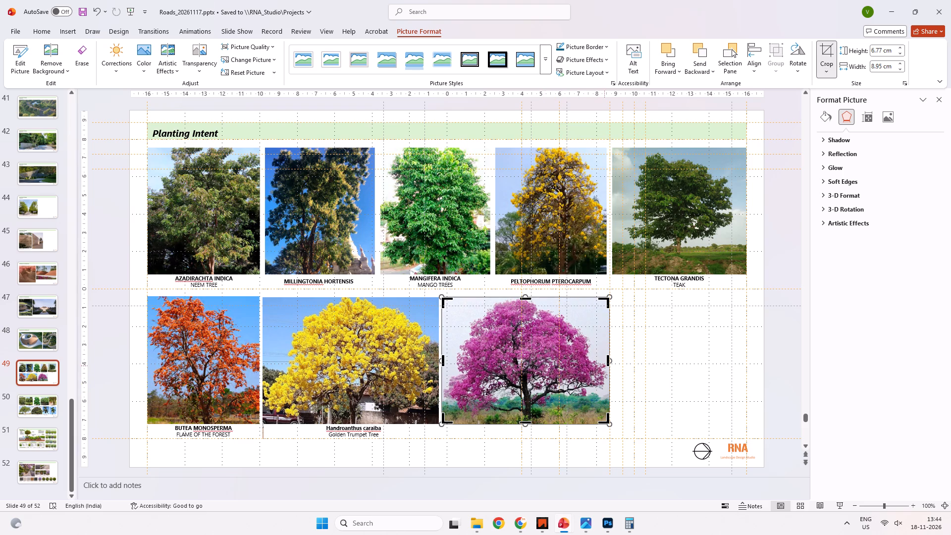
left_click_drag(606, 362, 599, 362)
left_click(636, 366)
left_click(502, 368)
right_click(502, 368)
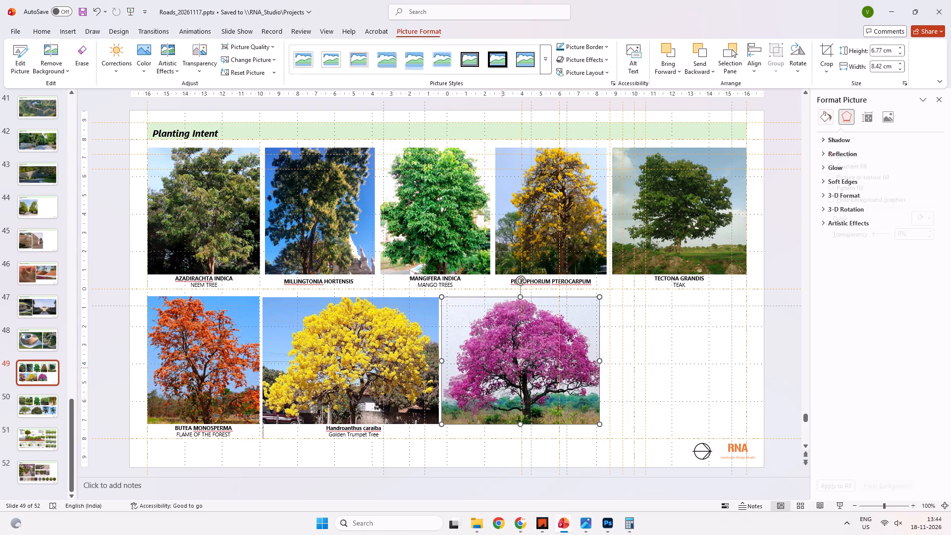
left_click(552, 386)
left_click_drag(444, 361, 450, 361)
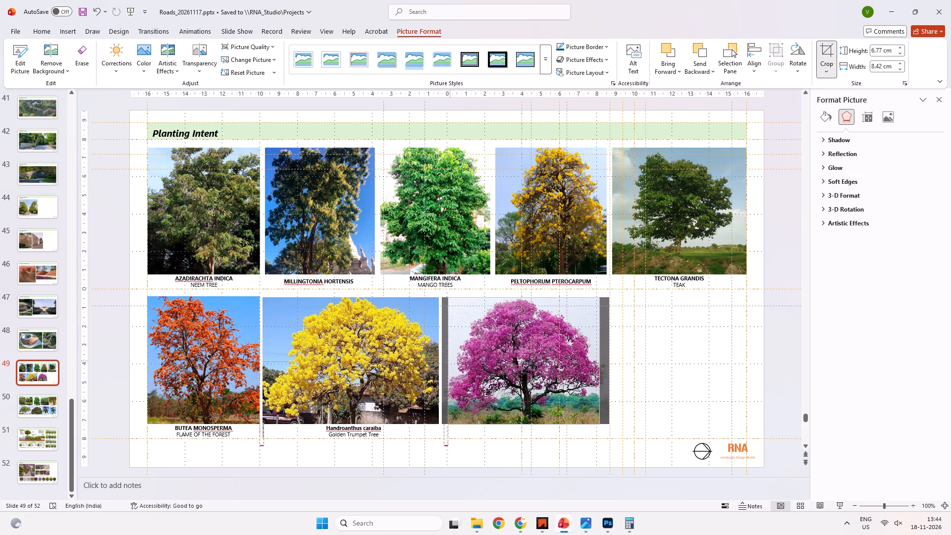
left_click_drag(450, 361, 451, 361)
left_click(667, 365)
left_click_drag(559, 375, 551, 376, "shift")
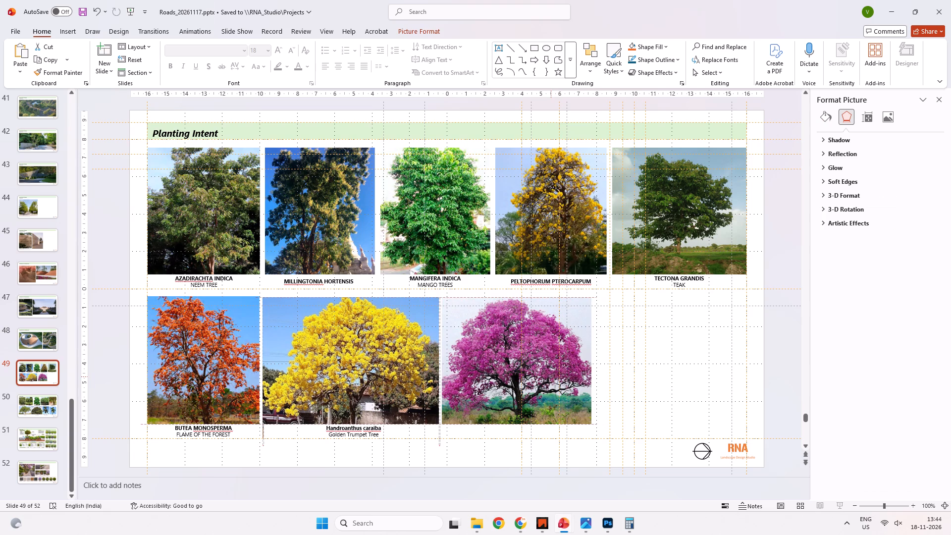
left_click_drag(551, 376, 551, 376, "shift")
left_click(625, 391)
left_click(351, 436)
left_click_drag(358, 437, 480, 437, "ctrl")
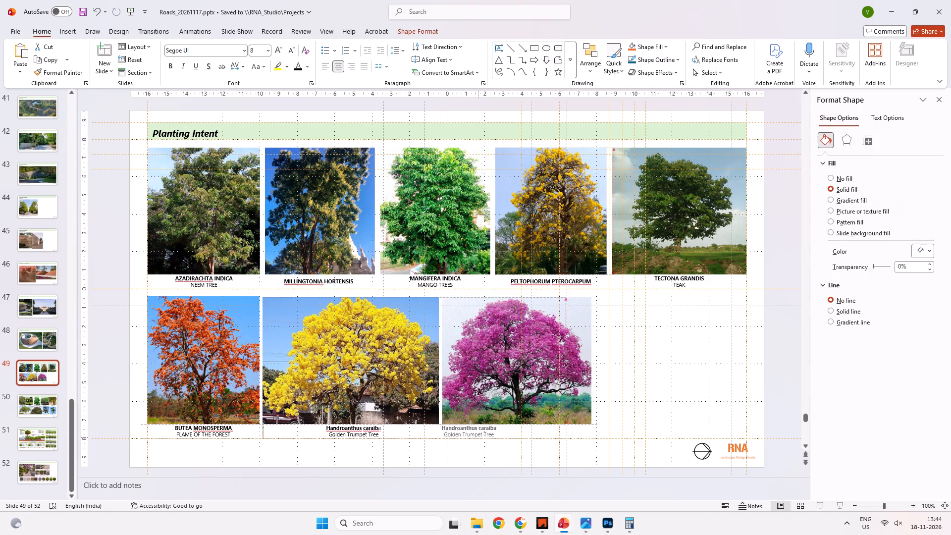
left_click_drag(480, 437, 524, 436, "ctrl")
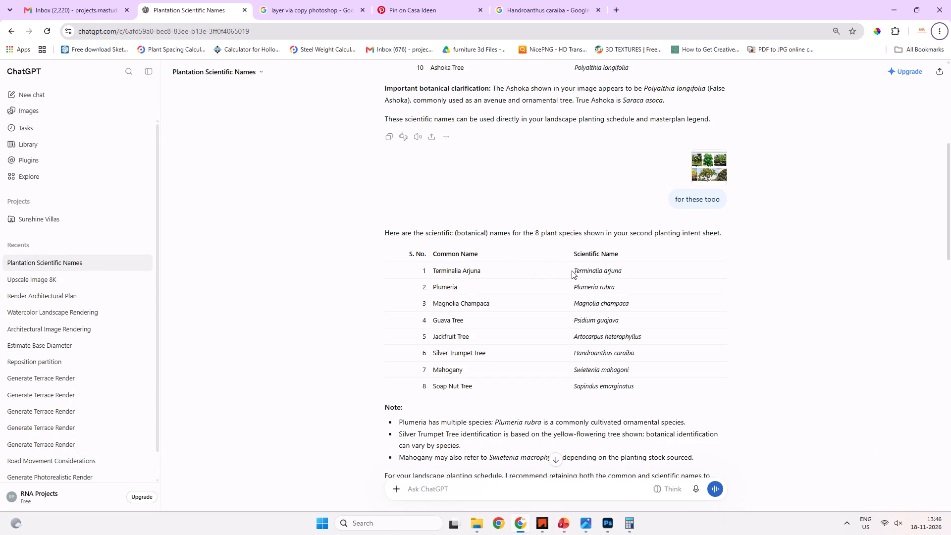
key("alt+Tab")
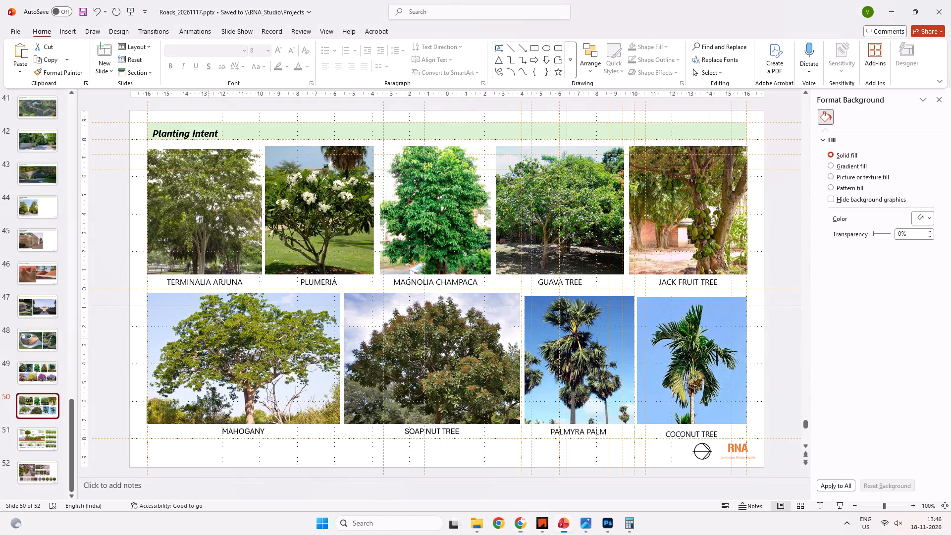
Set the Terminalia arjuna caption on slide 50 to 8 pt bold.
left_click(198, 285)
key("ctrl+a")
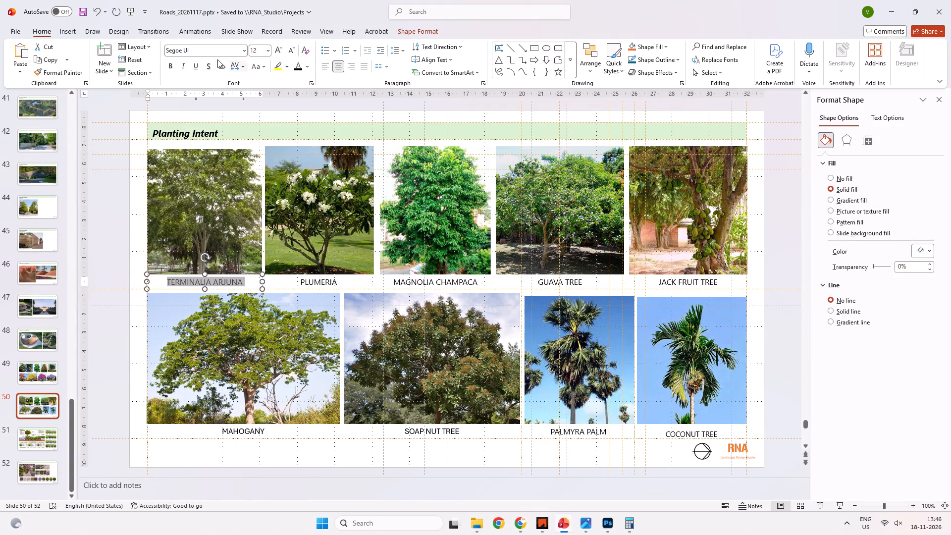
left_click(266, 52)
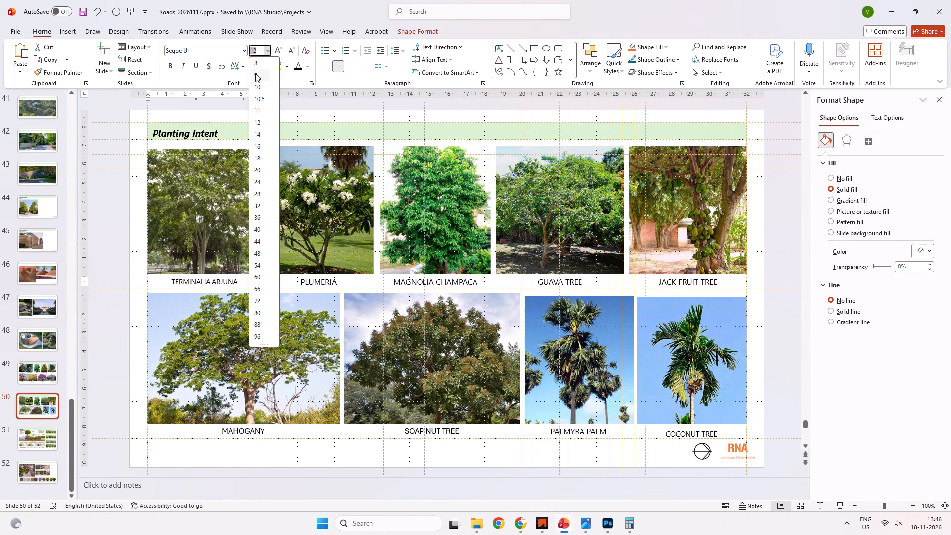
left_click(256, 63)
left_click(170, 65)
left_click(95, 241)
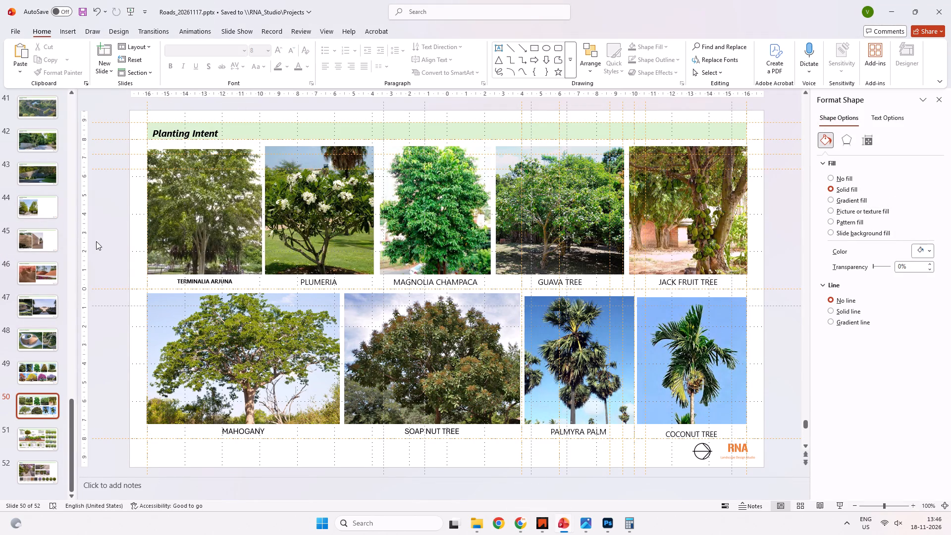
Replace the Plumeria caption on slide 50 with the scientific name "Plumeria rubra" copied from the ChatGPT table.
left_click(312, 279)
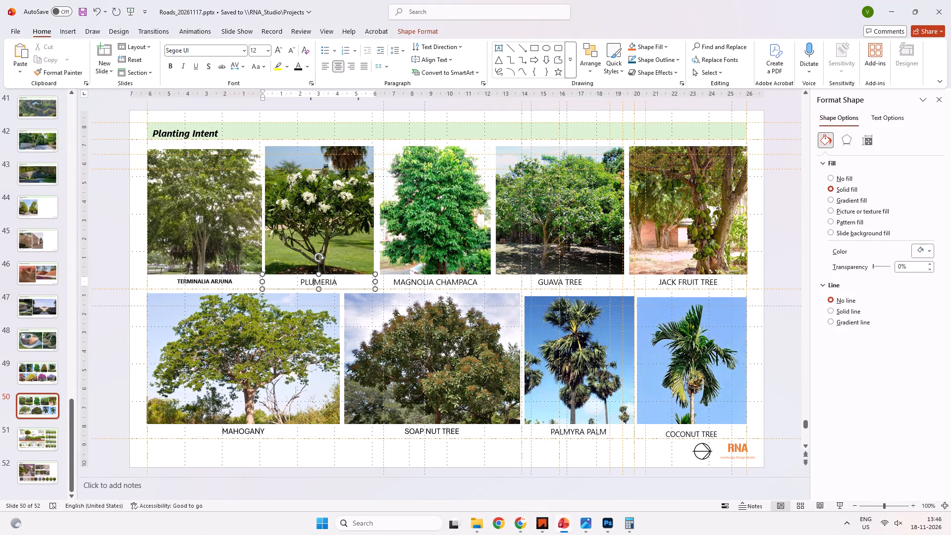
key("alt+Tab")
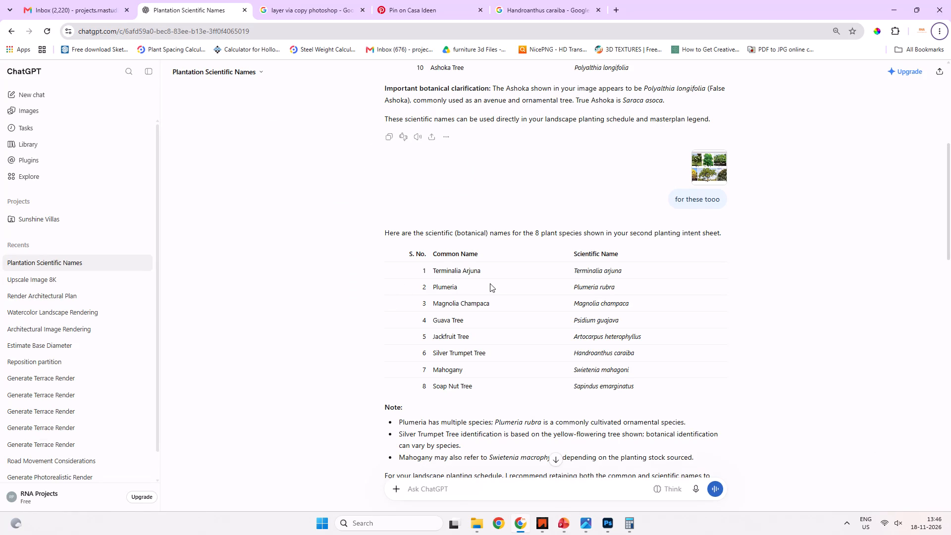
left_click_drag(573, 287, 654, 293)
key("ctrl+c")
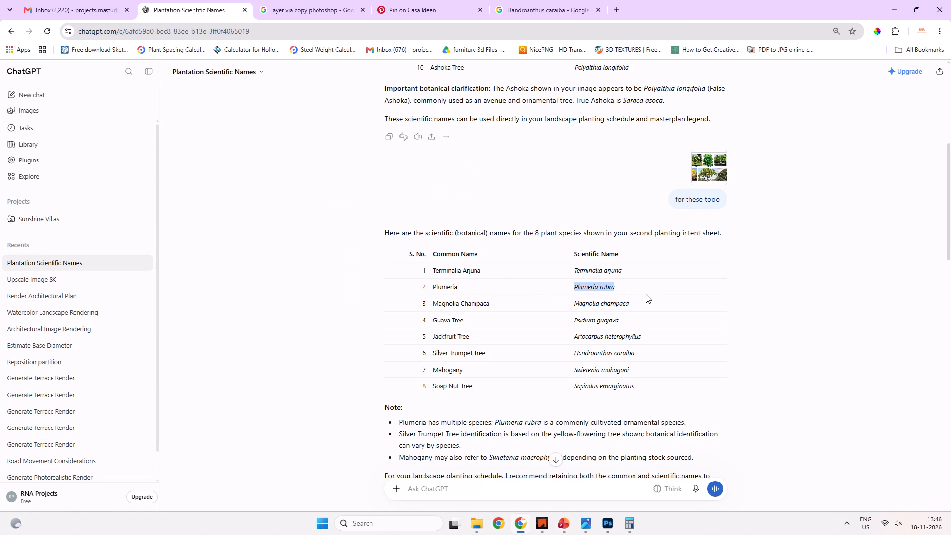
key("alt+Tab")
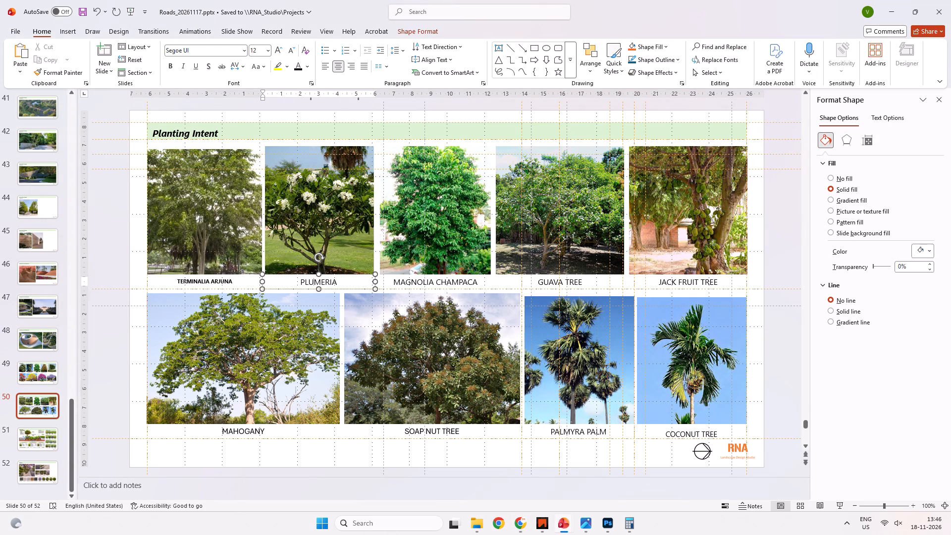
left_click(303, 281)
key("Left")
key("ctrl+a")
key("ctrl+v")
Format the Plumeria rubra caption as 8 pt Segoe UI, uppercase and bold, without italics.
key("ctrl+a")
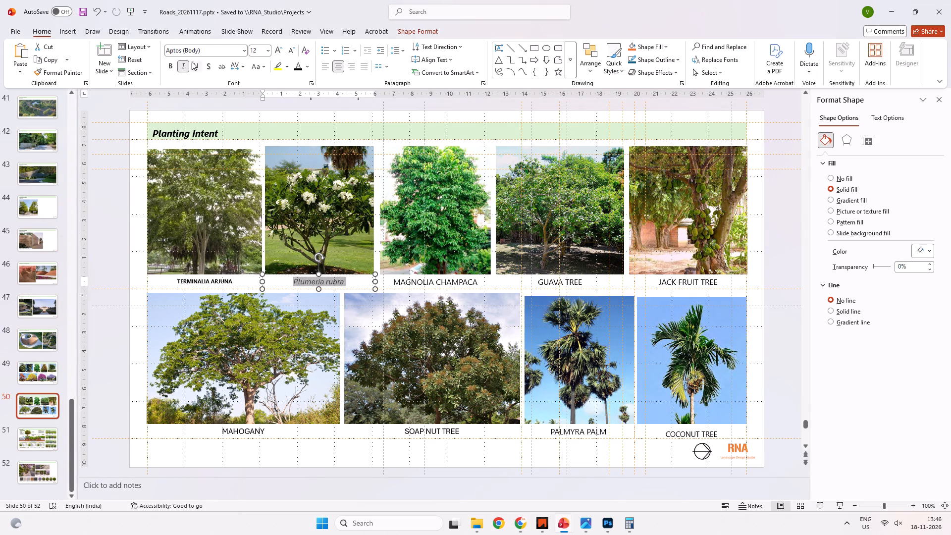
left_click(268, 49)
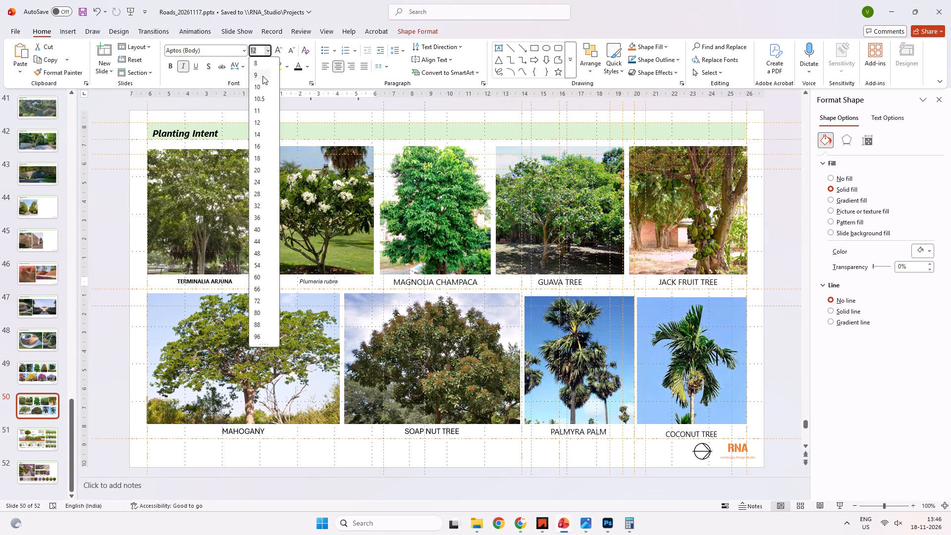
left_click(258, 62)
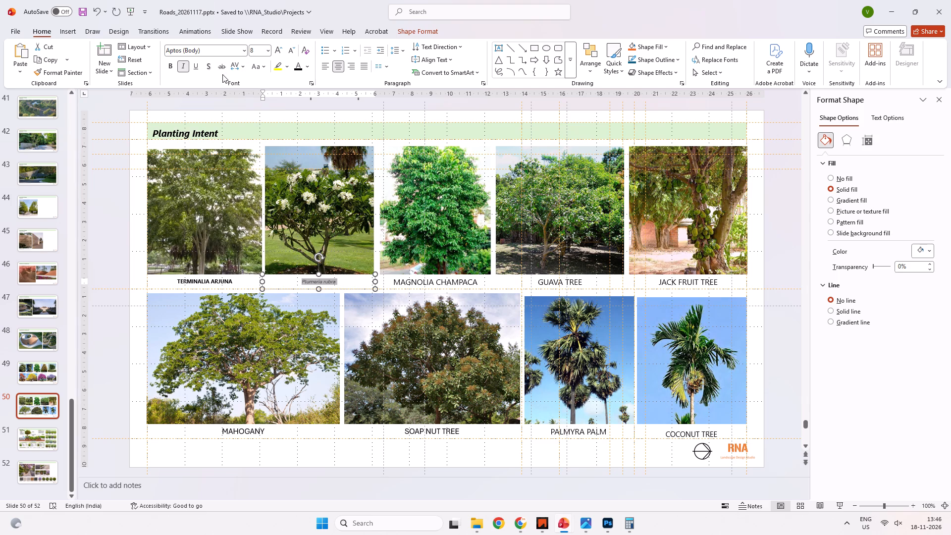
left_click(264, 65)
left_click(279, 107)
left_click(180, 63)
left_click(173, 64)
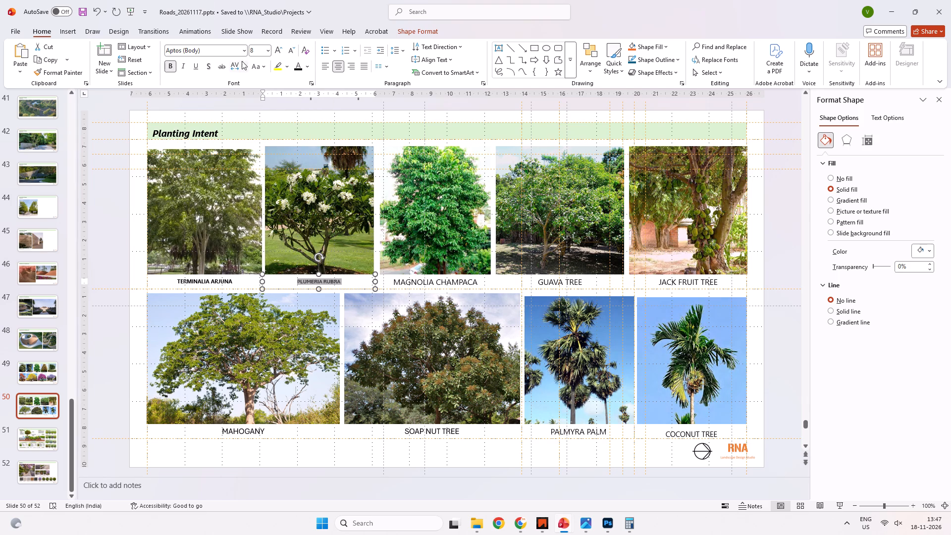
left_click(243, 49)
left_click(203, 120)
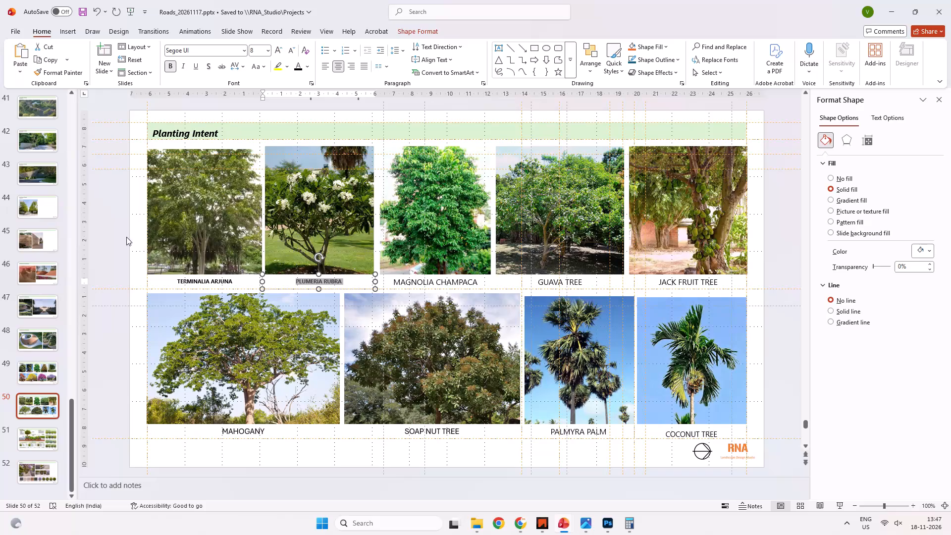
left_click(122, 235)
Check the Magnolia champaca name against the ChatGPT table and set its slide 50 caption to 8 pt bold.
left_click(446, 283)
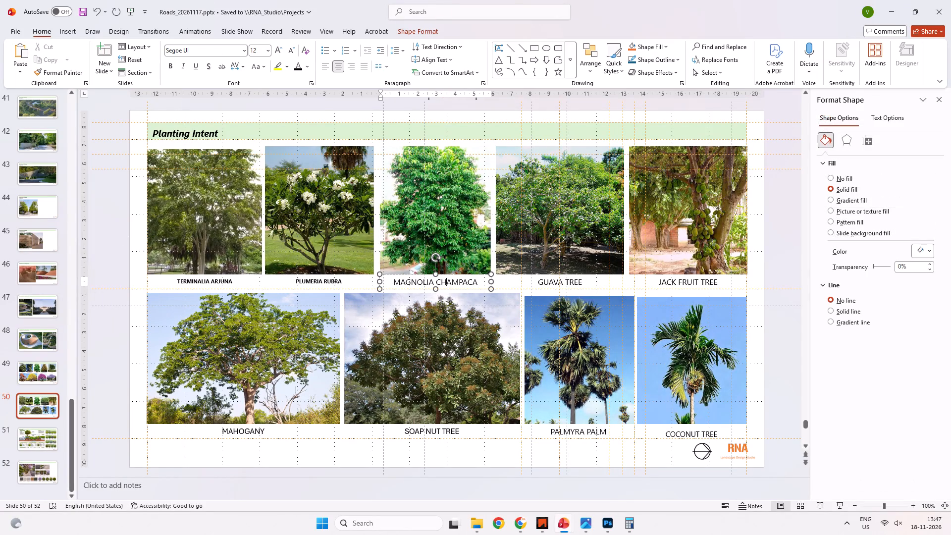
key("ctrl+a")
key("alt+Tab")
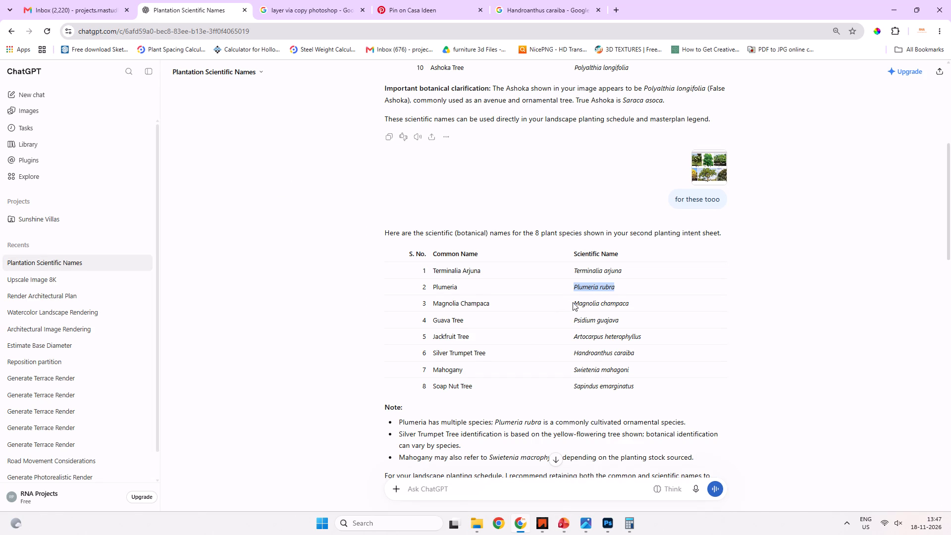
key("alt+Tab")
key("ctrl+a")
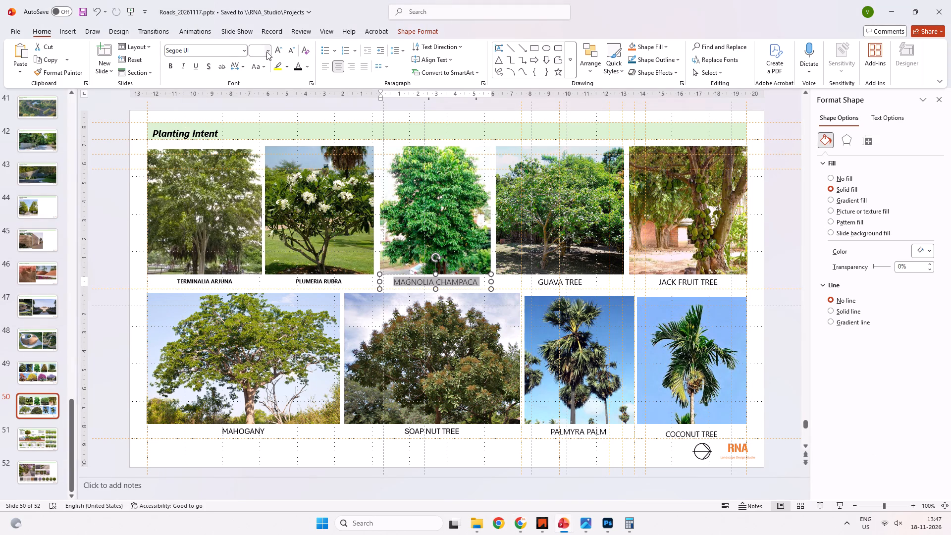
left_click(268, 52)
left_click(260, 61)
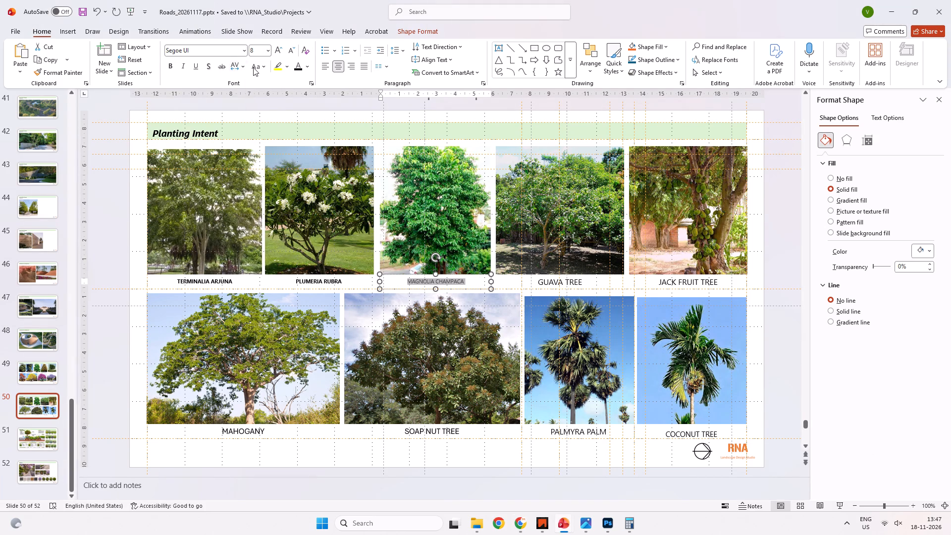
left_click(170, 65)
Add the scientific name "Psidium guajava" from the ChatGPT table on a line above "GUAVA TREE" in its caption.
left_click(562, 284)
key("alt+Tab")
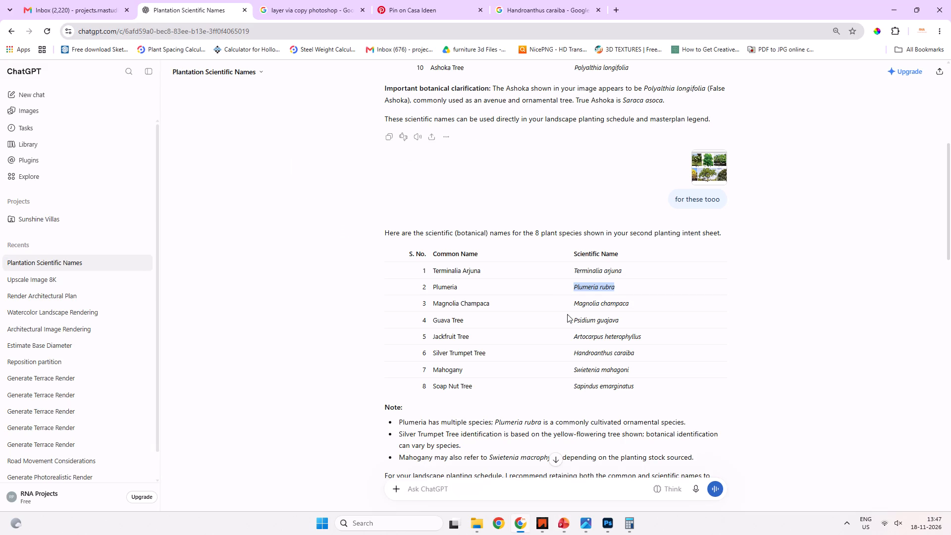
left_click_drag(574, 319, 662, 322)
key("ctrl+c")
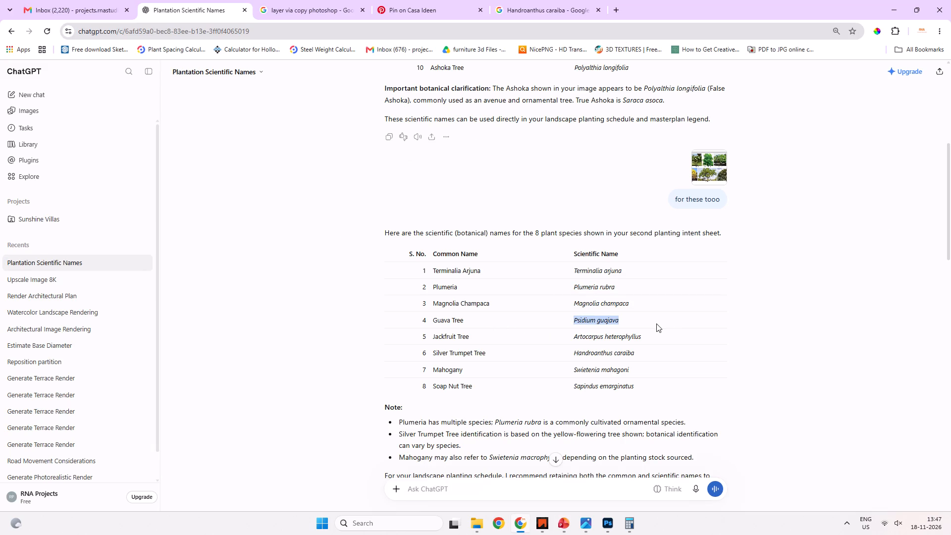
key("alt+Tab")
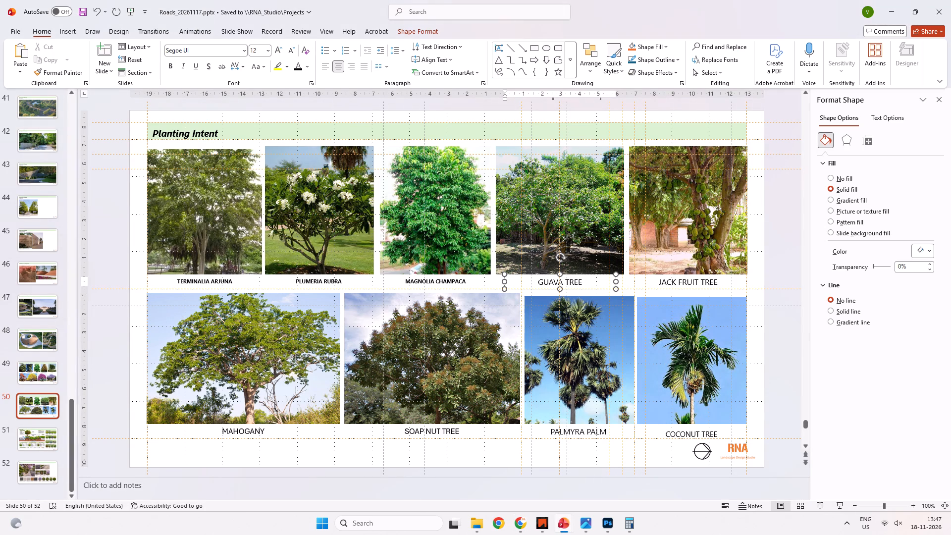
left_click(537, 282)
left_click(538, 283)
key("Return")
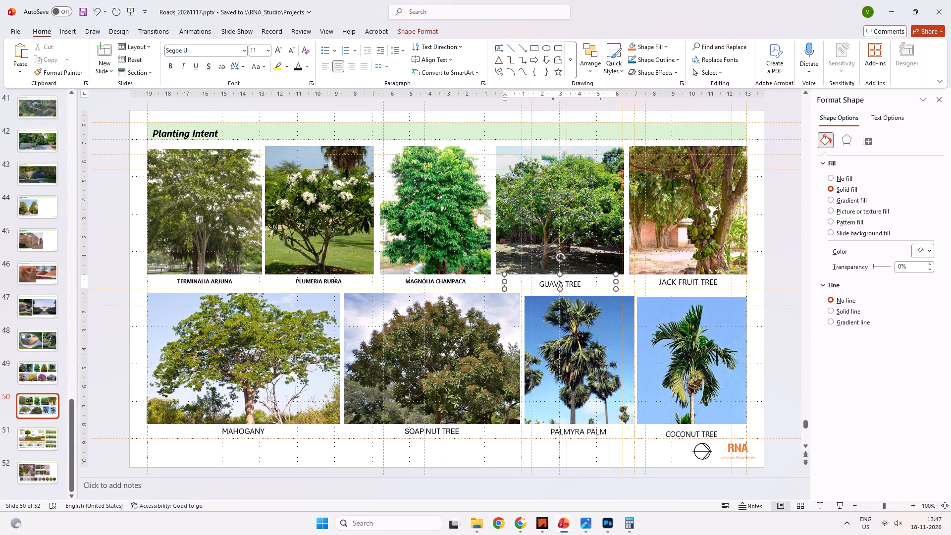
left_click(542, 279)
key("ctrl+v")
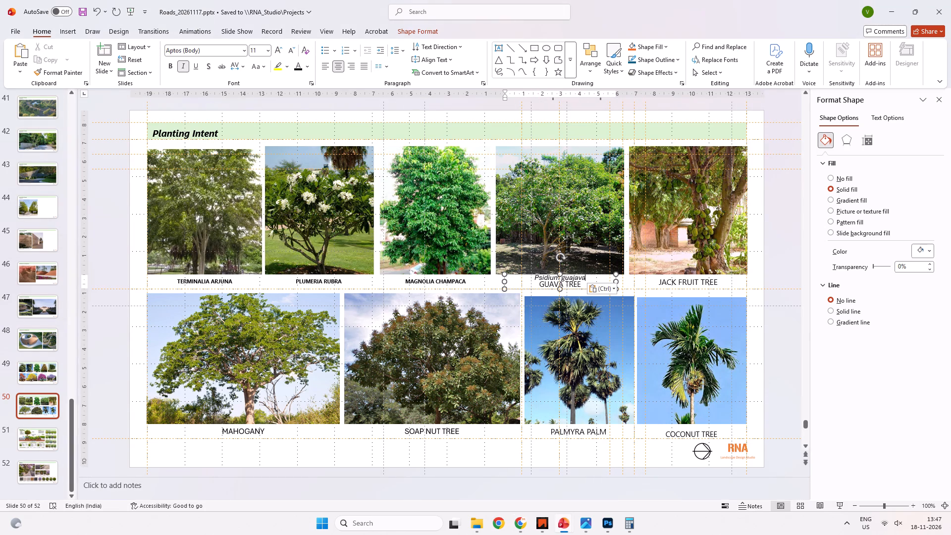
Format both lines of the guava caption as uppercase, bold 8 pt Segoe UI without italics.
key("ctrl+a")
left_click(264, 64)
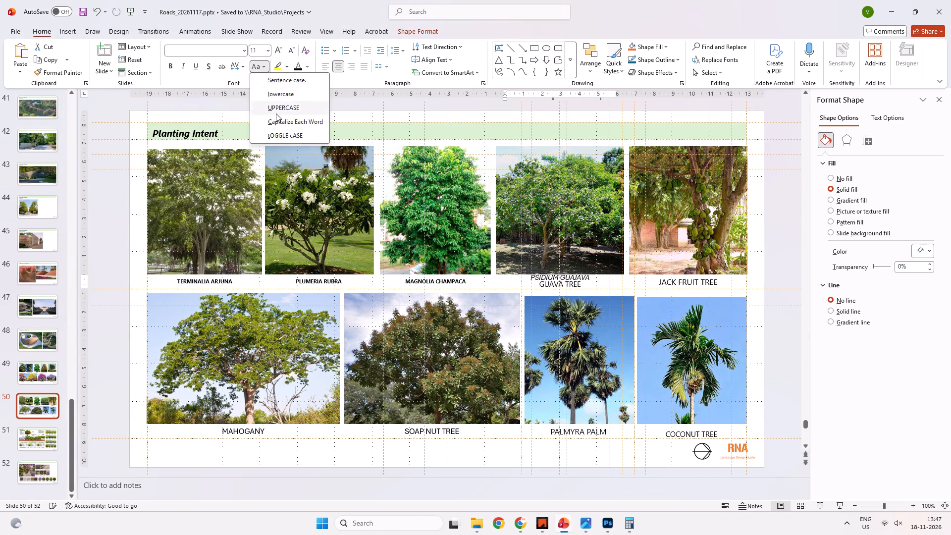
left_click(276, 113)
left_click(243, 52)
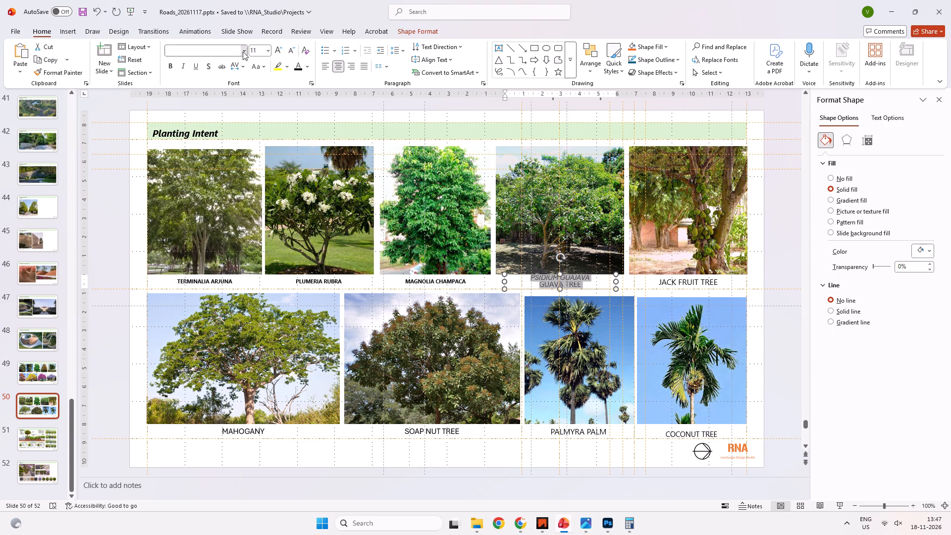
left_click(197, 124)
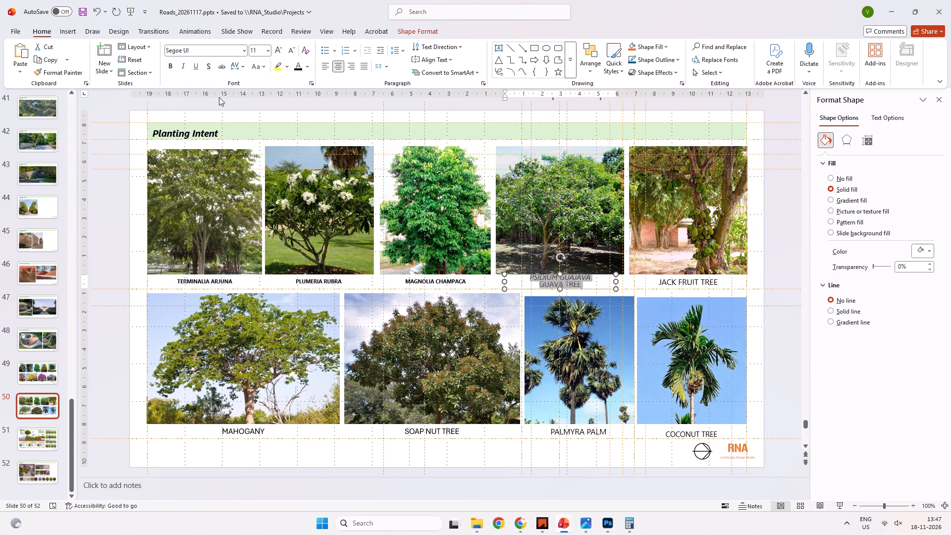
left_click(172, 65)
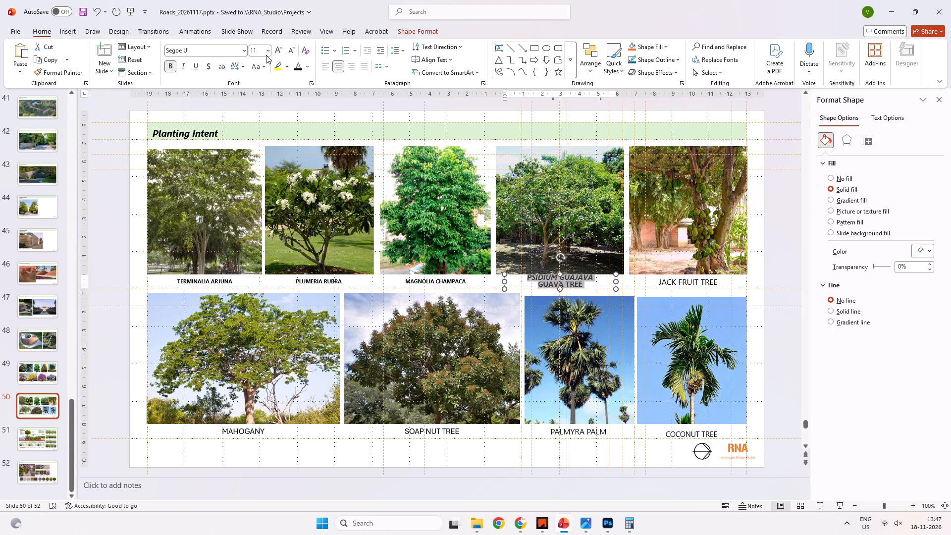
left_click(268, 49)
left_click(257, 63)
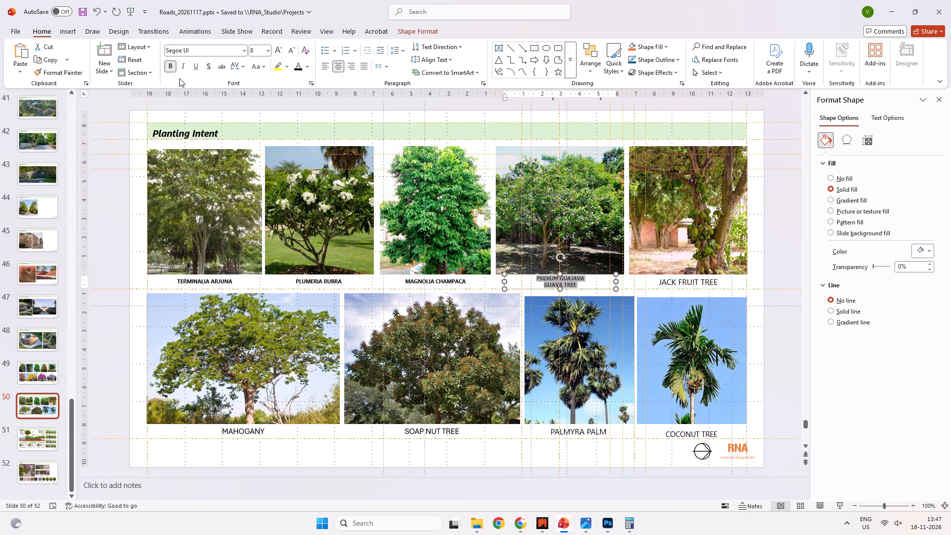
left_click(181, 68)
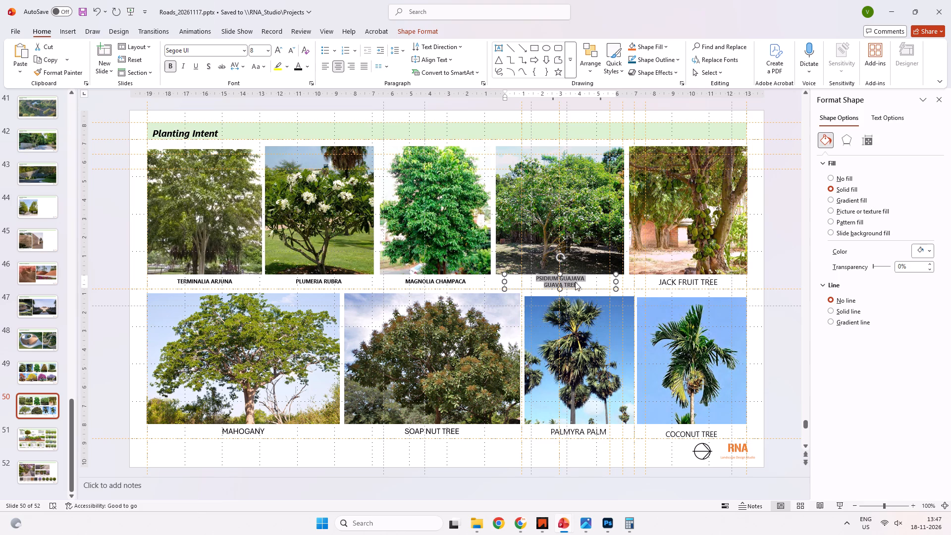
Remove bold from the "GUAVA TREE" line of the caption.
left_click(575, 282)
left_click_drag(578, 286, 528, 286)
key("ctrl+b")
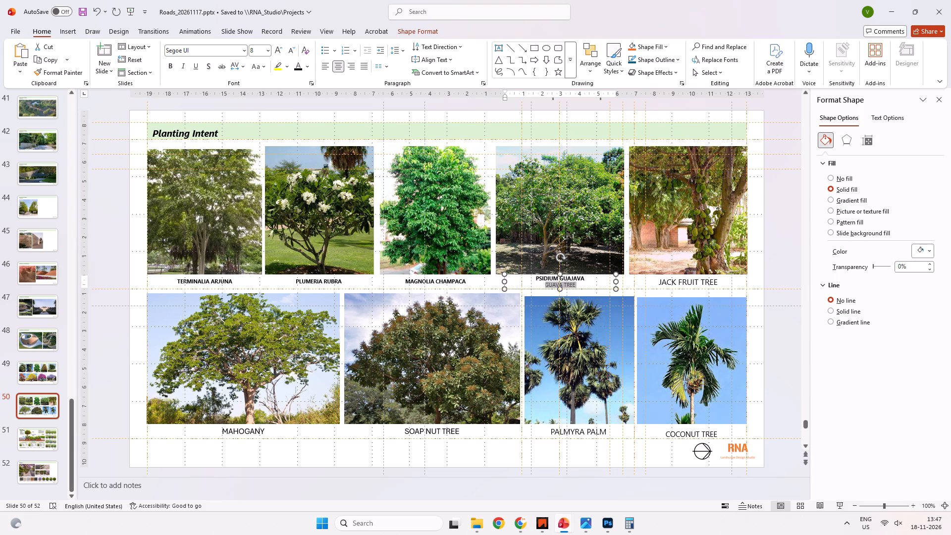
left_click(792, 285)
Replace the jack fruit caption with "Artocarpus heterophyllus" from the ChatGPT table and "jack fruit tree" on a second line.
left_click(685, 284)
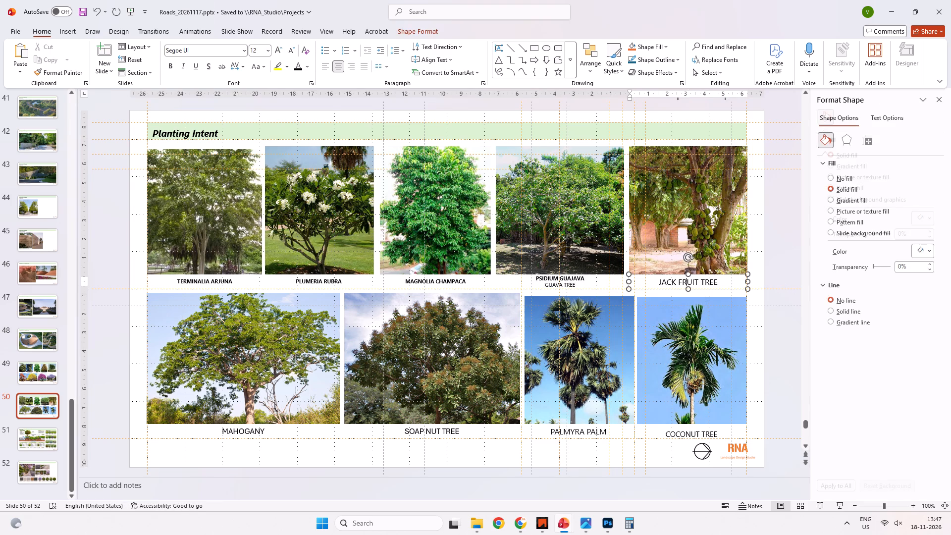
key("ctrl+a")
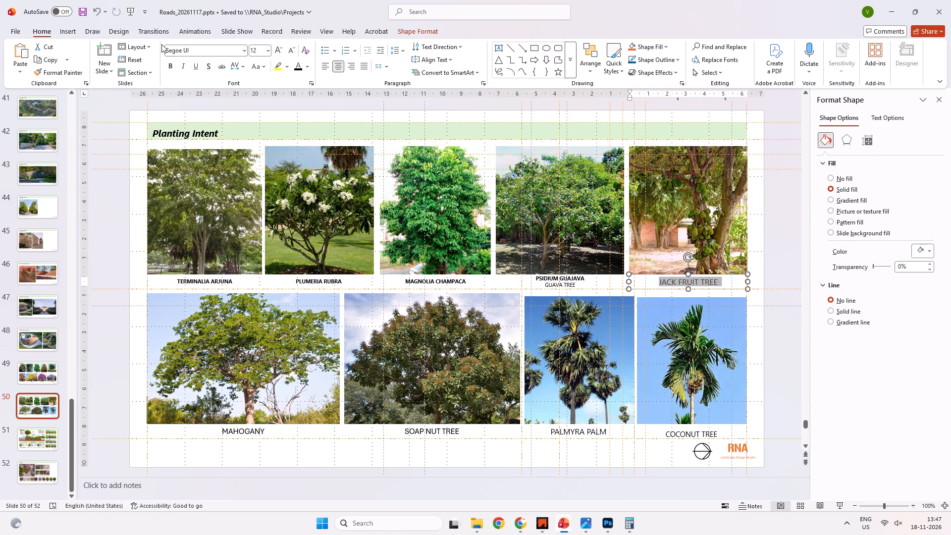
key("alt+Tab")
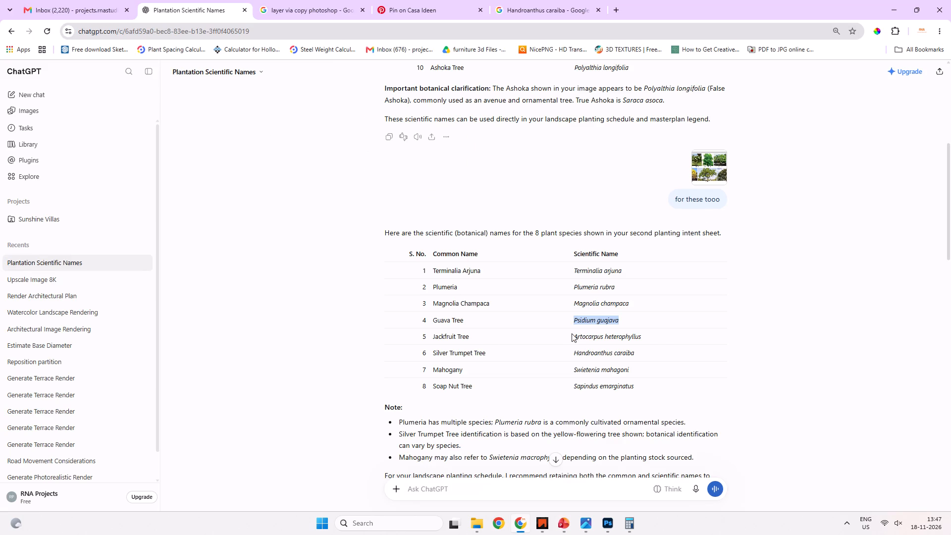
left_click_drag(573, 333, 662, 340)
key("ctrl+c")
key("alt+Tab")
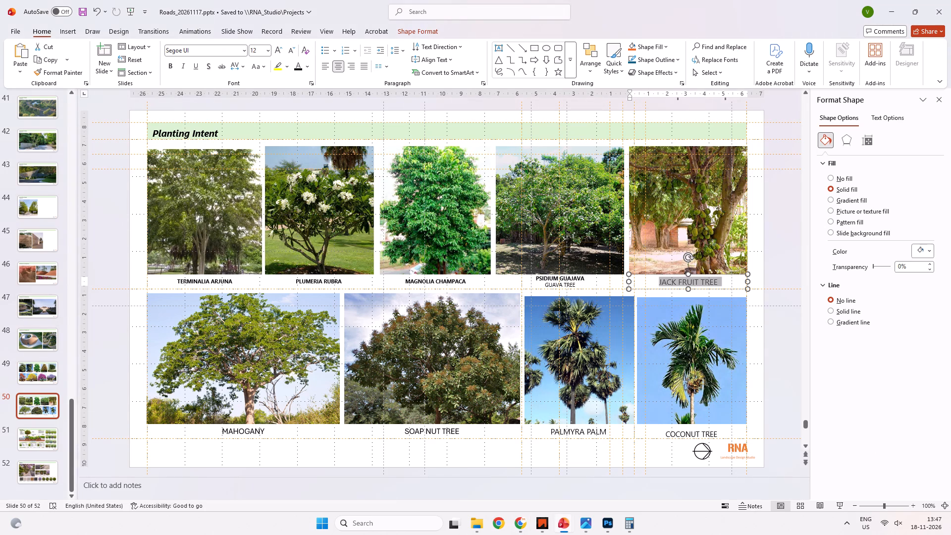
left_click(690, 282)
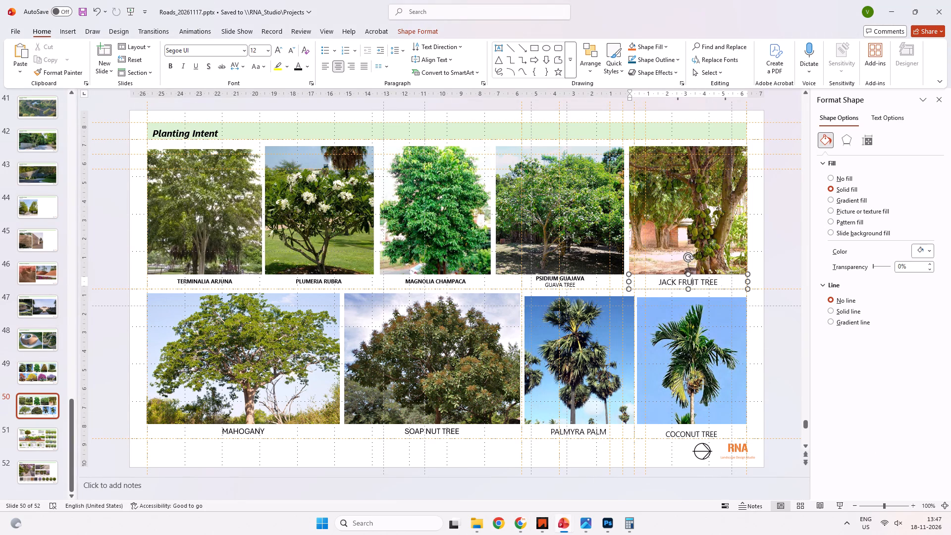
key("ctrl+a")
key("ctrl+v")
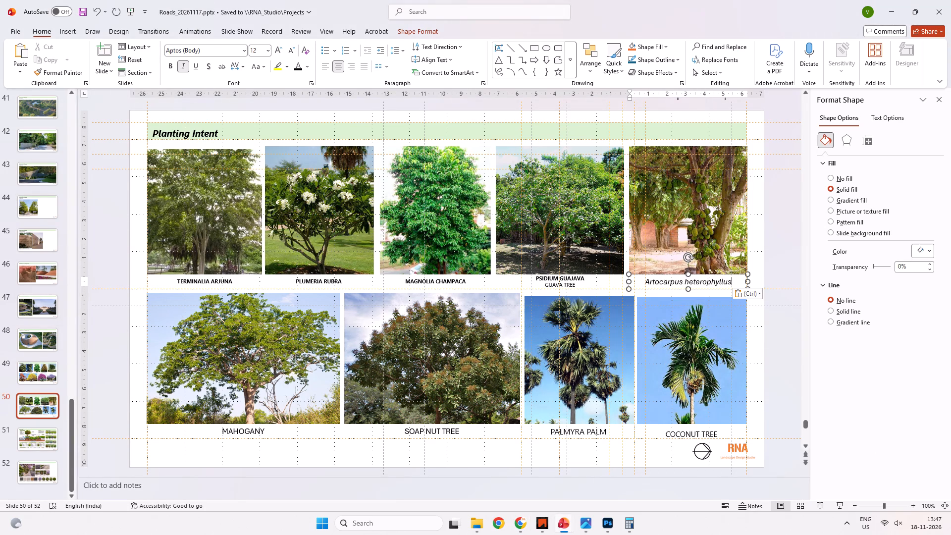
key("shift+Return")
type("jack fruit tere")
key("BackSpace")
key("BackSpace")
key("BackSpace")
type("ree")
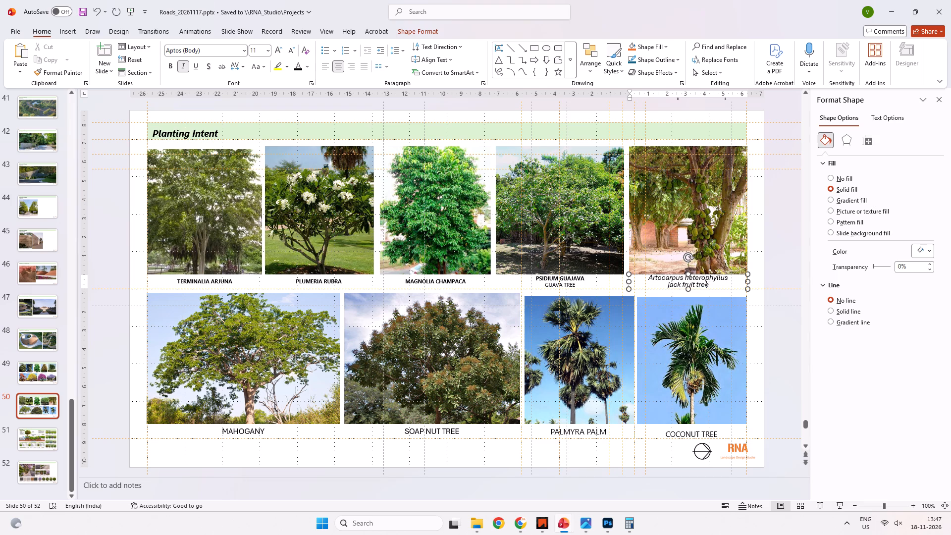
Format both lines of the jack fruit caption as uppercase, bold 8 pt Segoe UI without italics.
key("space")
key("ctrl+a")
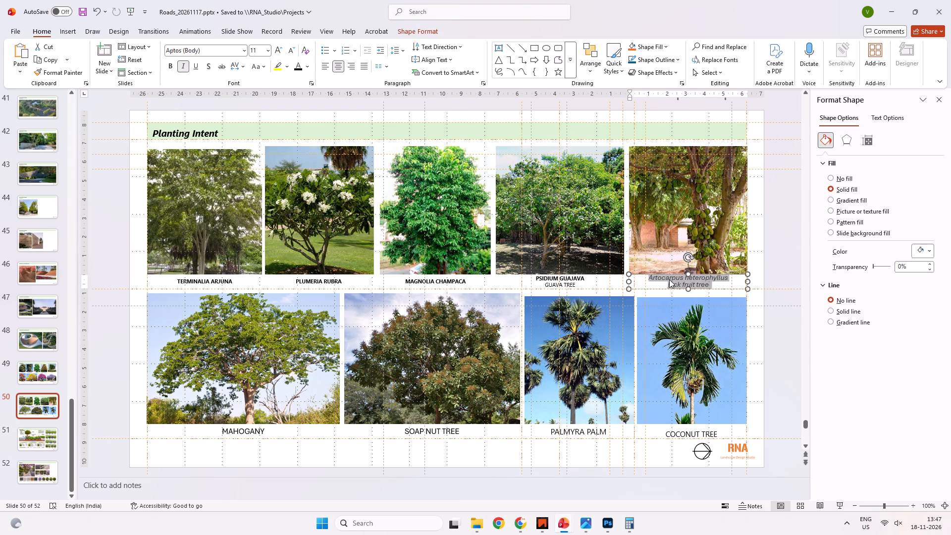
key("ctrl+b")
left_click(262, 64)
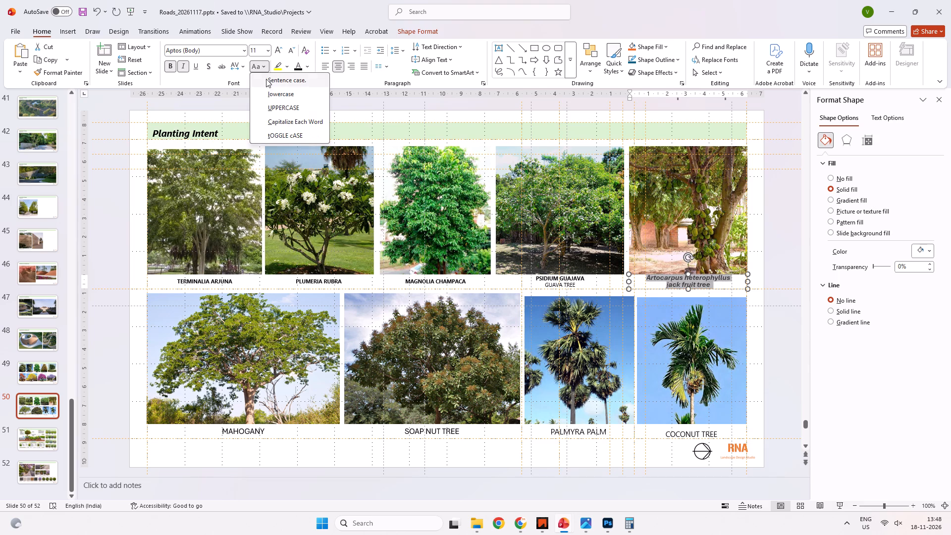
left_click(271, 104)
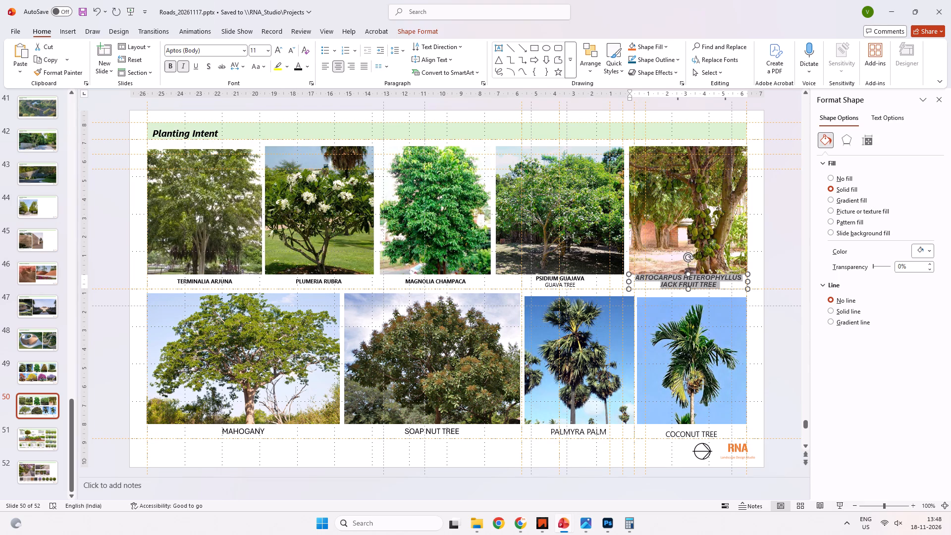
left_click(667, 290)
left_click(660, 285)
key("ctrl+a")
left_click(269, 50)
left_click(263, 61)
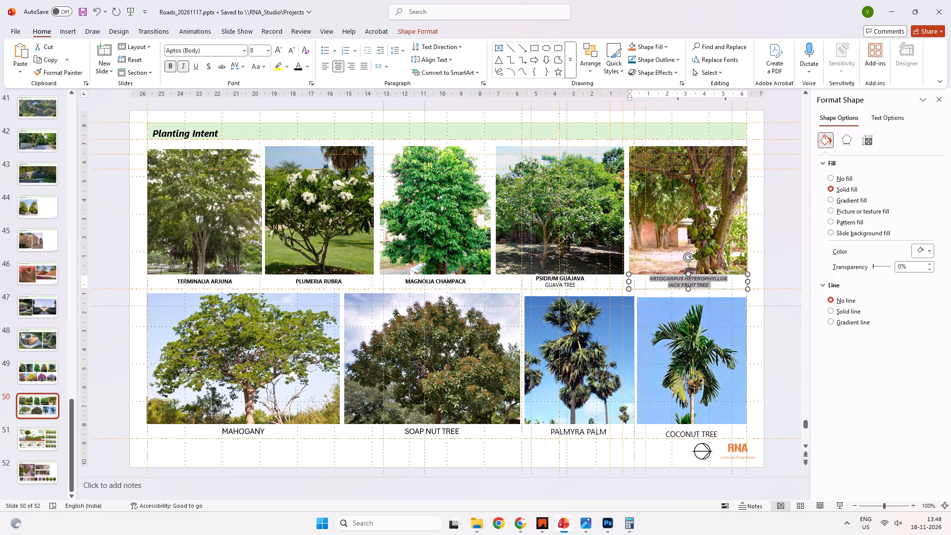
left_click(241, 47)
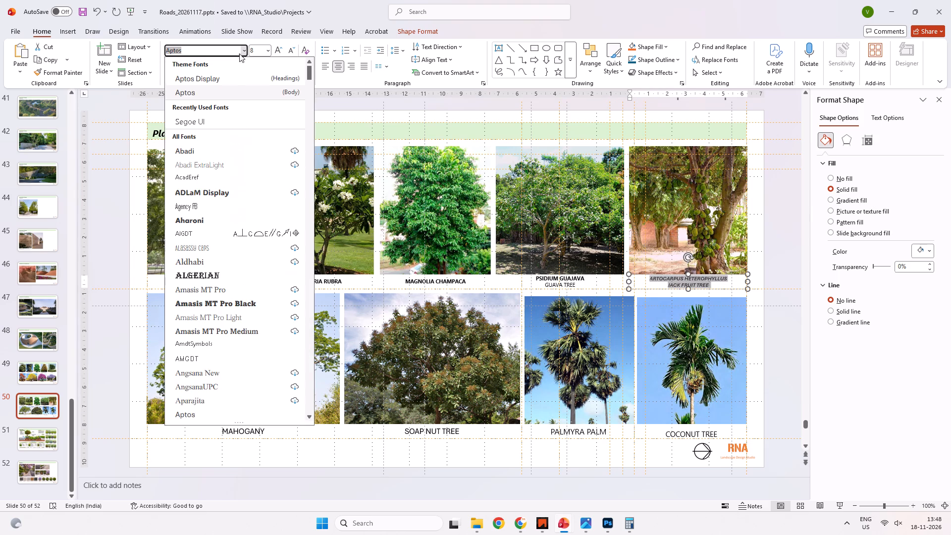
left_click(199, 120)
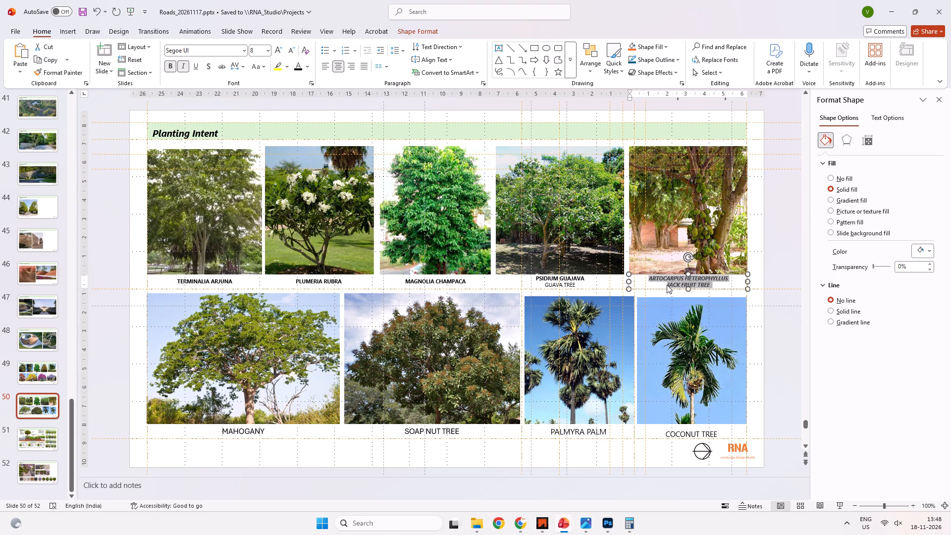
left_click(182, 62)
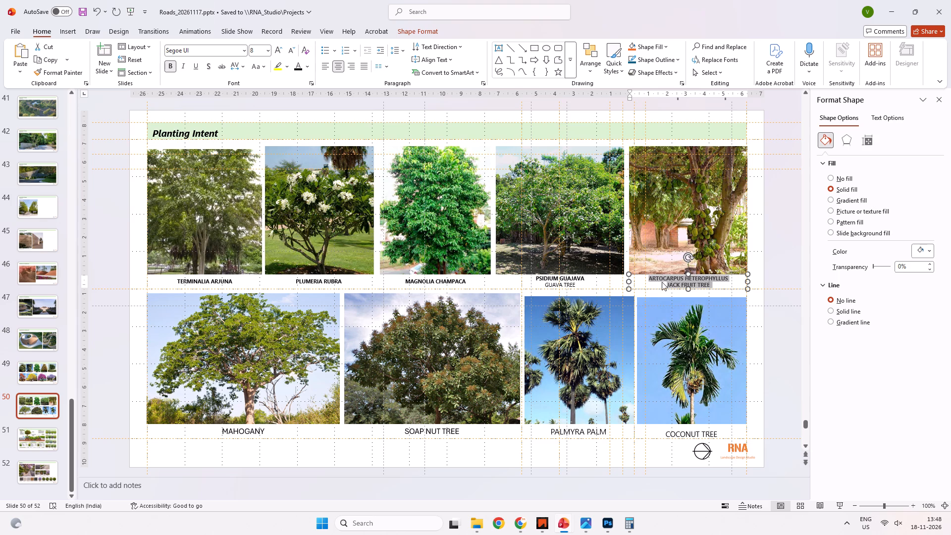
Remove bold from the "JACK FRUIT TREE" line of the caption and save the presentation.
left_click(668, 284)
left_click_drag(666, 284, 738, 289)
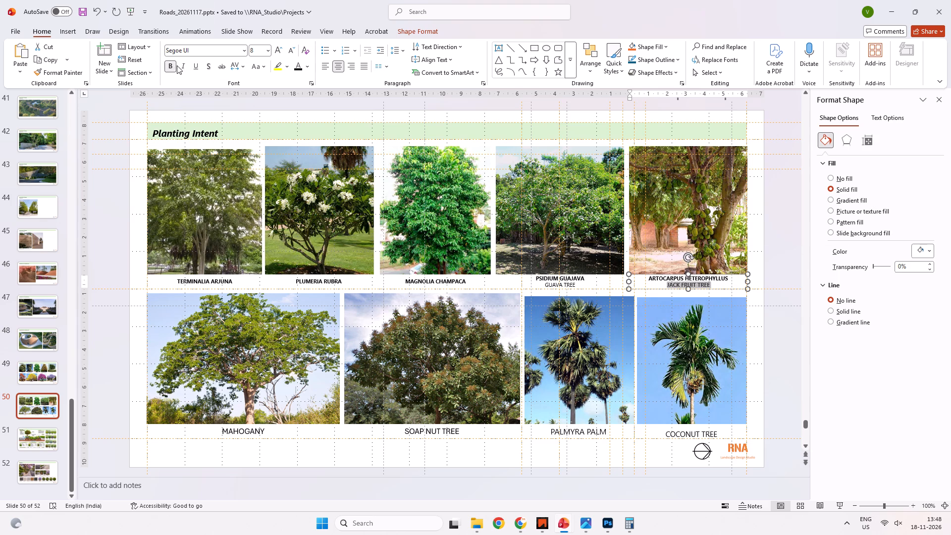
left_click(170, 65)
left_click(769, 238)
key("ctrl+s")
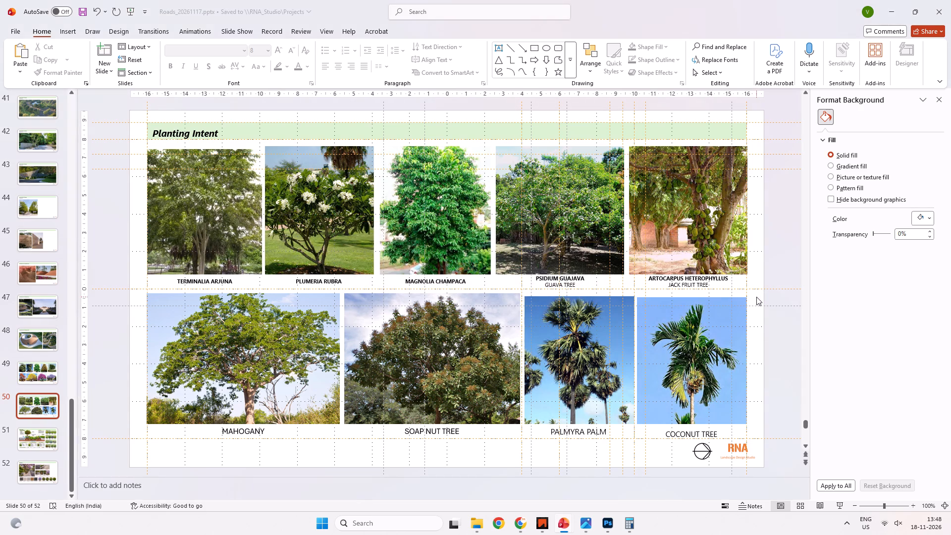
Delete the coconut tree picture and its "COCONUT TREE" caption from slide 50.
left_click(606, 398)
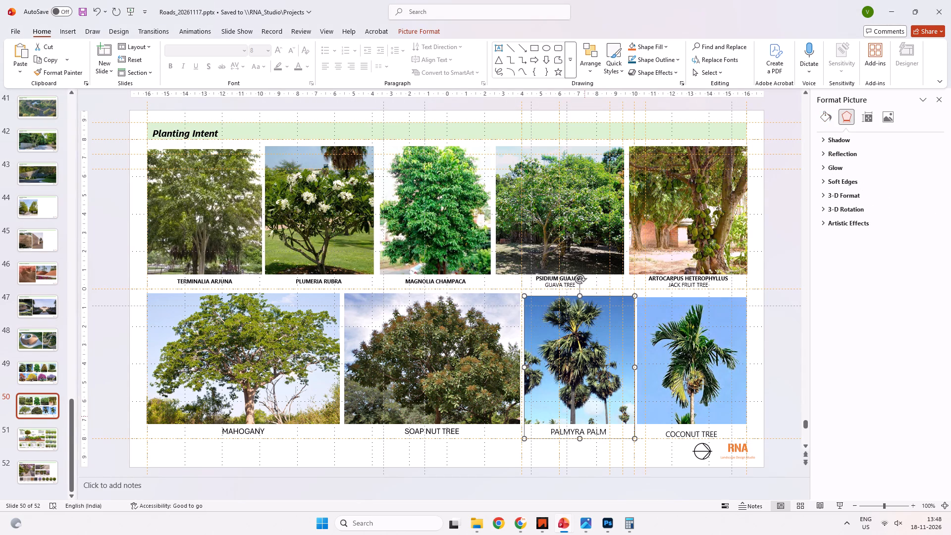
left_click(573, 431)
left_click(676, 415)
left_click(677, 435)
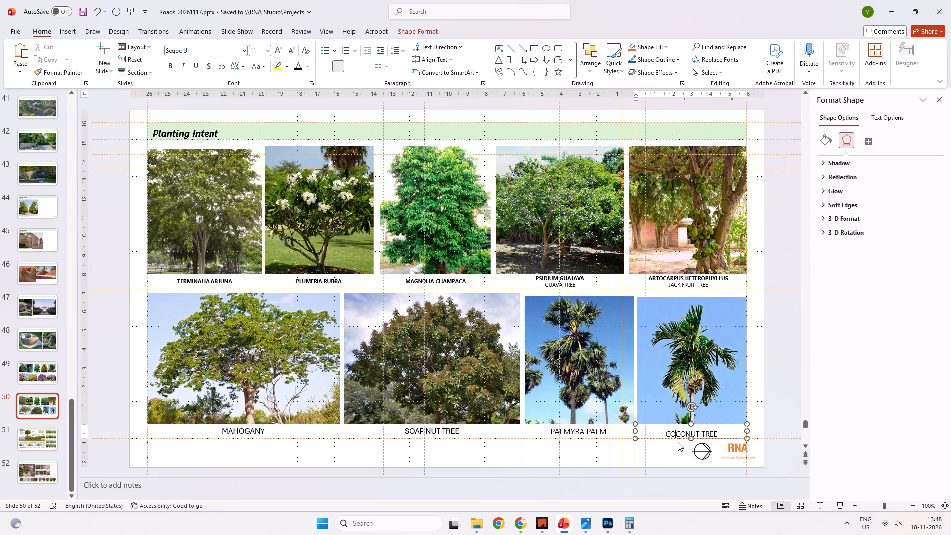
key("Delete")
left_click(667, 403)
left_click(678, 394)
key("Delete")
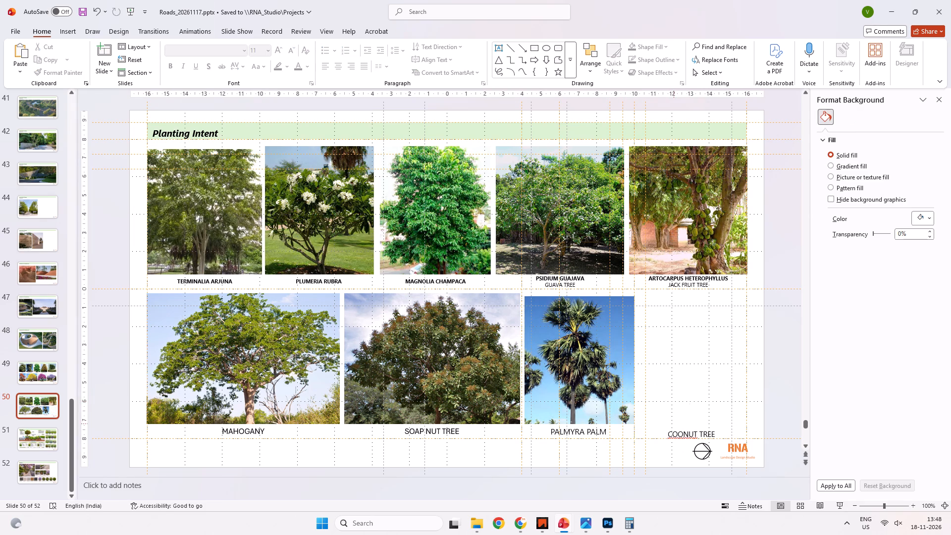
left_click(671, 430)
left_click(672, 424)
key("Delete")
Add the scientific name "Swietenia mahagoni" from the ChatGPT table on a line above "MAHOGANY" in its caption.
key("alt+Tab")
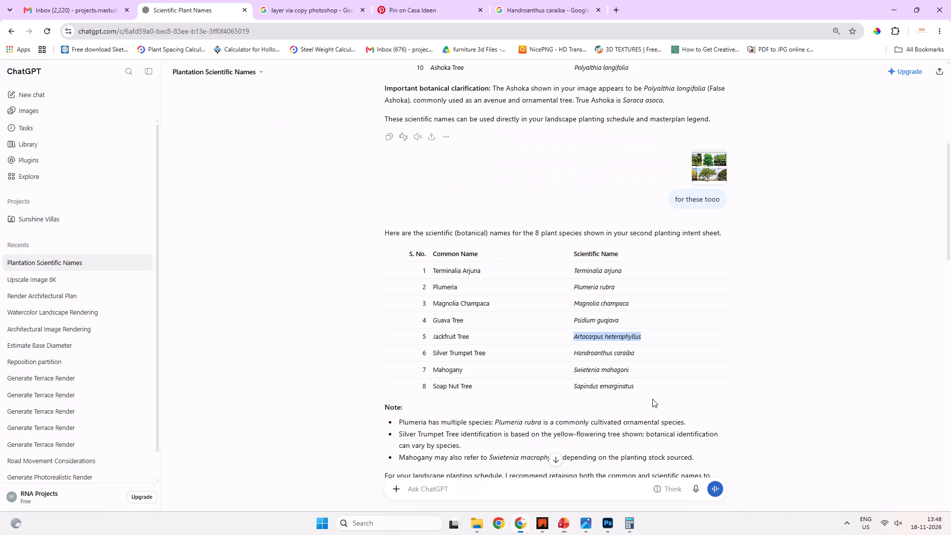
key("alt+Tab")
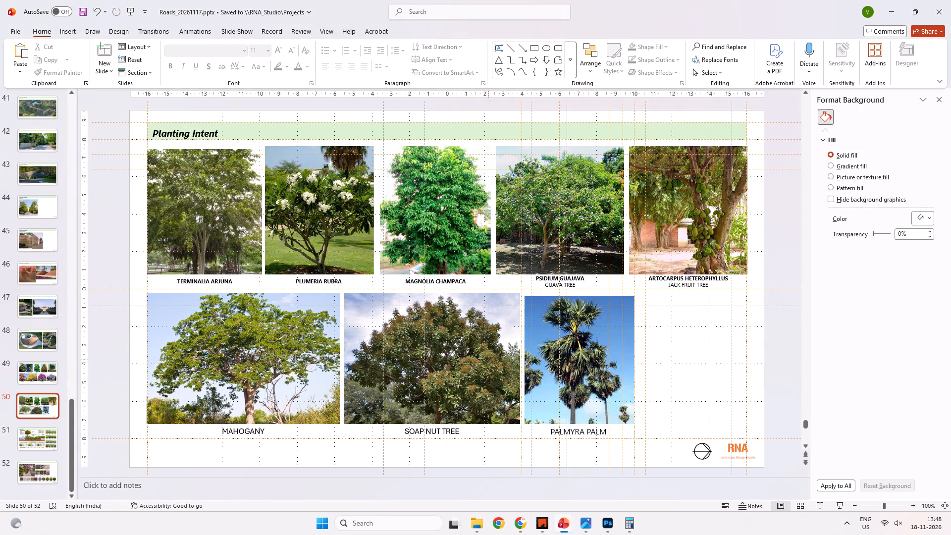
key("alt+Tab")
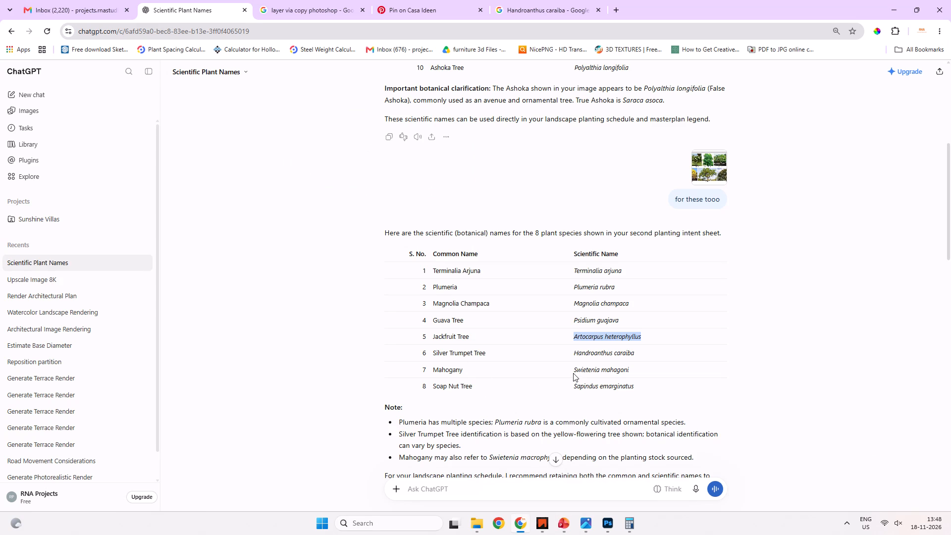
left_click_drag(574, 370, 669, 374)
key("ctrl+c")
key("alt+Tab")
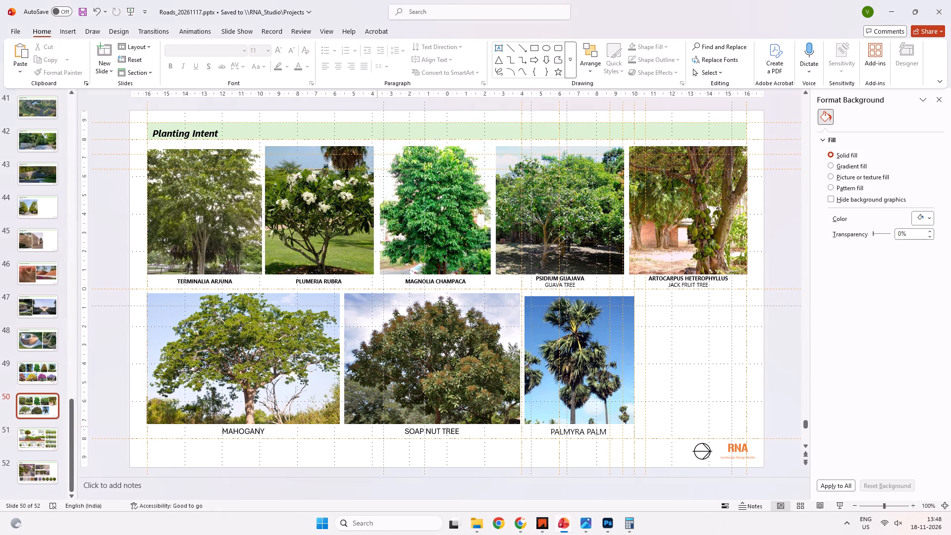
left_click(223, 432)
key("shift+Return")
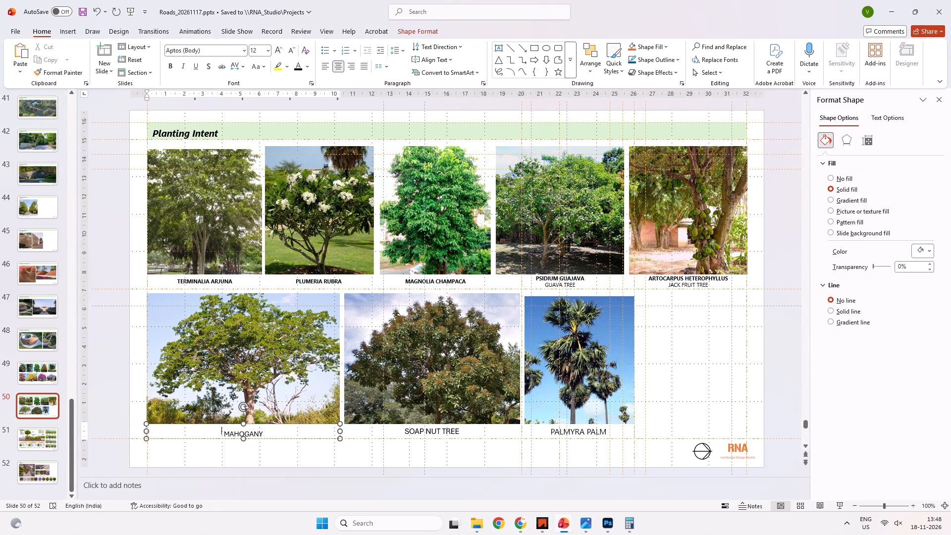
left_click(236, 428)
key("ctrl+c")
key("ctrl+v")
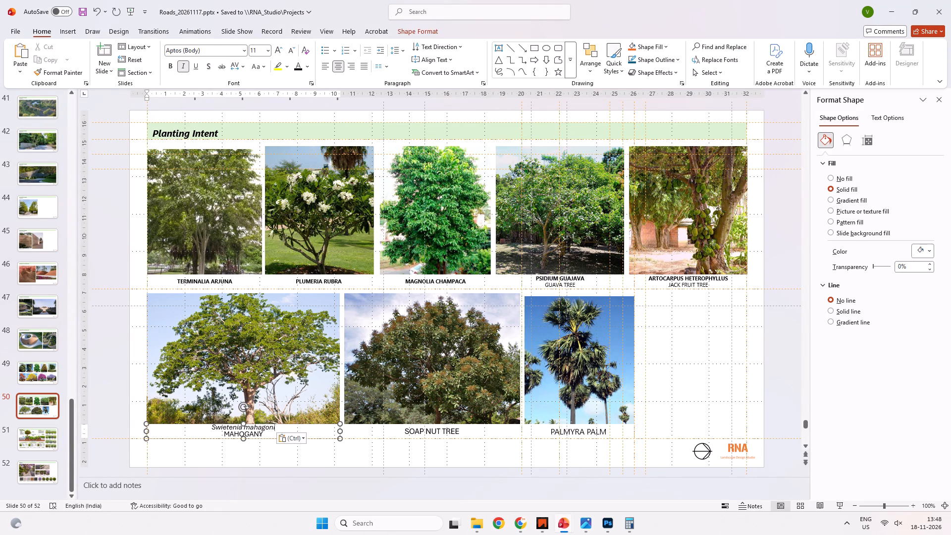
Format both lines of the mahogany caption as uppercase 8 pt Segoe UI.
key("ctrl+a")
left_click(242, 53)
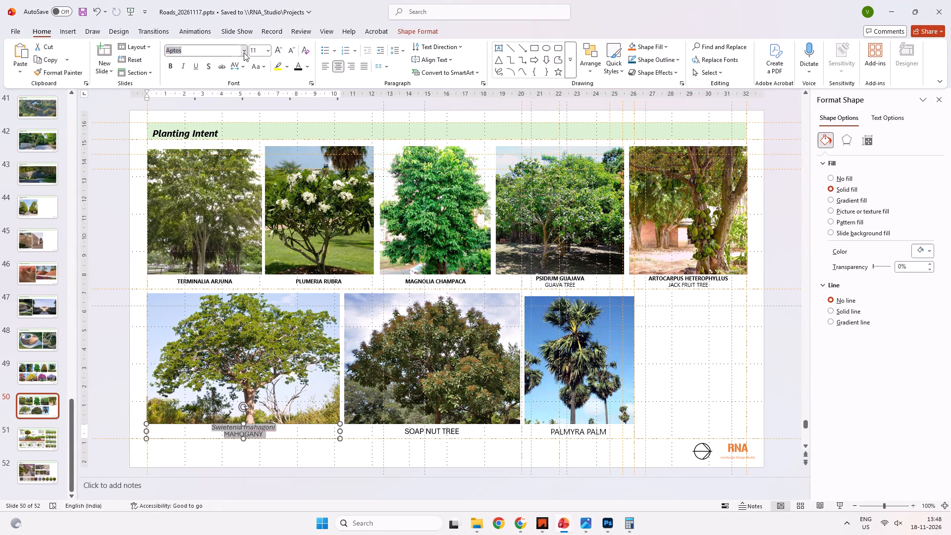
left_click(205, 118)
left_click(267, 49)
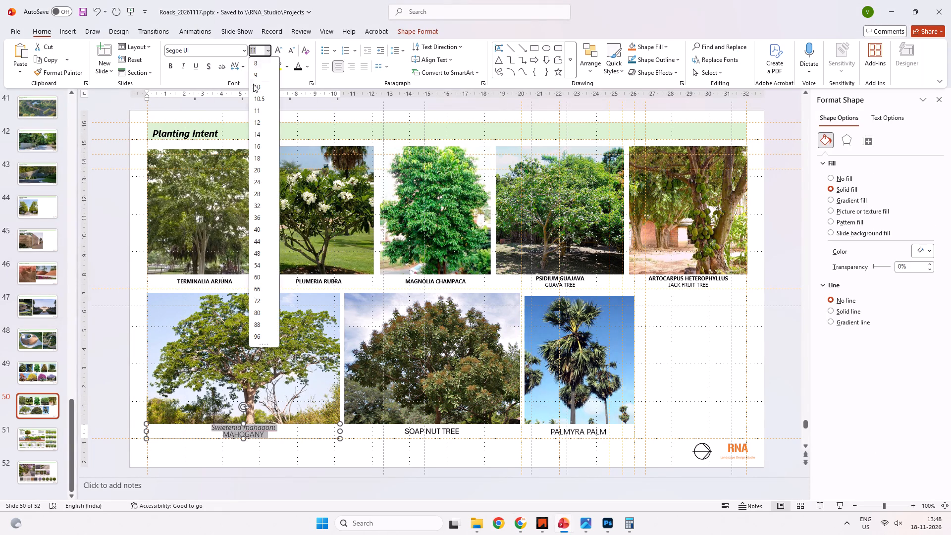
left_click(256, 64)
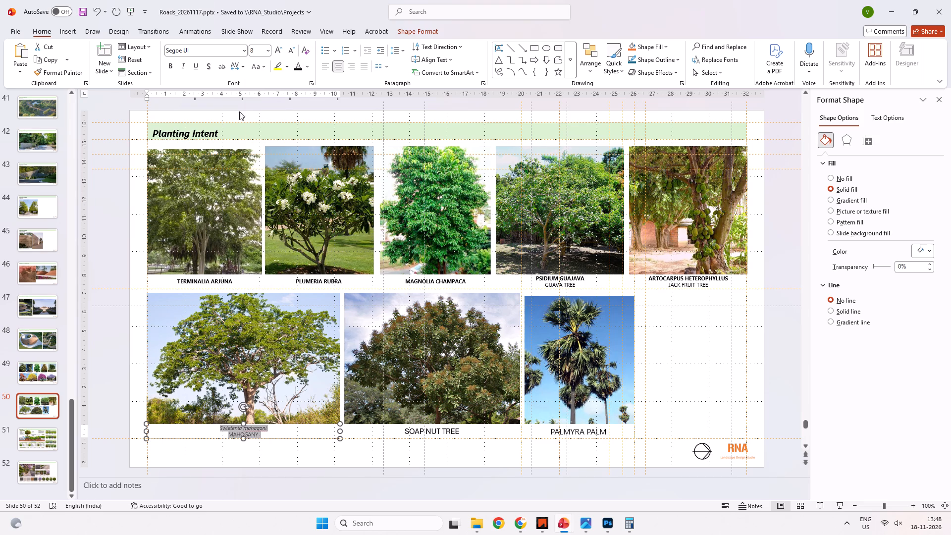
left_click(264, 63)
left_click(278, 108)
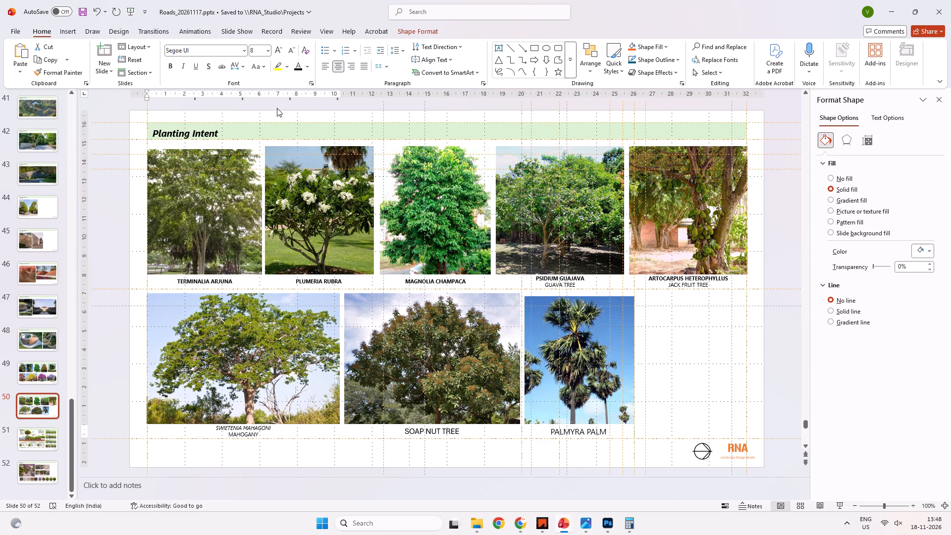
Make the "SWIETENIA MAHAGONI" line bold without italics and save the presentation.
left_click(274, 429)
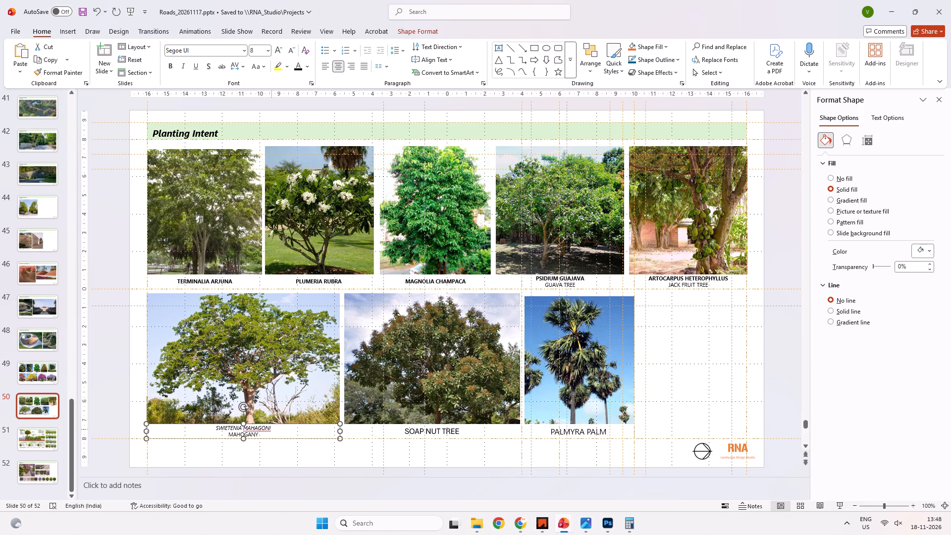
left_click(269, 428)
left_click_drag(270, 428, 183, 426)
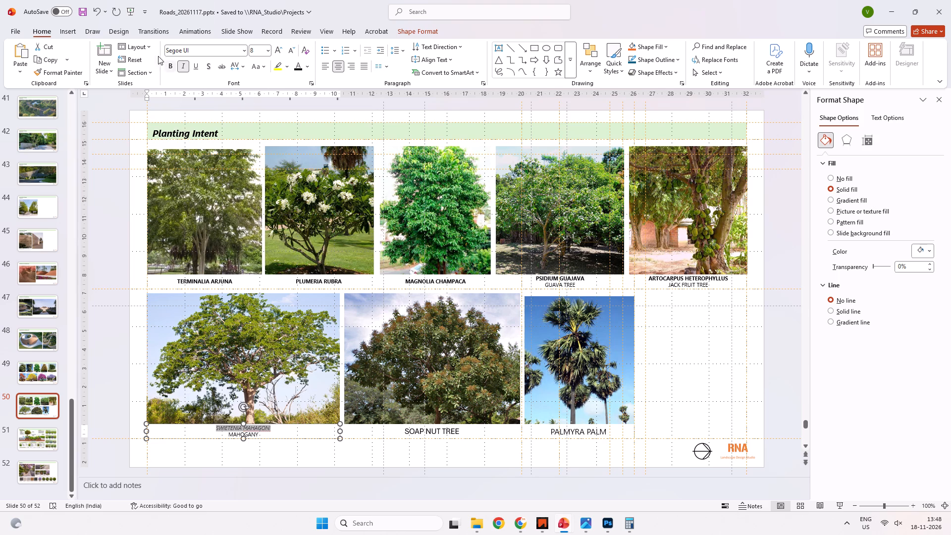
left_click(170, 64)
left_click(193, 65)
left_click(183, 66)
left_click(197, 65)
left_click(123, 321)
key("ctrl+s")
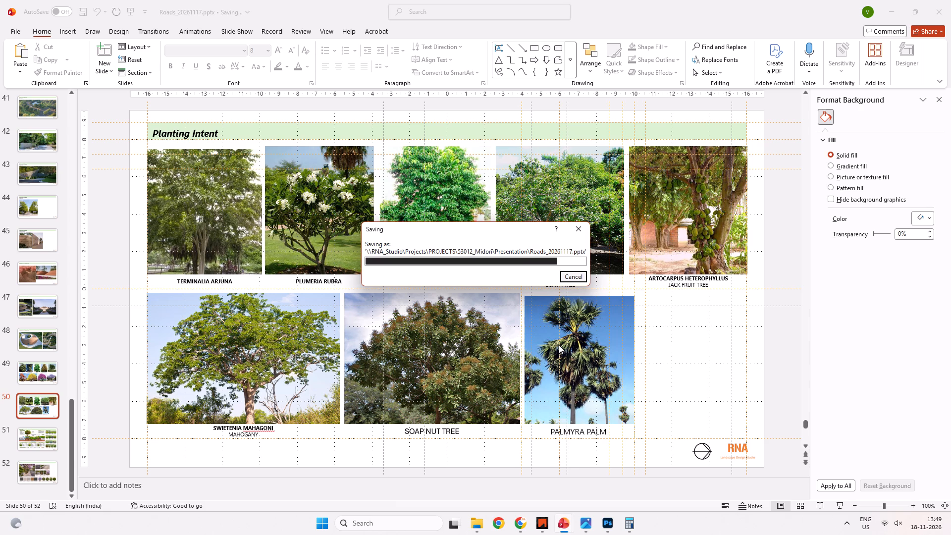
Switch to File Explorer and preview Elevation_Part 2.png in the Render folder.
key("alt+Tab")
key("alt+Tab")
key("alt+Tab")
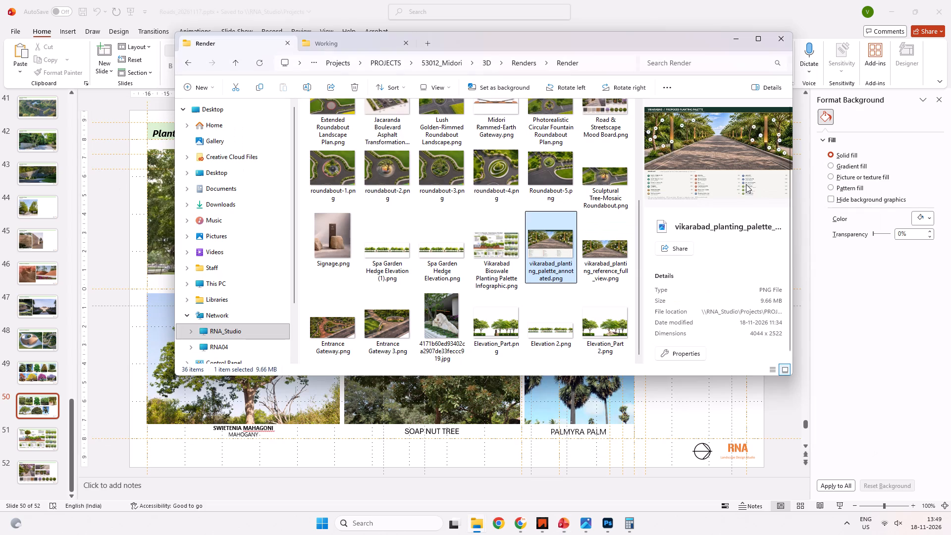
scroll(582, 282, "down", 5)
left_click(589, 327)
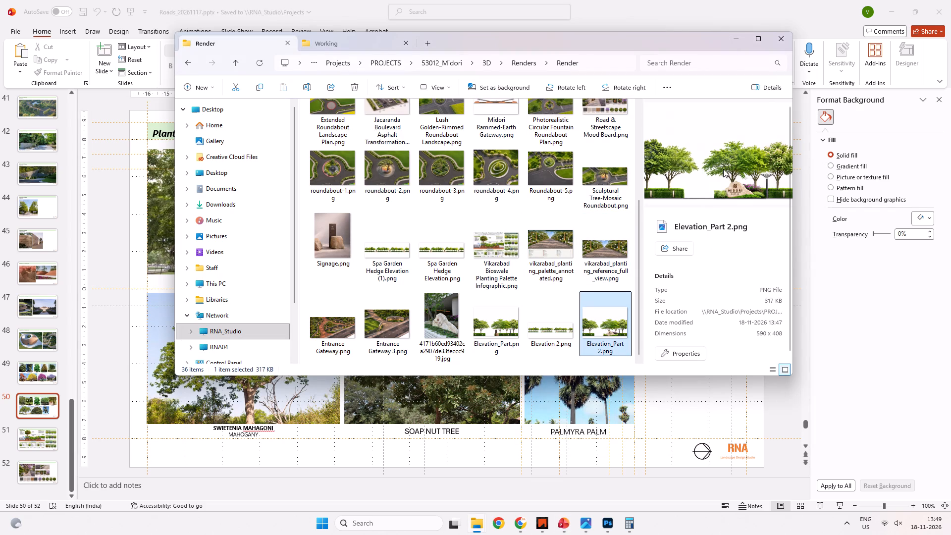
left_click(723, 169)
left_click(612, 326)
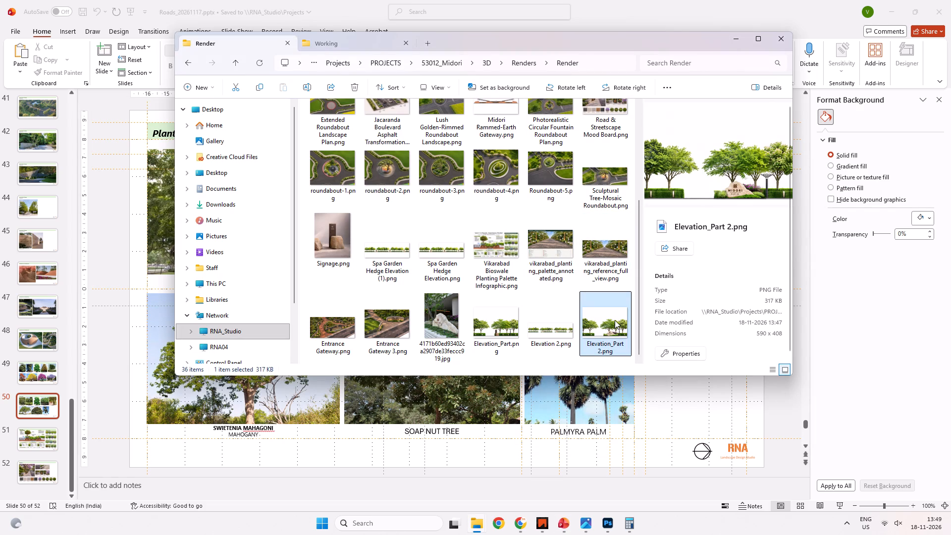
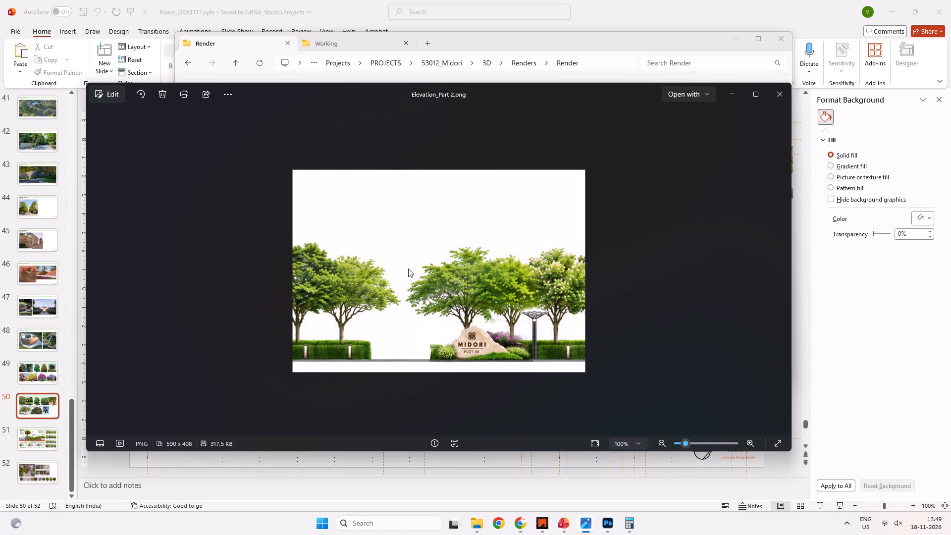
Preview Elevation_Part 2.png from the Render folder again and switch back to the roads presentation.
key("Escape")
double_click(598, 326)
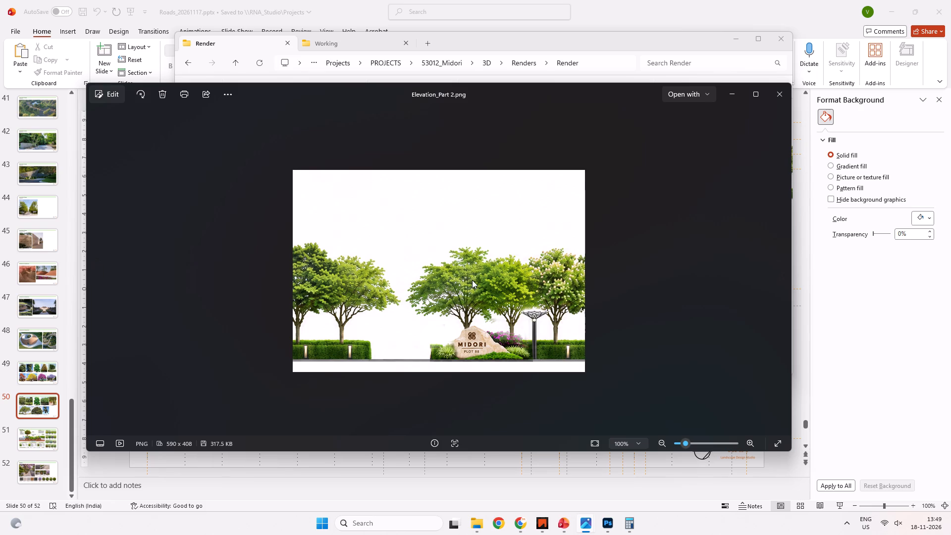
key("alt+Tab")
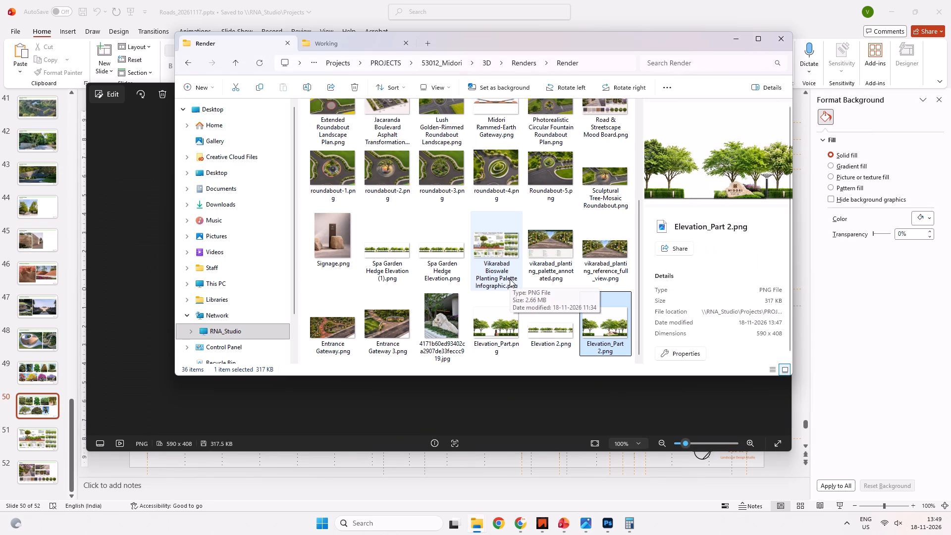
key("alt+Tab")
key("alt+Tab")
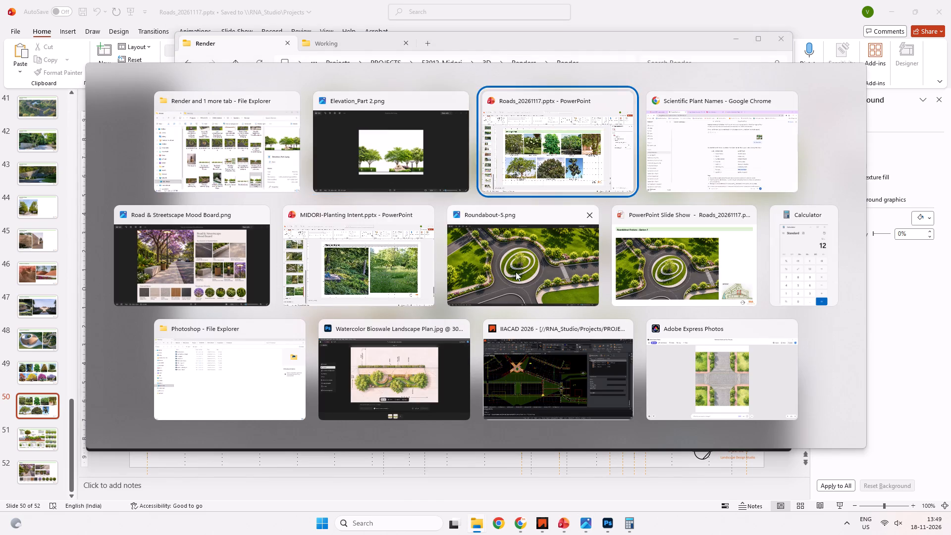
Set the "SOAP NUT TREE" caption on slide 50 to 8 pt Segoe UI.
left_click(433, 433)
key("ctrl+a")
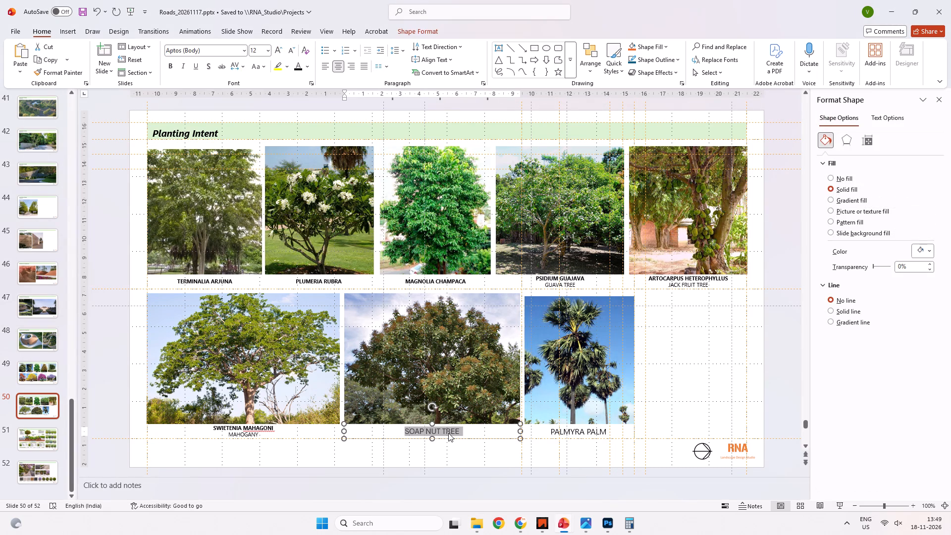
left_click(246, 51)
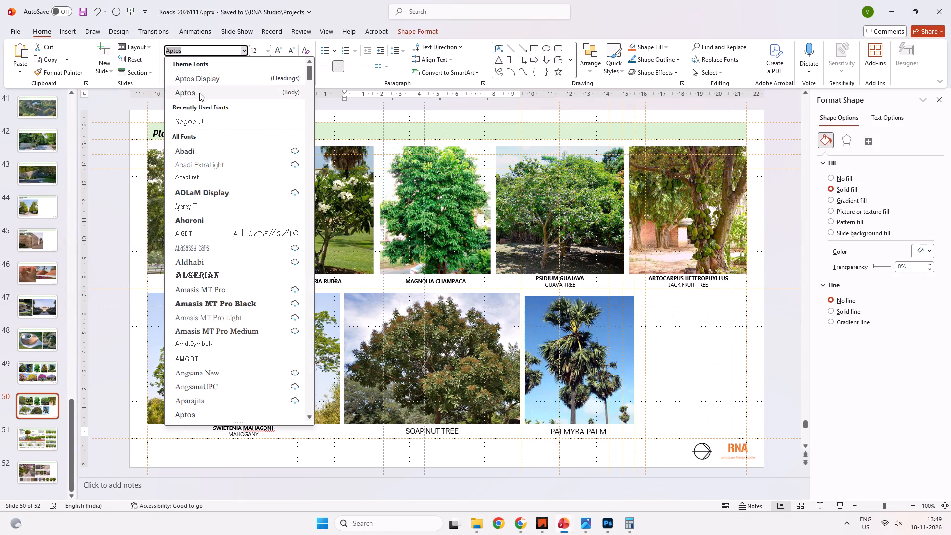
left_click(194, 122)
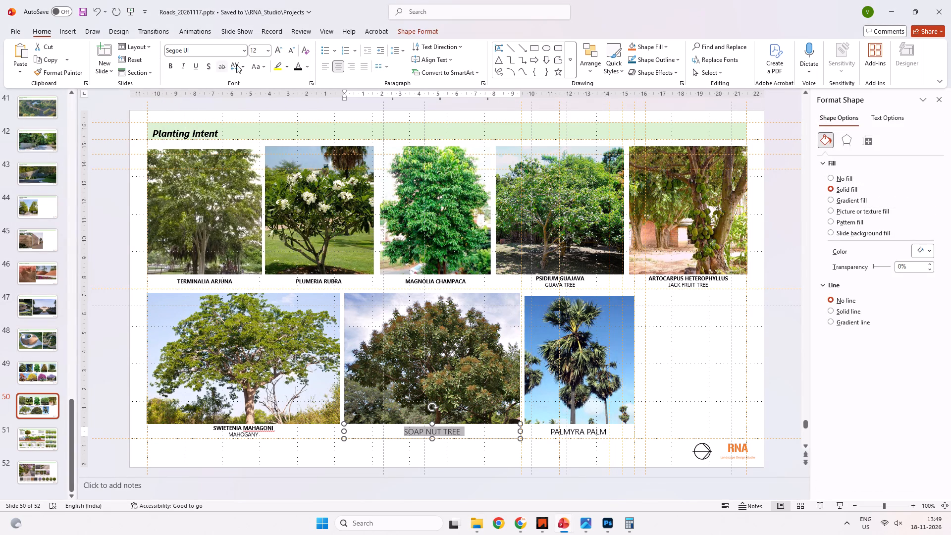
double_click(288, 50)
double_click(288, 50)
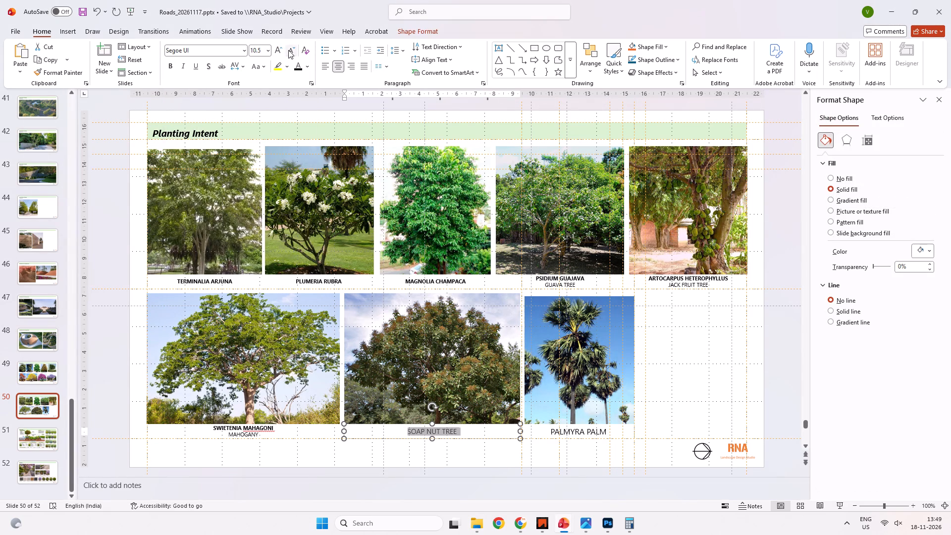
left_click(288, 50)
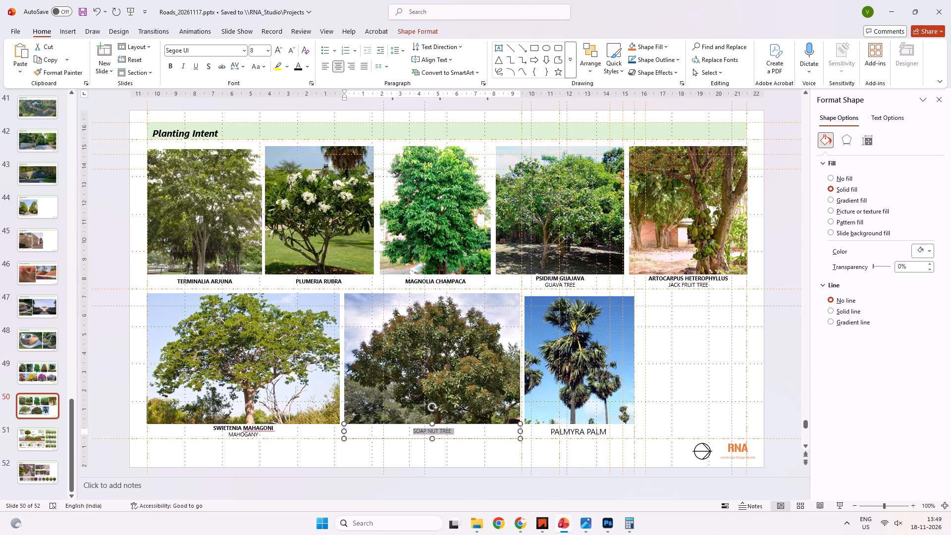
Insert an empty line above "SOAP NUT TREE" in its caption.
left_click(414, 429)
key("shift+Return")
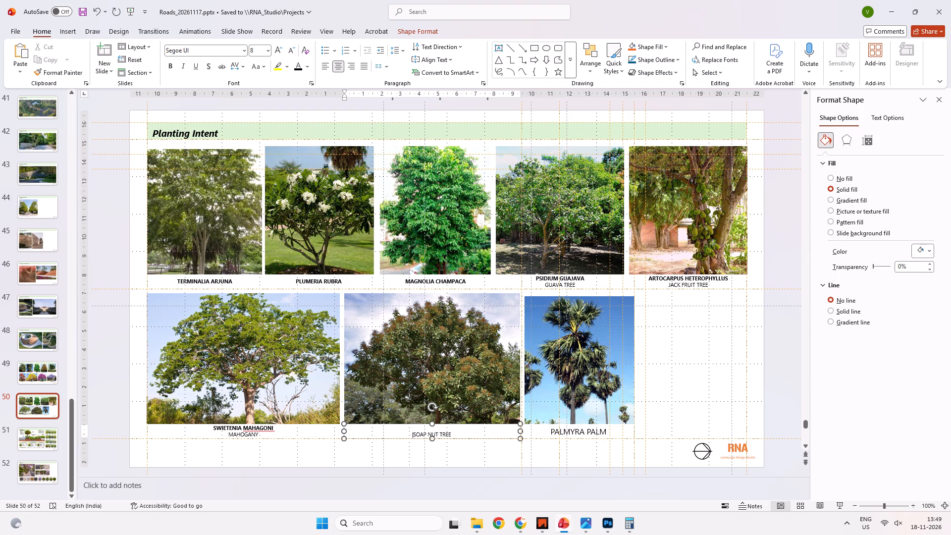
left_click(426, 430)
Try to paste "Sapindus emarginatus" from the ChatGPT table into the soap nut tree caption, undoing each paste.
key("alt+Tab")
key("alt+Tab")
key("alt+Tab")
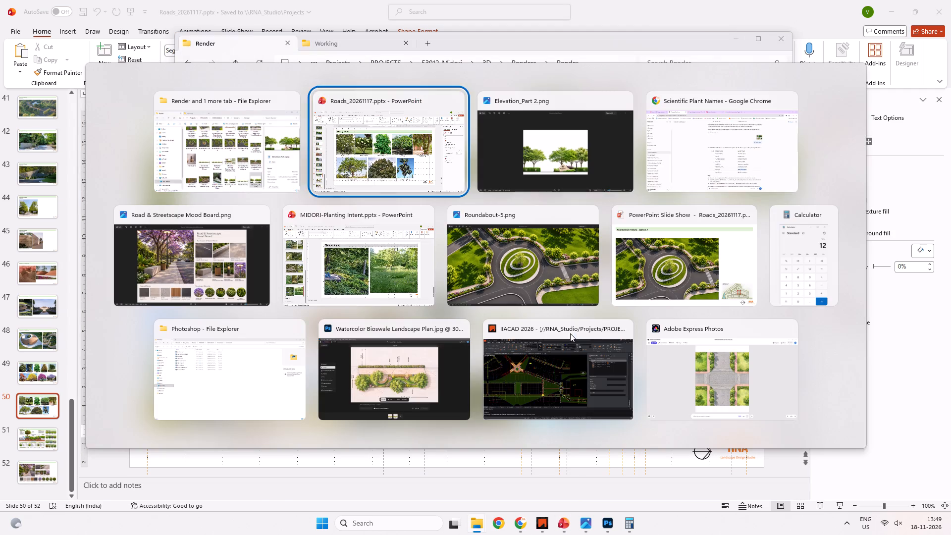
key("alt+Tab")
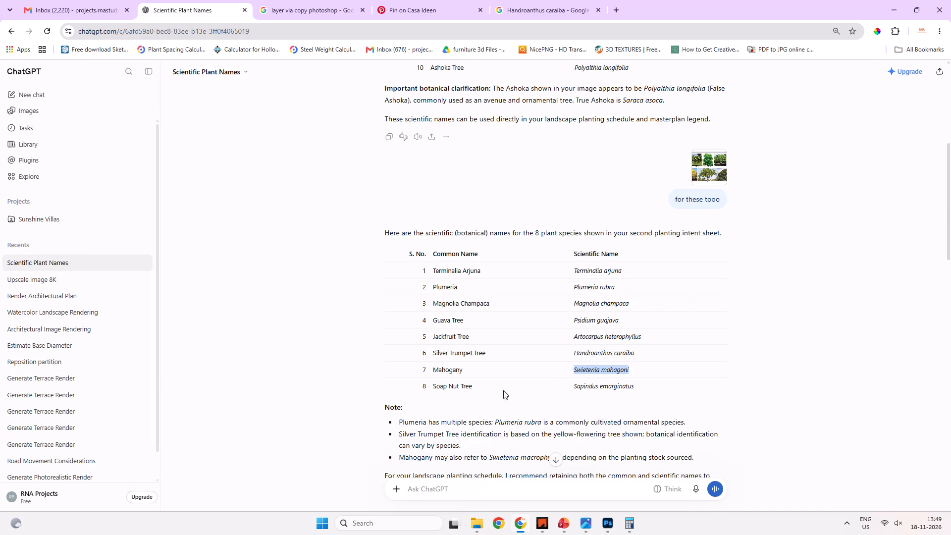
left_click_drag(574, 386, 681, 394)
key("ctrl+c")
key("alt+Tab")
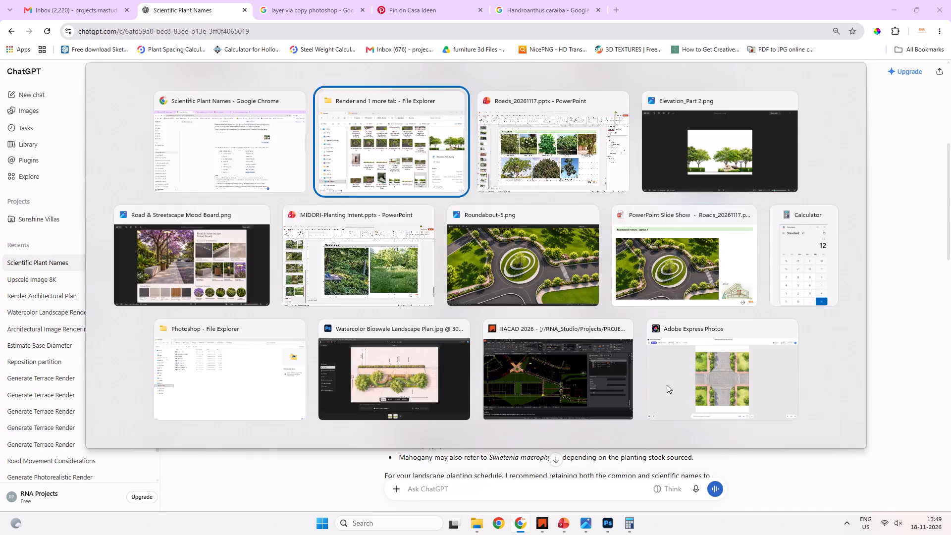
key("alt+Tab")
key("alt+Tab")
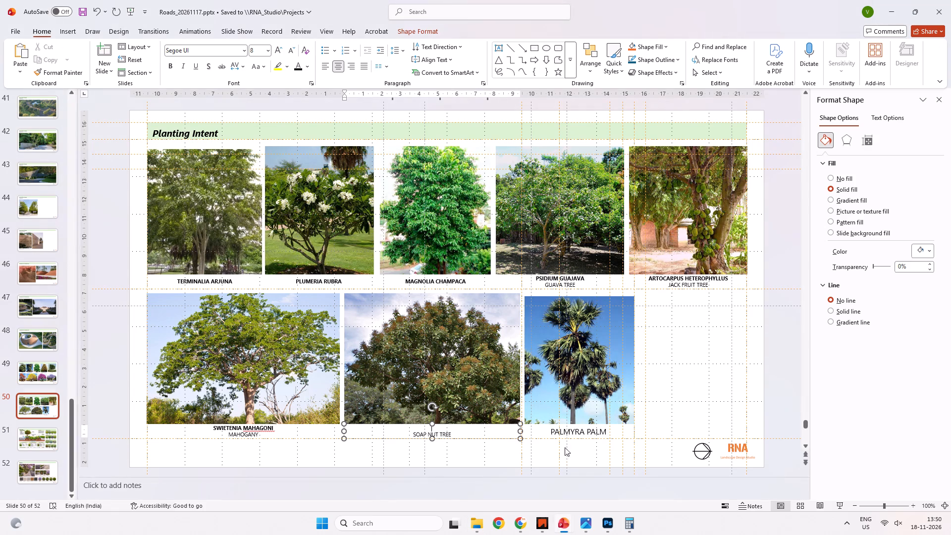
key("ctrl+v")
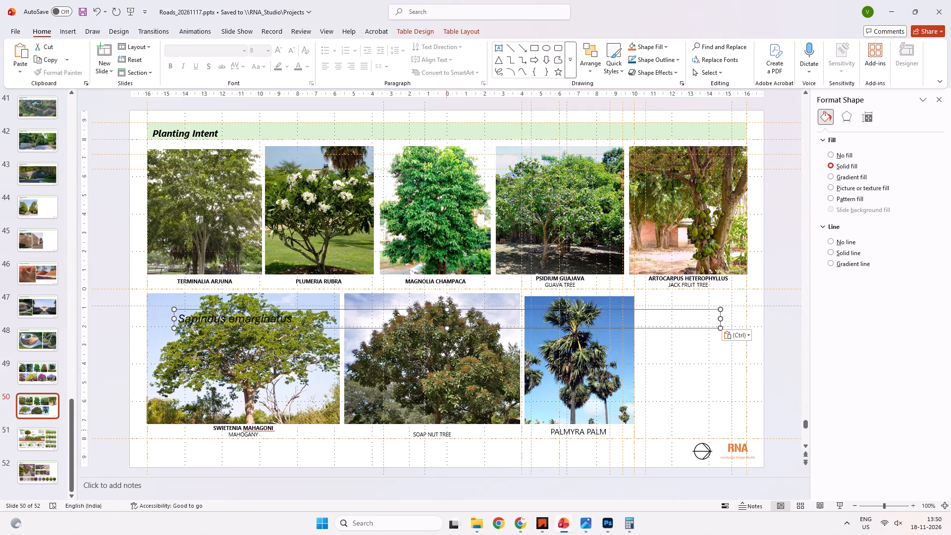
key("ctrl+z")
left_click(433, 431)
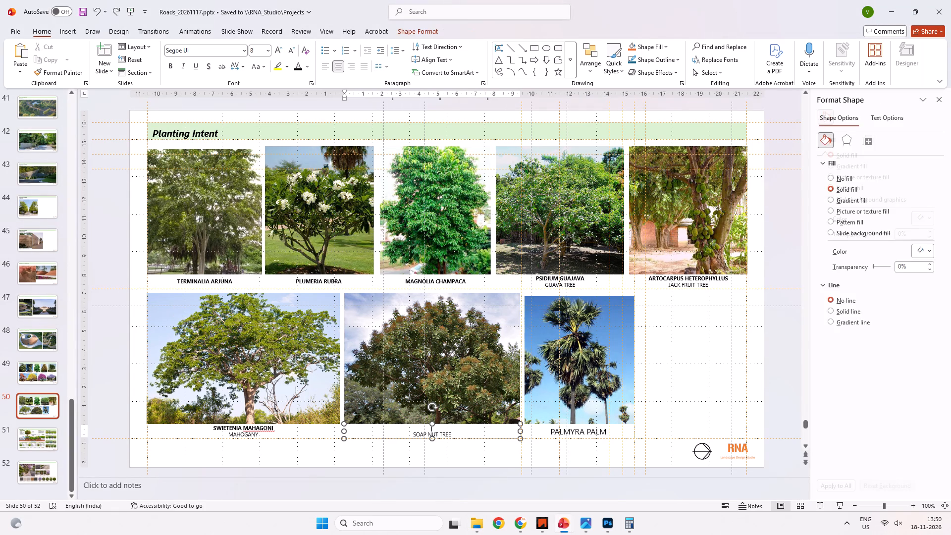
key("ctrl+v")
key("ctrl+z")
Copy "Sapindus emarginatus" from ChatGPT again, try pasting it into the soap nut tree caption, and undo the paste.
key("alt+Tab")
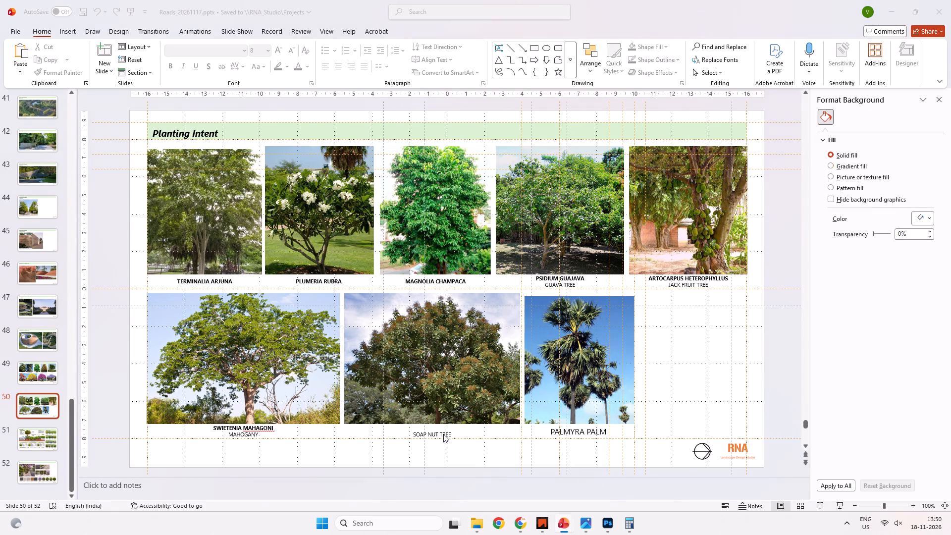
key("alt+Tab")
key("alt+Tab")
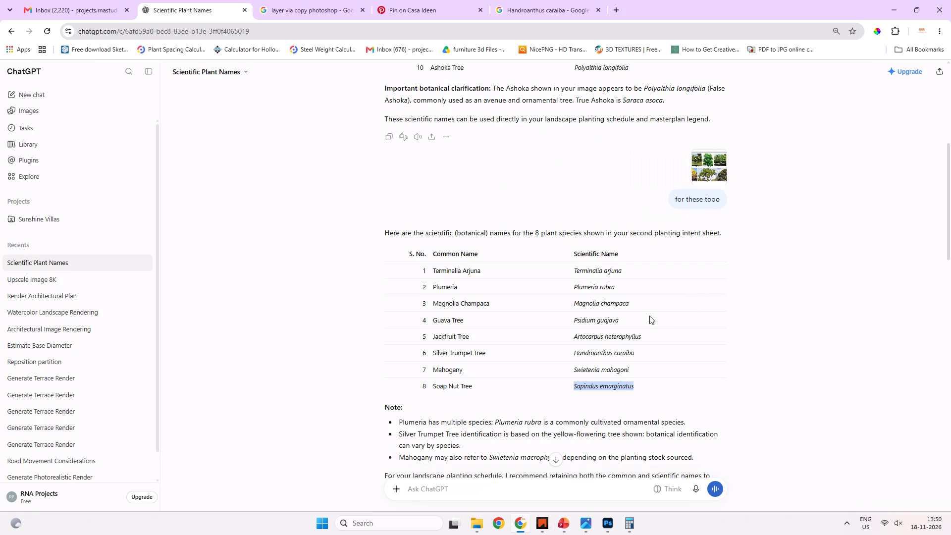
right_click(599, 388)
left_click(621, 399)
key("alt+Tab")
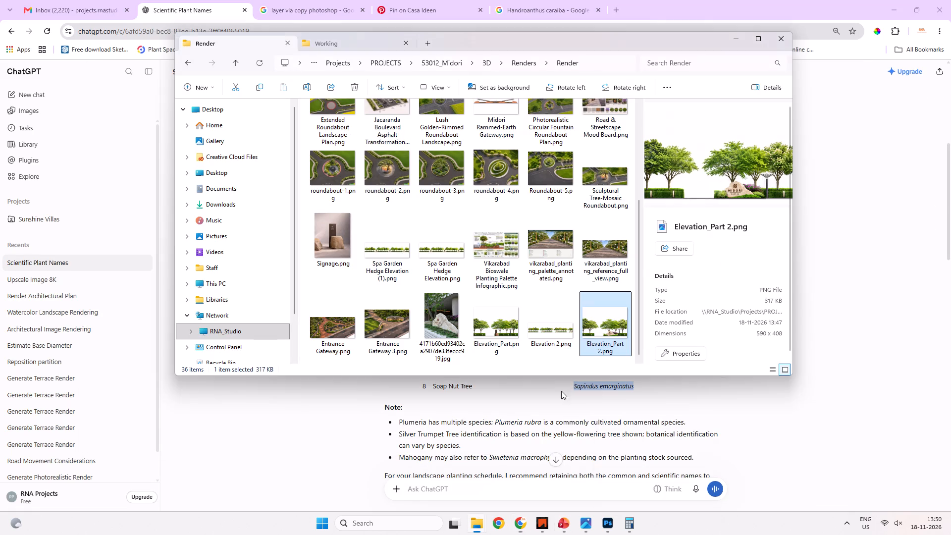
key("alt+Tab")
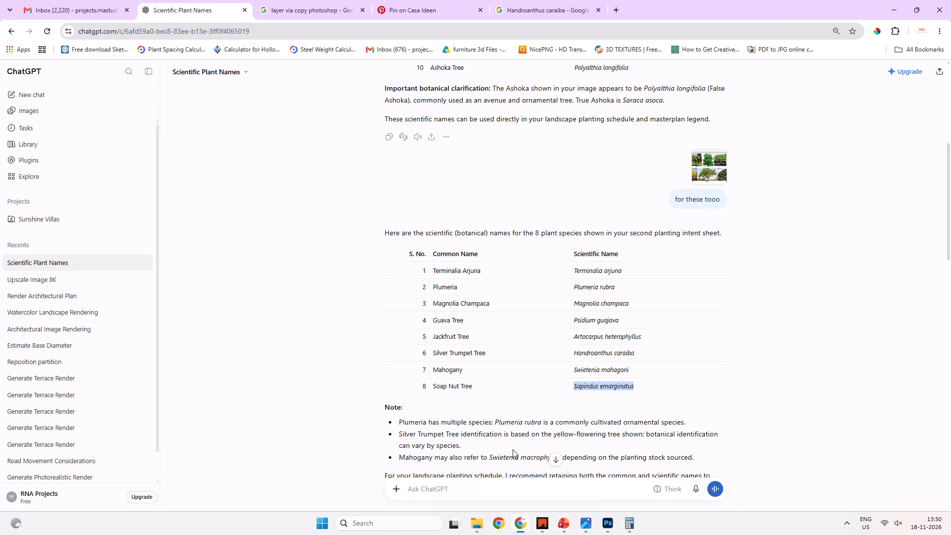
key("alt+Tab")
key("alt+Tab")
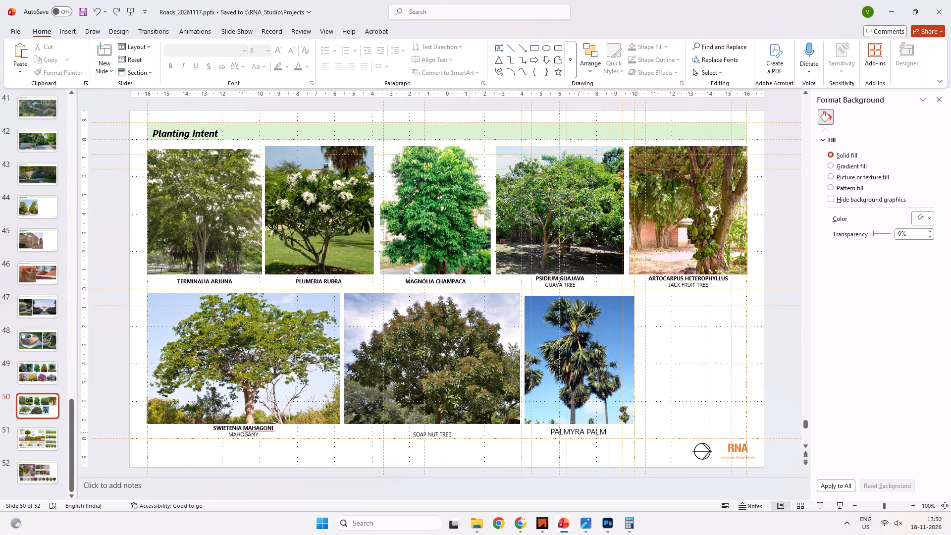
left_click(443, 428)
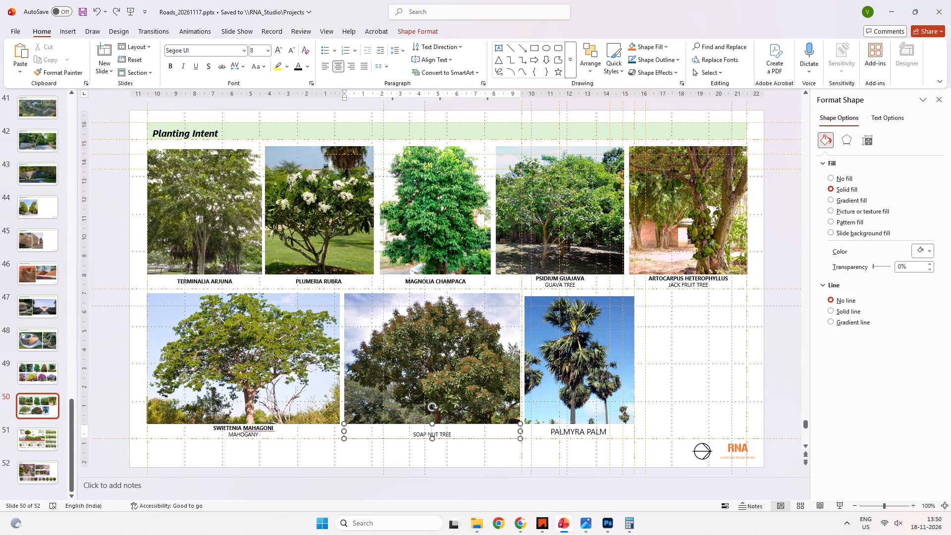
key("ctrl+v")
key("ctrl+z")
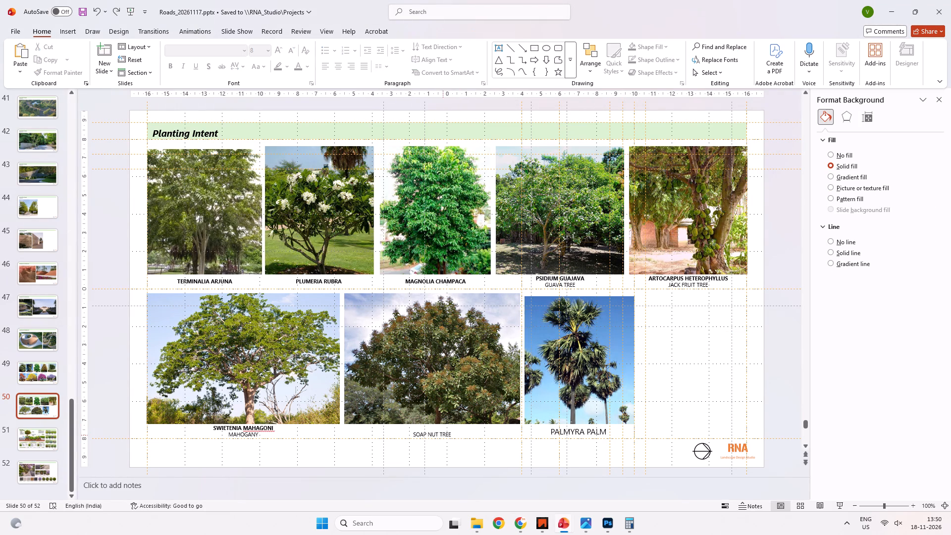
Copy "Sapindus emarginatus" from the ChatGPT table into the empty line above "SOAP NUT TREE" in its caption.
key("alt+Tab")
left_click(592, 389)
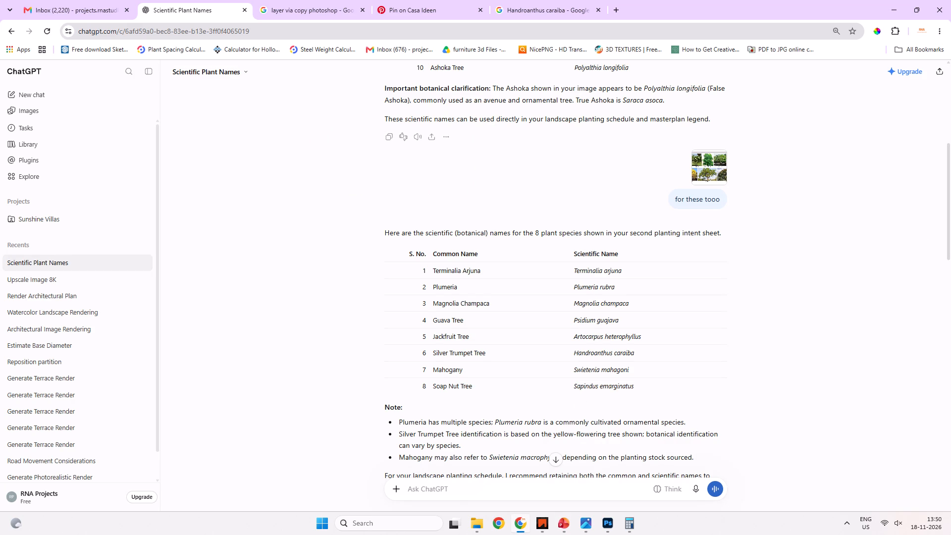
left_click_drag(575, 387, 634, 387)
right_click(619, 386)
left_click(639, 398)
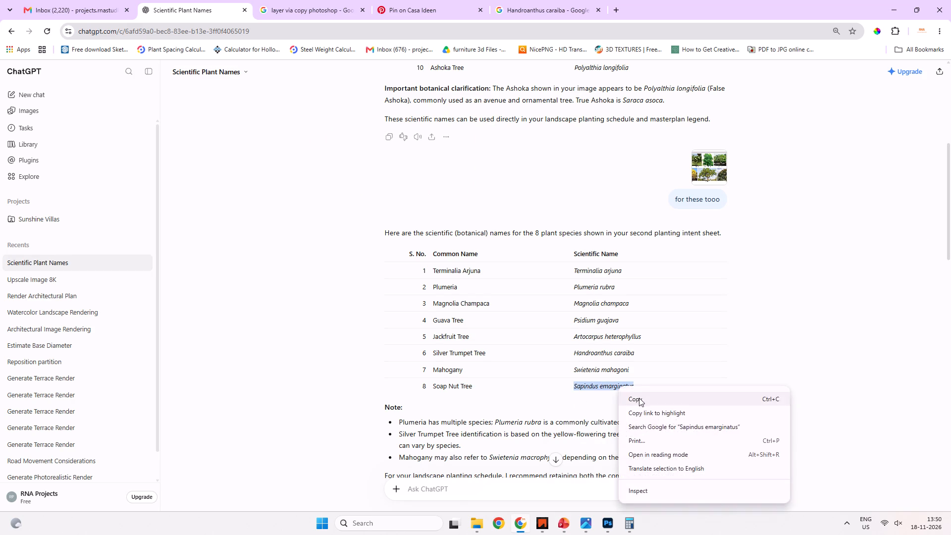
key("alt+Tab")
left_click(437, 431)
left_click(439, 429)
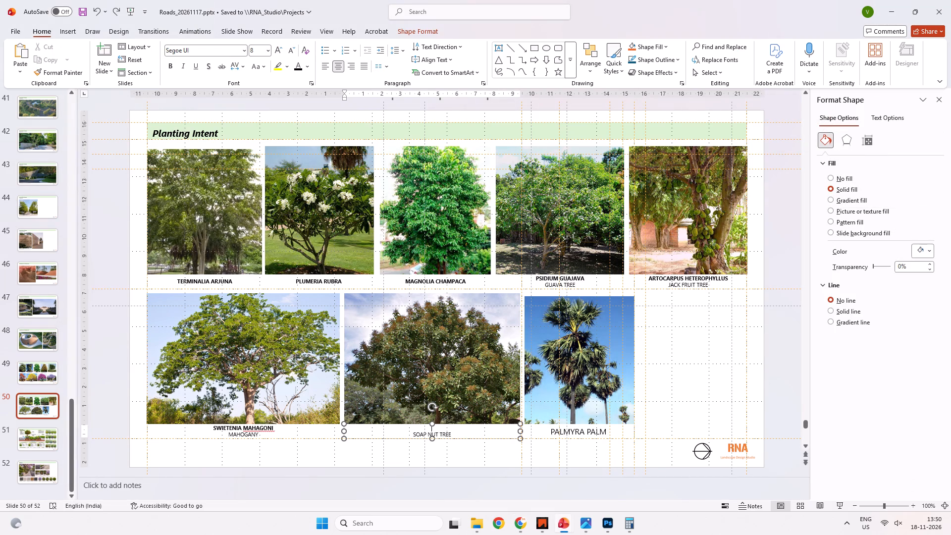
key("ctrl+v")
Format both lines of the soap nut tree caption as uppercase Segoe UI.
key("ctrl+a")
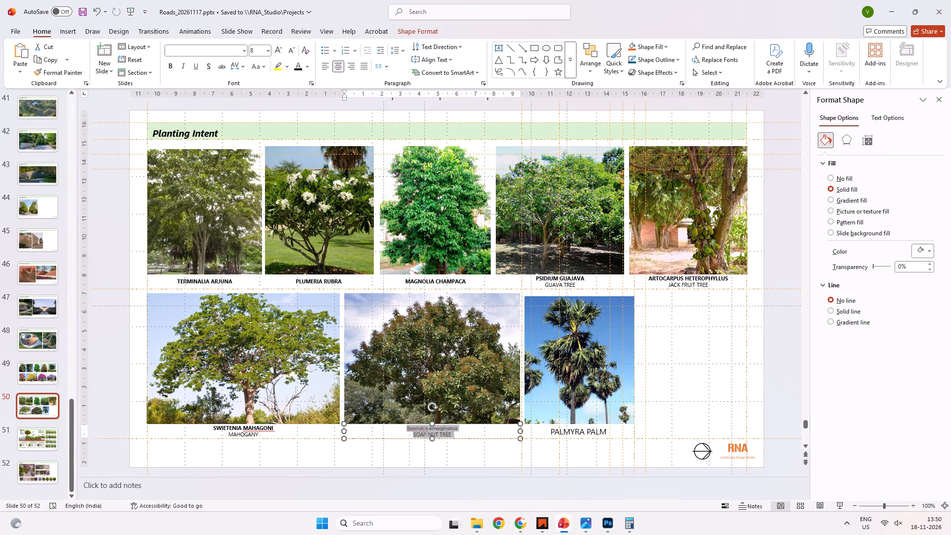
left_click(242, 49)
left_click(200, 122)
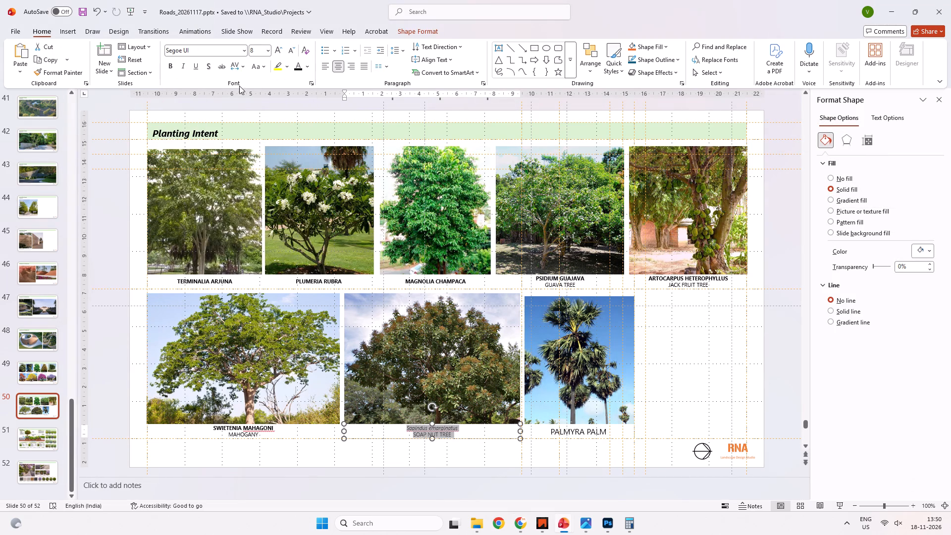
left_click(260, 66)
left_click(279, 105)
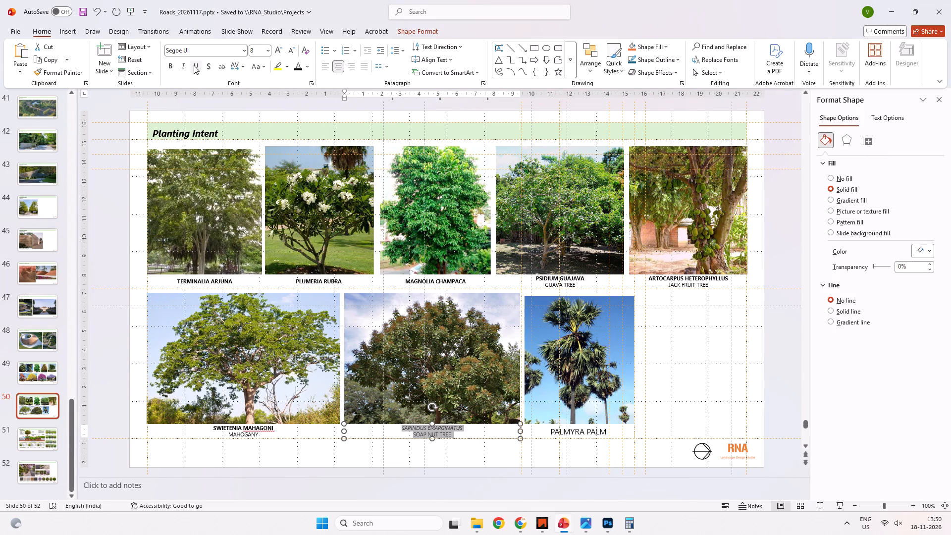
Make "SAPINDUS EMARGINATUS" bold without italics, keep "SOAP NUT TREE" in regular weight, and save the presentation.
left_click(174, 67)
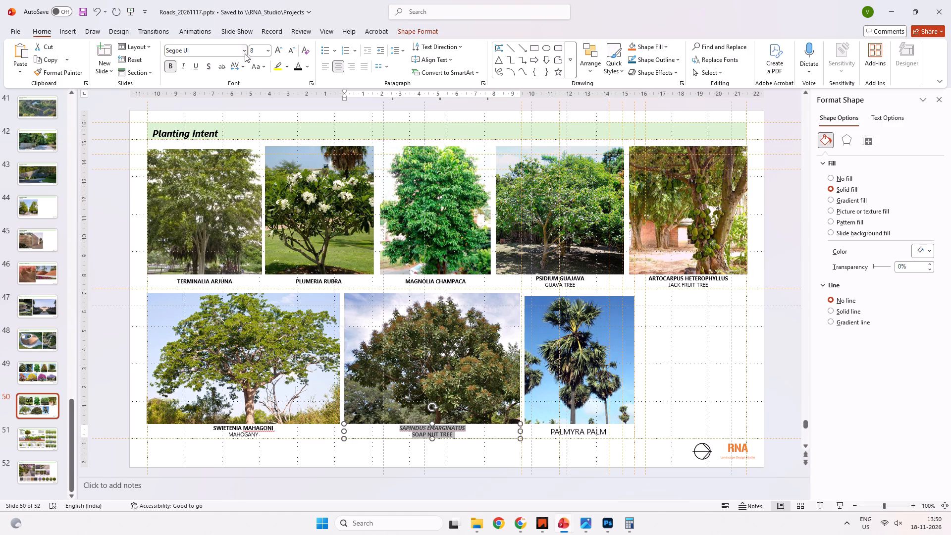
left_click(188, 66)
left_click(455, 435)
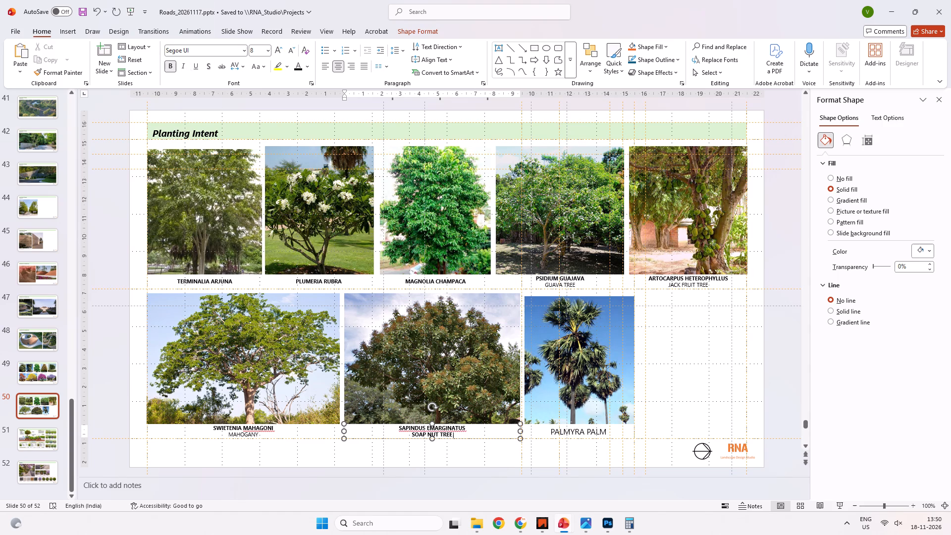
left_click_drag(455, 435, 388, 439)
left_click(398, 422)
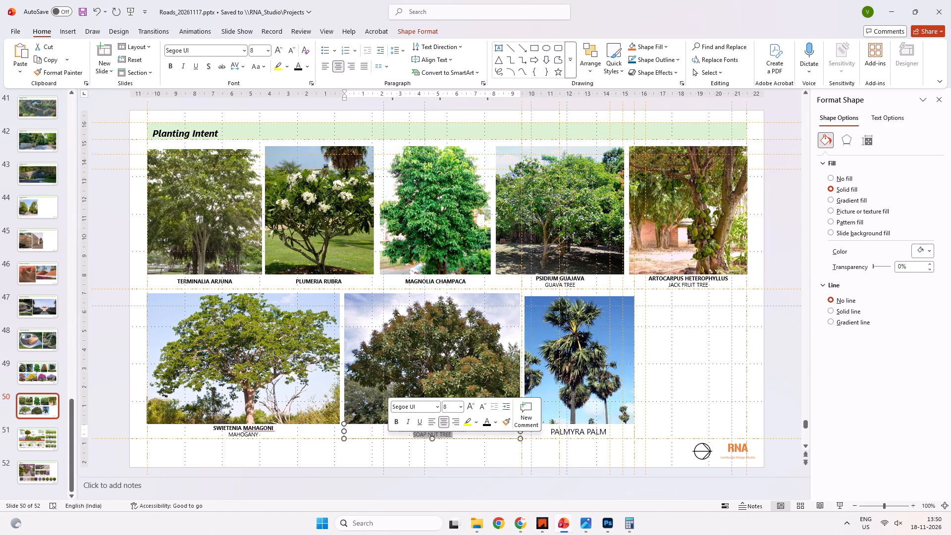
left_click(434, 446)
key("ctrl+s")
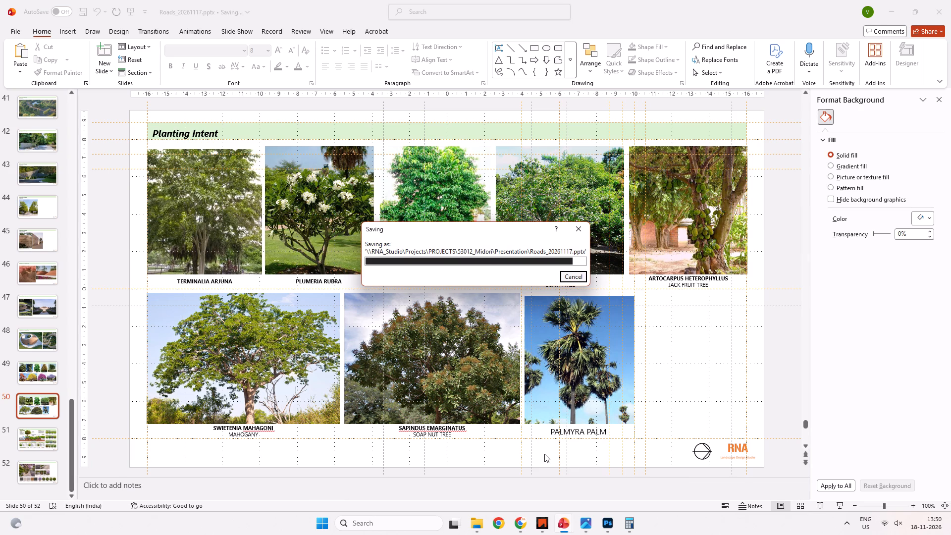
Look through the Scientific Plant Names chat in ChatGPT for the palmyra palm's scientific name.
left_click(544, 454)
left_click(605, 371)
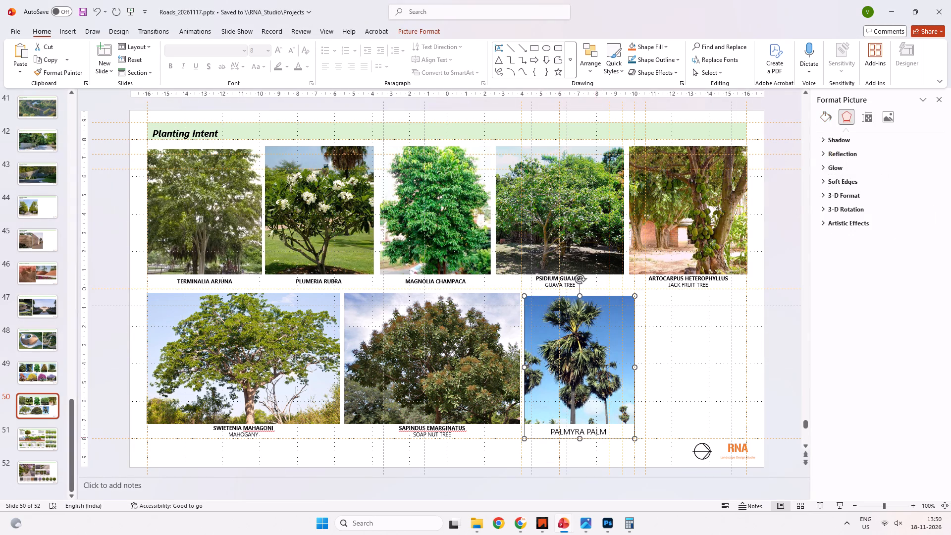
left_click(596, 437, "ctrl")
key("alt+Tab")
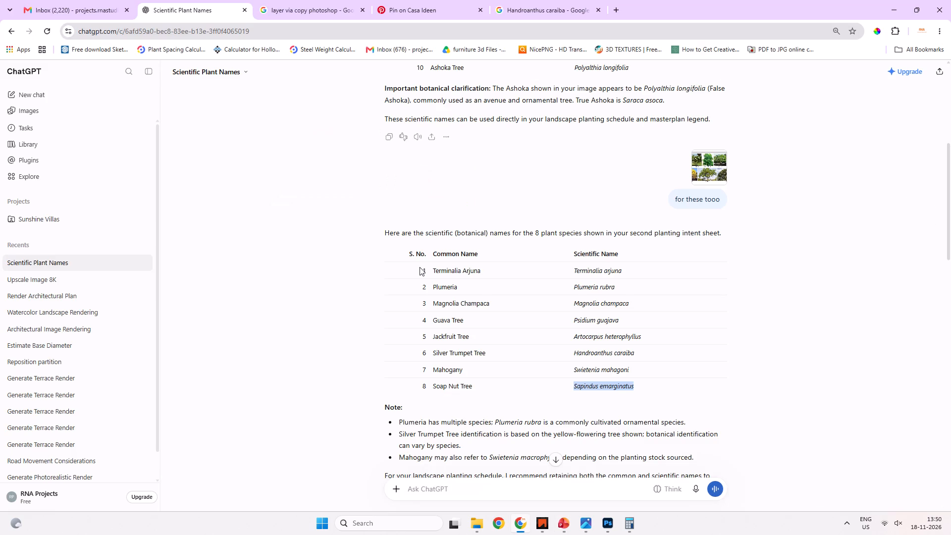
scroll(358, 211, "down", 14)
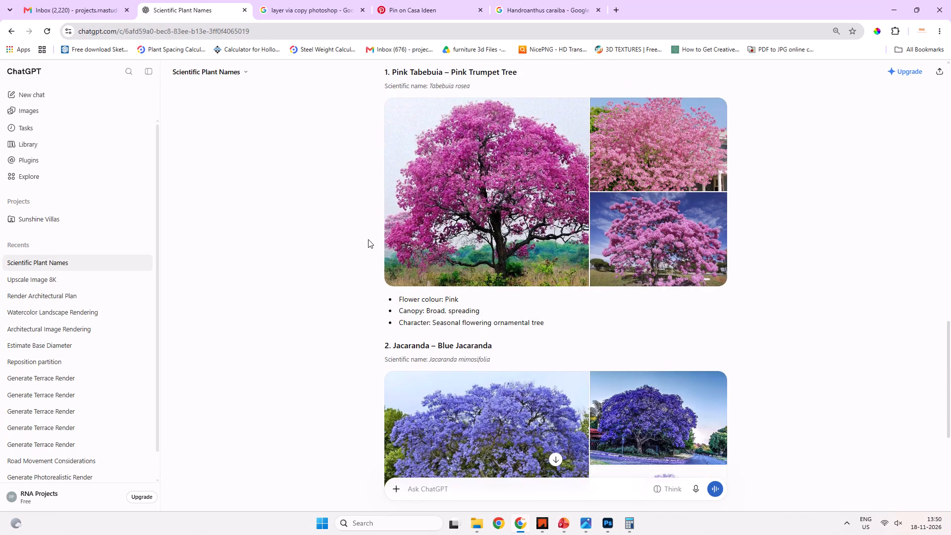
scroll(368, 239, "down", 13)
scroll(326, 186, "up", 19)
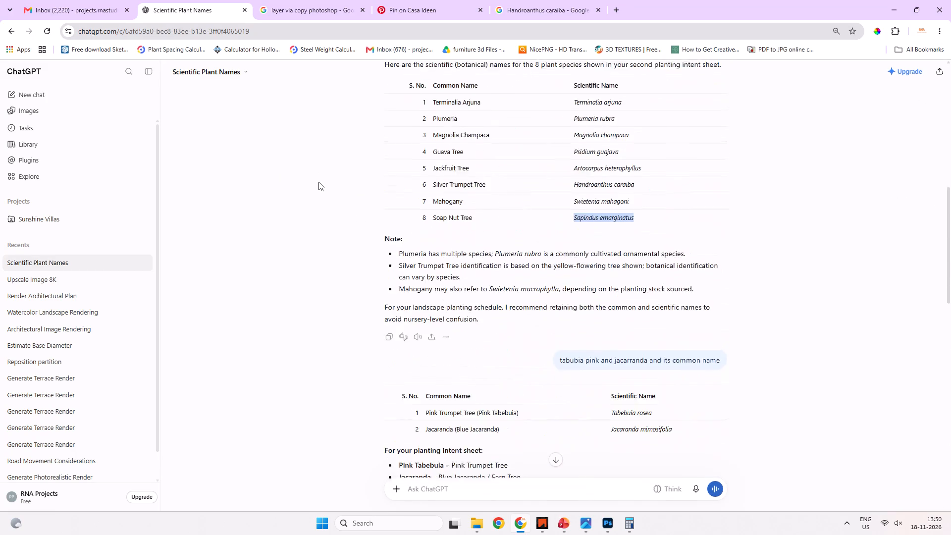
scroll(318, 182, "up", 11)
scroll(319, 182, "down", 20)
scroll(319, 182, "down", 5)
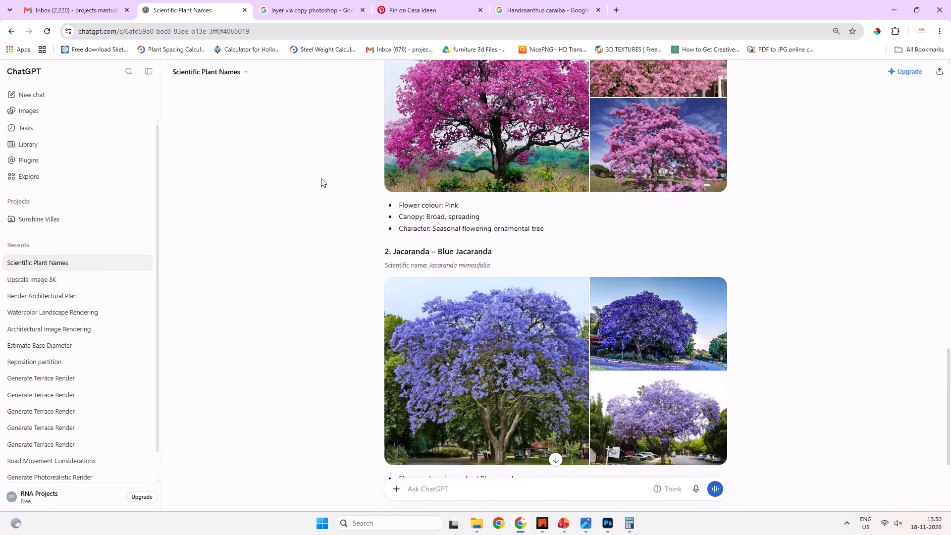
scroll(321, 178, "down", 6)
key("alt+Tab")
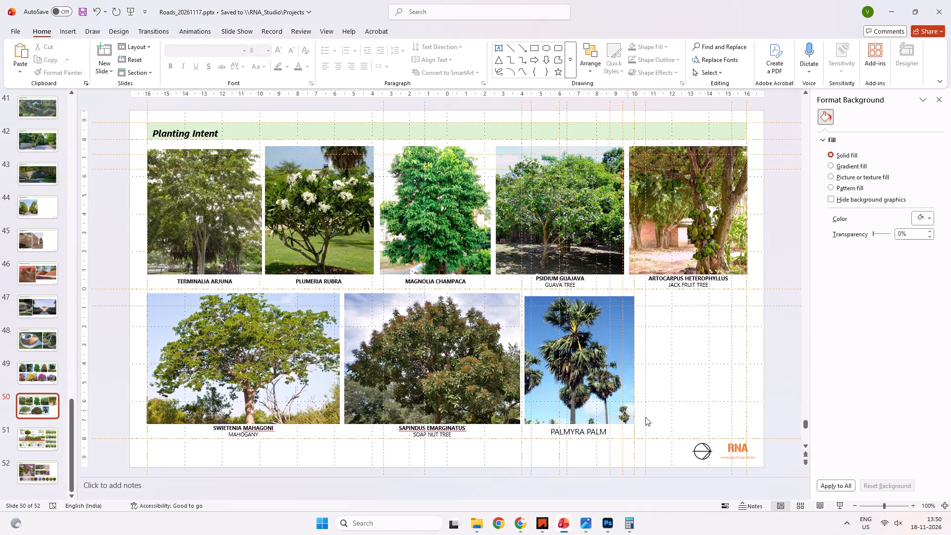
left_click(581, 390)
left_click(581, 426, "ctrl")
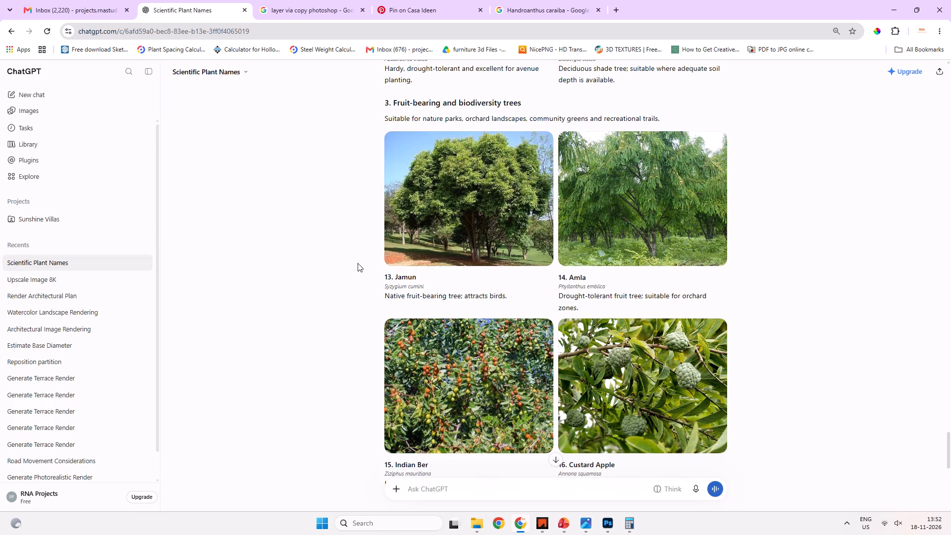
scroll(342, 269, "down", 4)
Copy the enlarged Pride of India picture from ChatGPT and paste it onto slide 50 of the roads presentation.
scroll(338, 274, "up", 13)
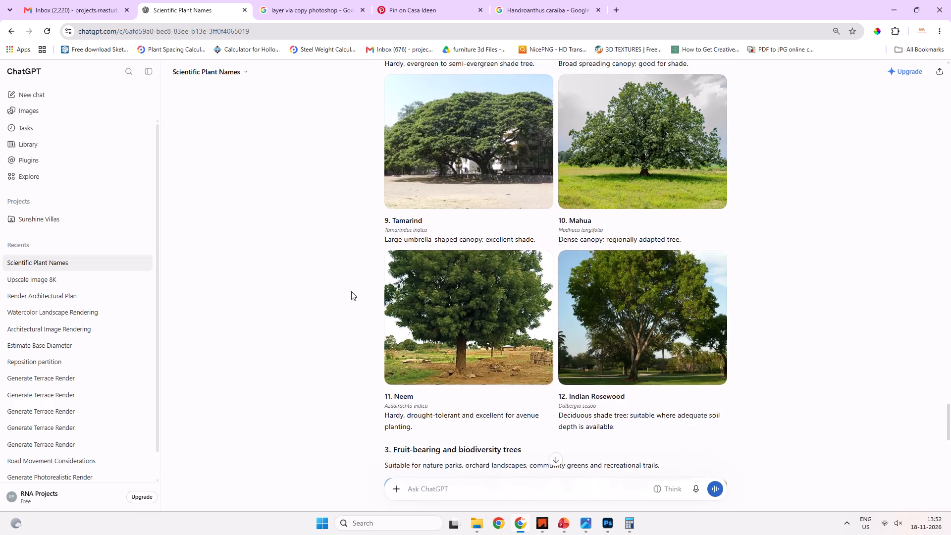
scroll(351, 291, "up", 13)
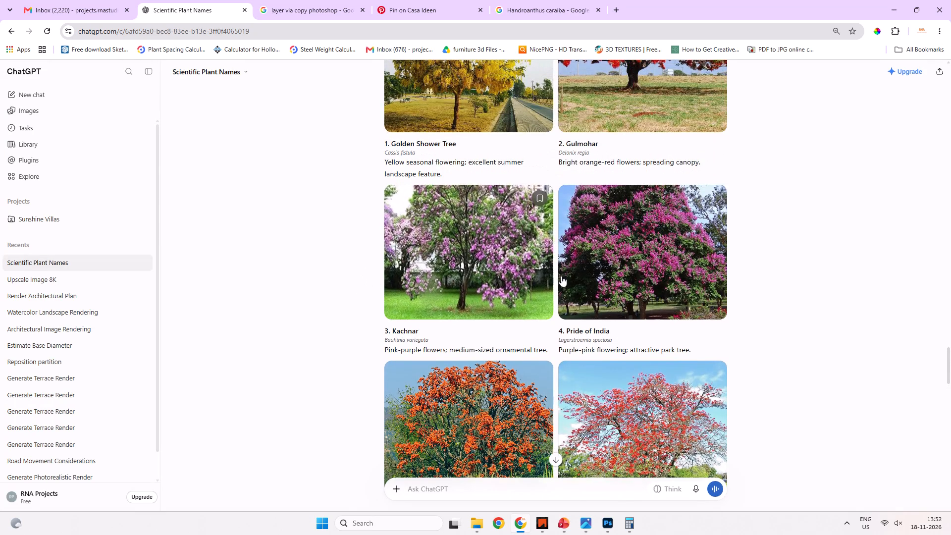
left_click(613, 247)
right_click(466, 299)
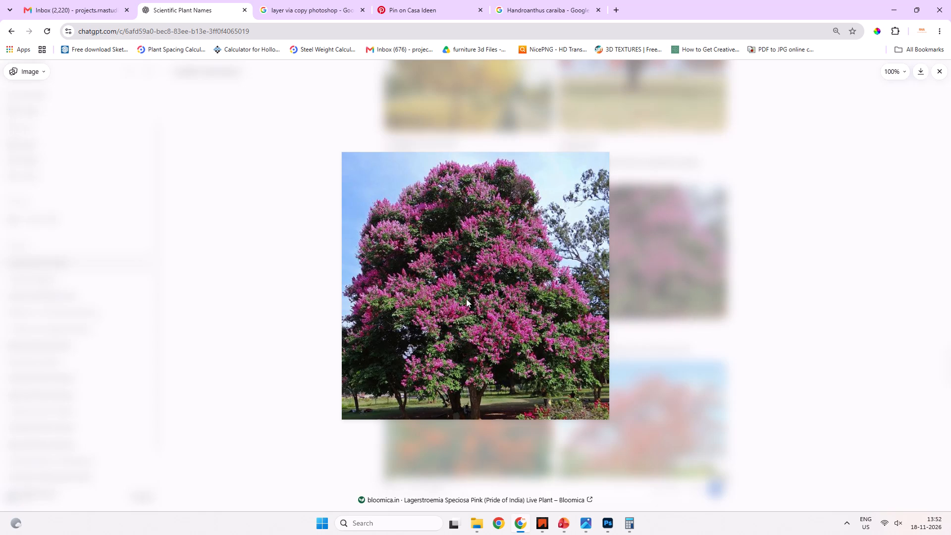
left_click(501, 342)
key("alt+Tab")
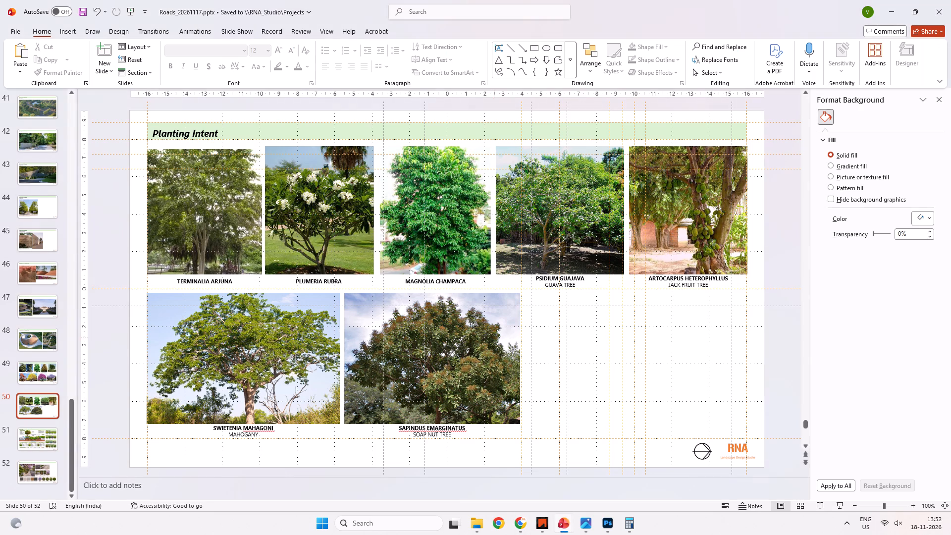
left_click(614, 370)
left_click(38, 370)
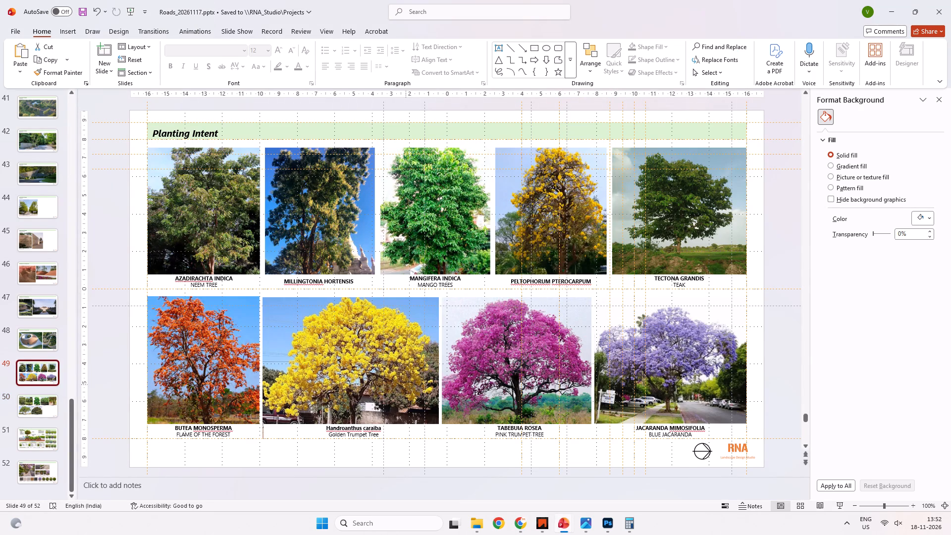
left_click(45, 412)
left_click(552, 385)
key("ctrl+v")
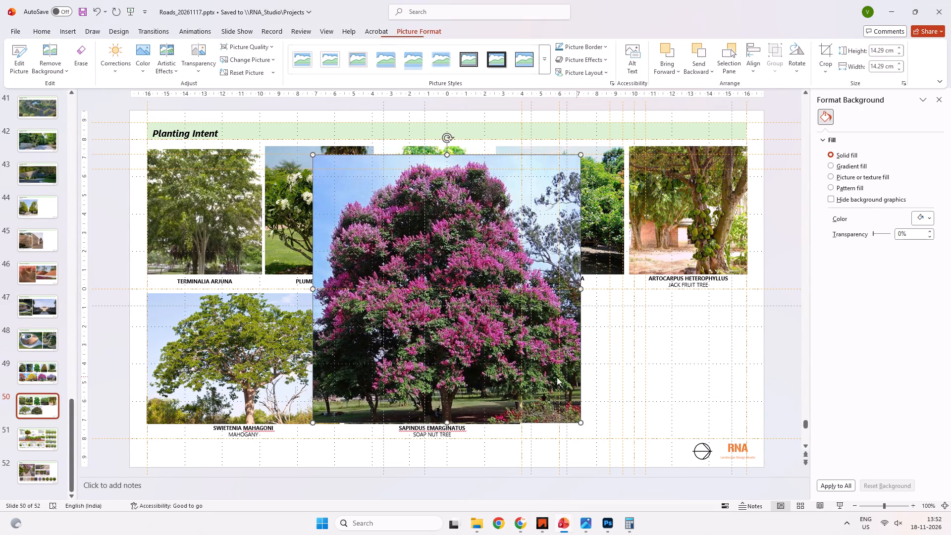
Shrink the Pride of India picture to the second row's height and place it directly beside the soap nut tree picture.
left_click_drag(485, 381, 695, 382)
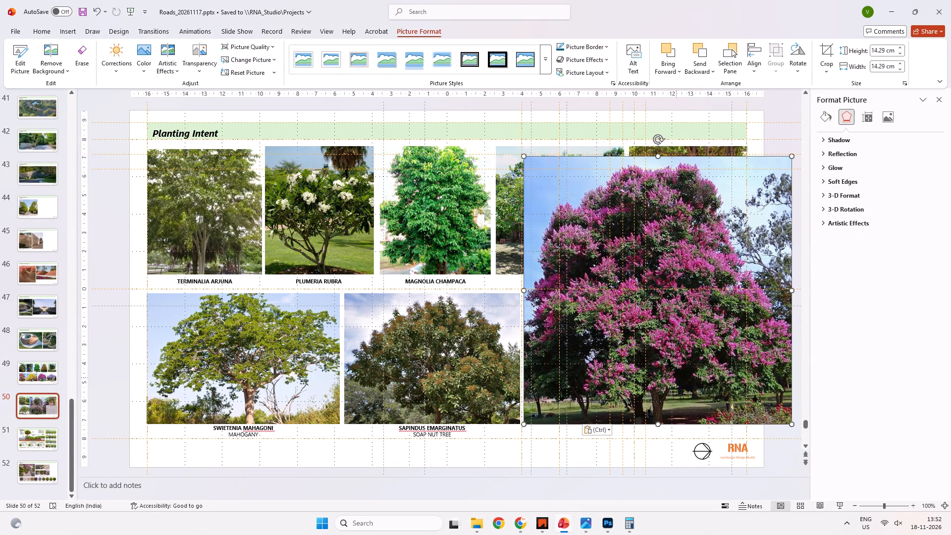
left_click_drag(792, 155, 594, 290, "shift")
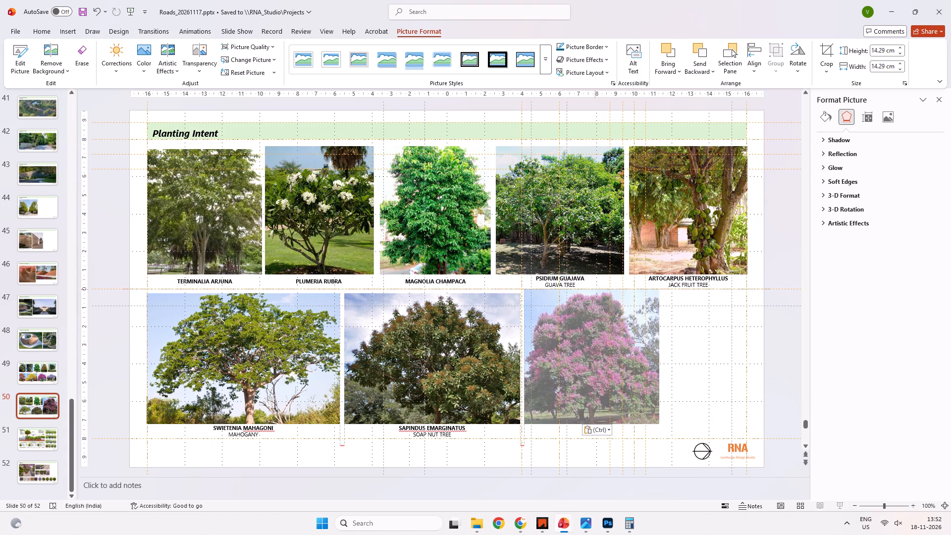
left_click_drag(594, 290, 586, 295, "shift")
left_click(586, 295, "shift")
left_click(601, 313)
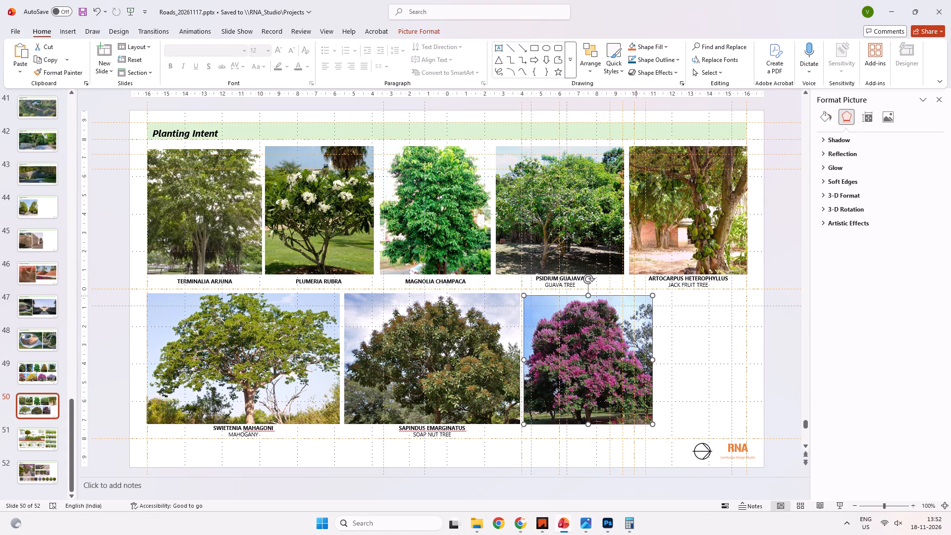
left_click(651, 296, "shift")
left_click(686, 352)
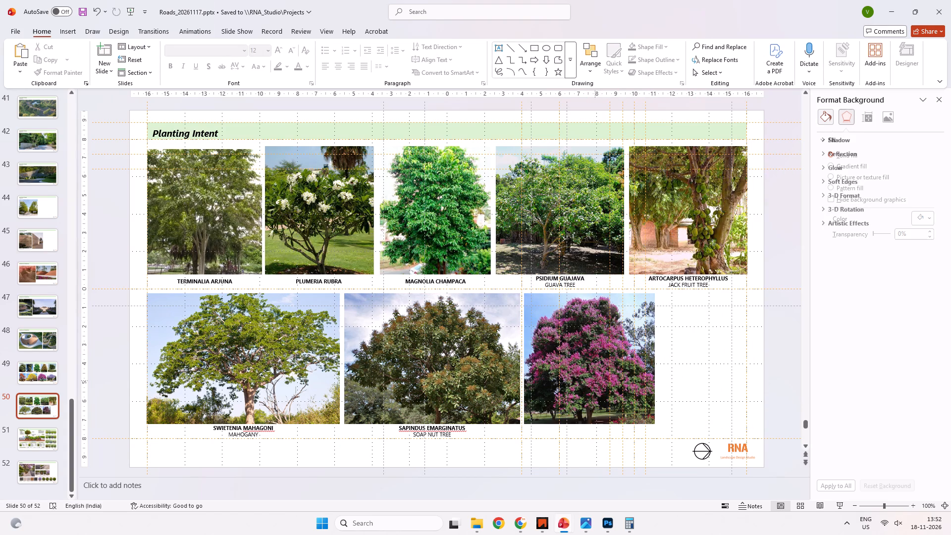
Crop narrow strips off both sides of the mahogany picture in the second row.
right_click(275, 364)
left_click(326, 384)
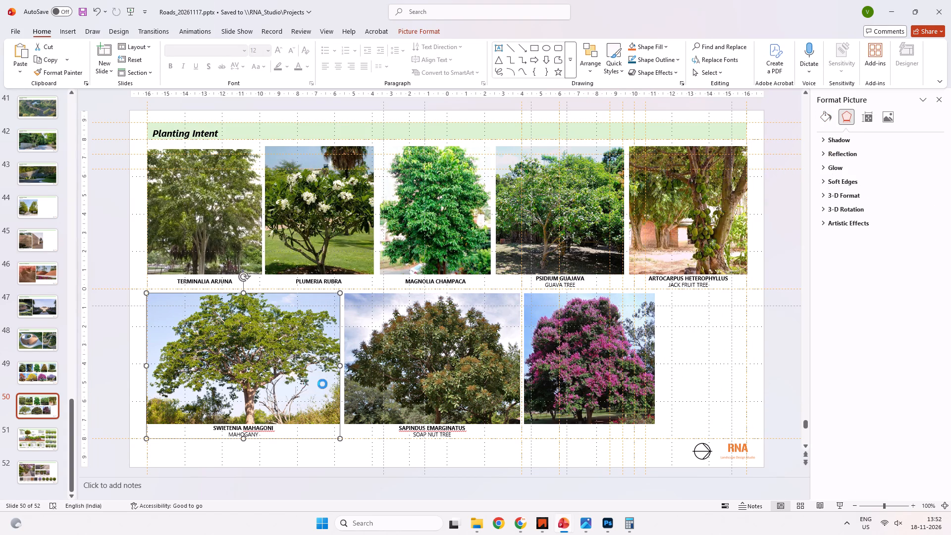
left_click_drag(148, 364, 165, 363)
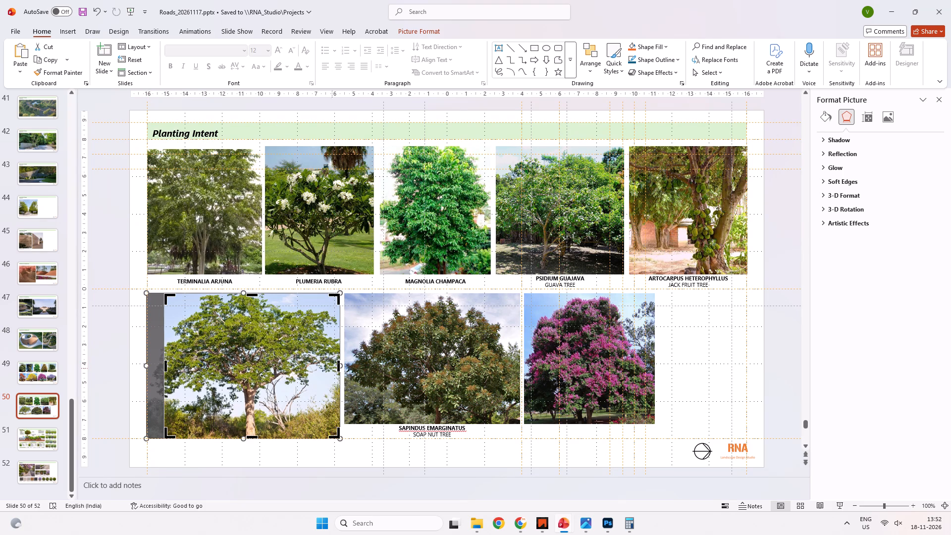
left_click_drag(338, 368, 321, 367)
left_click(336, 462)
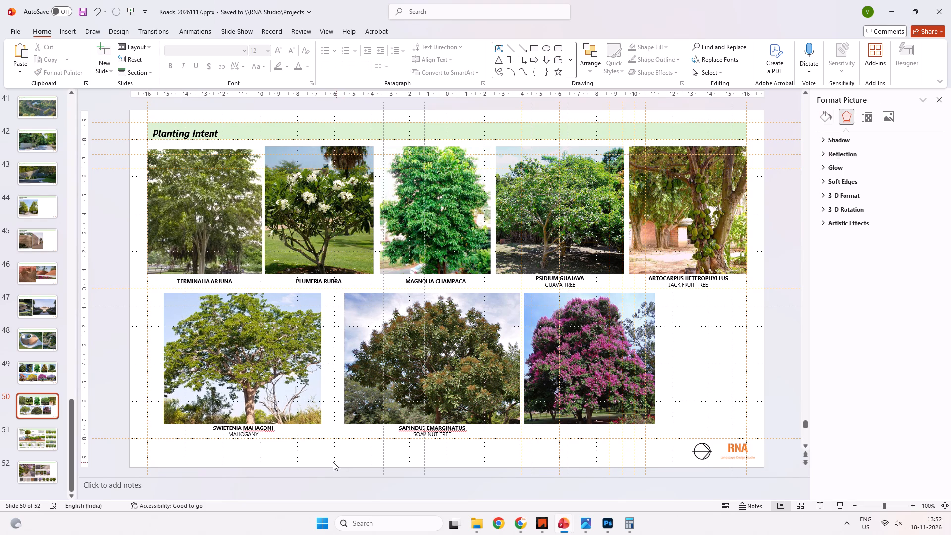
Align the cropped mahogany picture with the slide's margin guide and shift its caption to sit centred beneath it.
left_click_drag(294, 369, 276, 369, "shift")
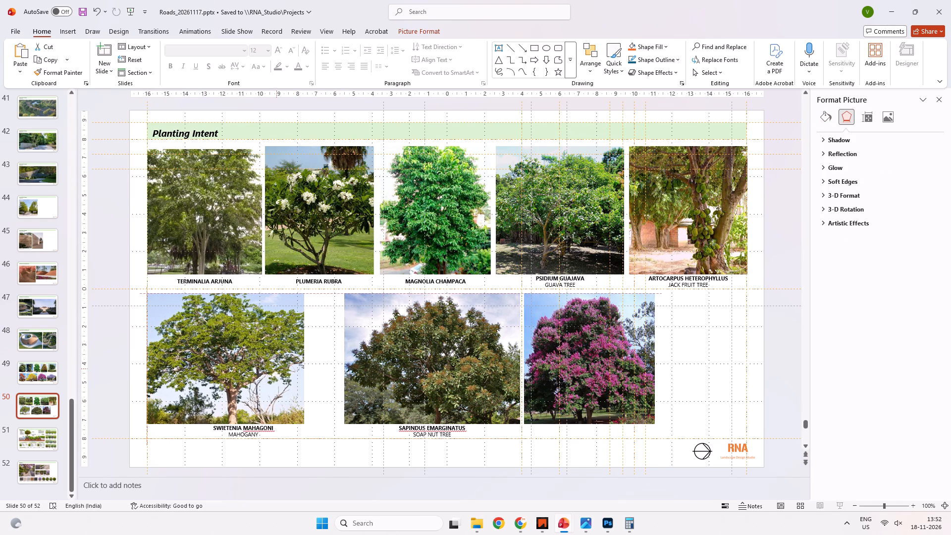
left_click_drag(276, 369, 277, 369, "shift")
left_click(258, 425)
left_click_drag(272, 424, 271, 424, "shift")
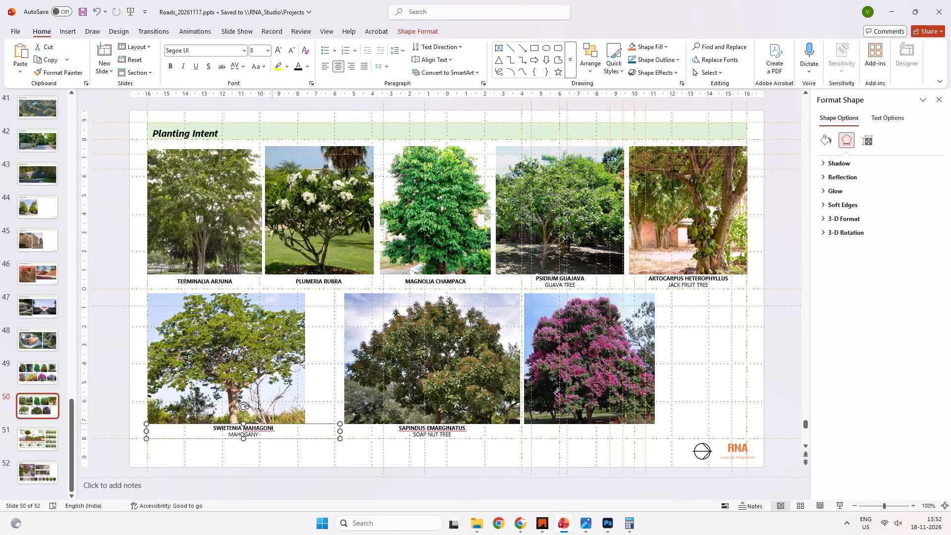
left_click_drag(271, 424, 248, 424, "shift")
left_click(339, 460)
Shift the soap nut picture with its caption, and the Pride of India picture, towards the mahogany picture to close the gap.
left_click(424, 430)
left_click(415, 389, "ctrl")
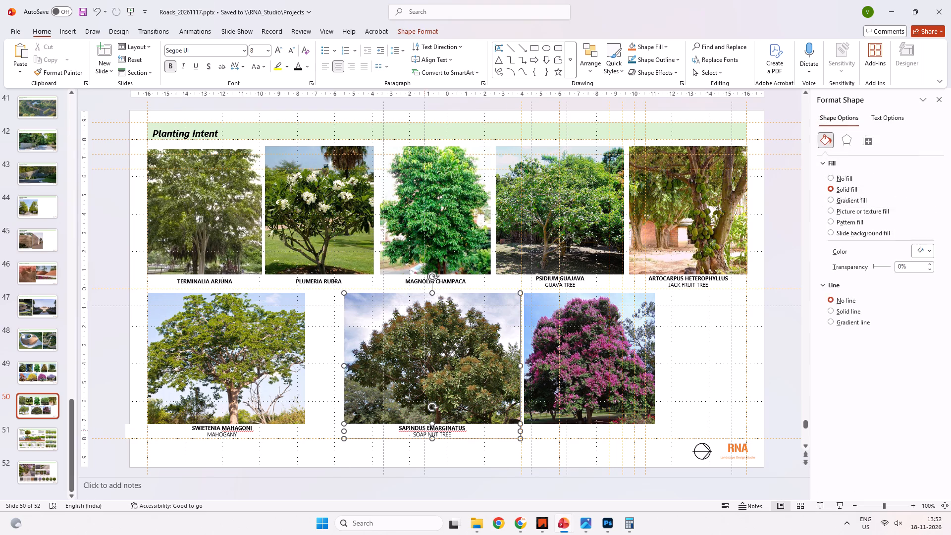
left_click_drag(464, 361, 430, 361, "shift")
key("Left")
key("Left")
left_click(609, 379)
left_click_drag(603, 374, 568, 373, "shift")
left_click(576, 474)
Copy the Pride of India's common and botanical names from the ChatGPT Scientific Plant Names chat.
key("alt+Tab")
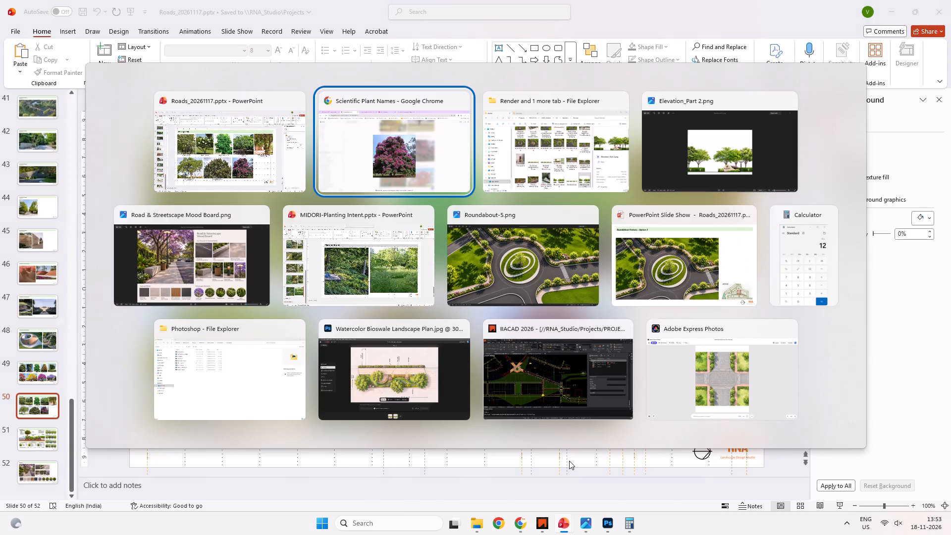
key("Escape")
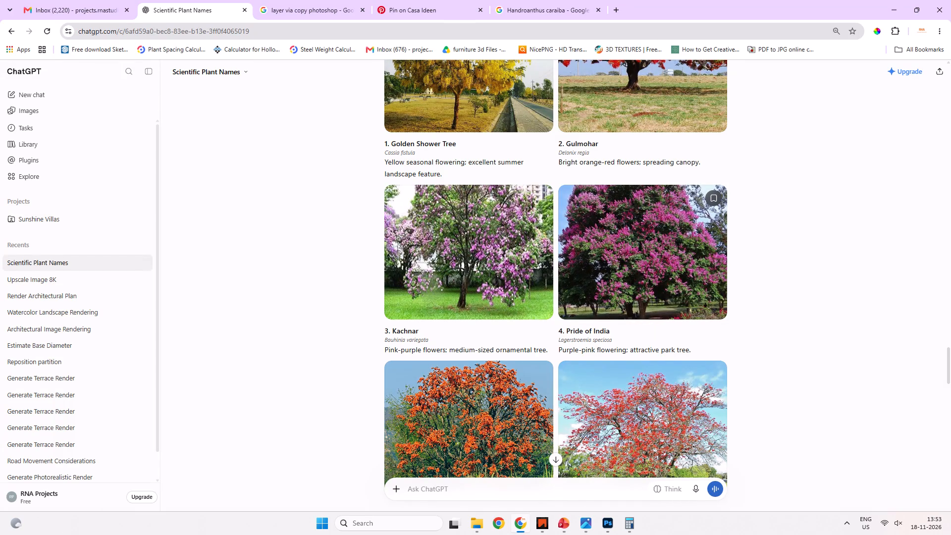
left_click_drag(567, 330, 614, 341)
key("ctrl+c")
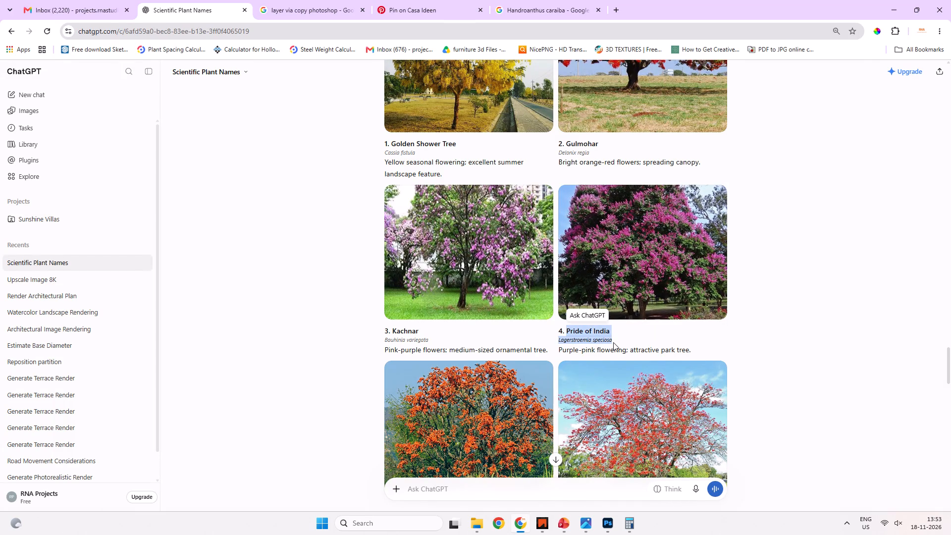
key("alt+Tab")
Duplicate the soap nut tree caption and place the copy beneath the Pride of India picture on slide 50.
left_click(562, 430)
left_click(560, 426)
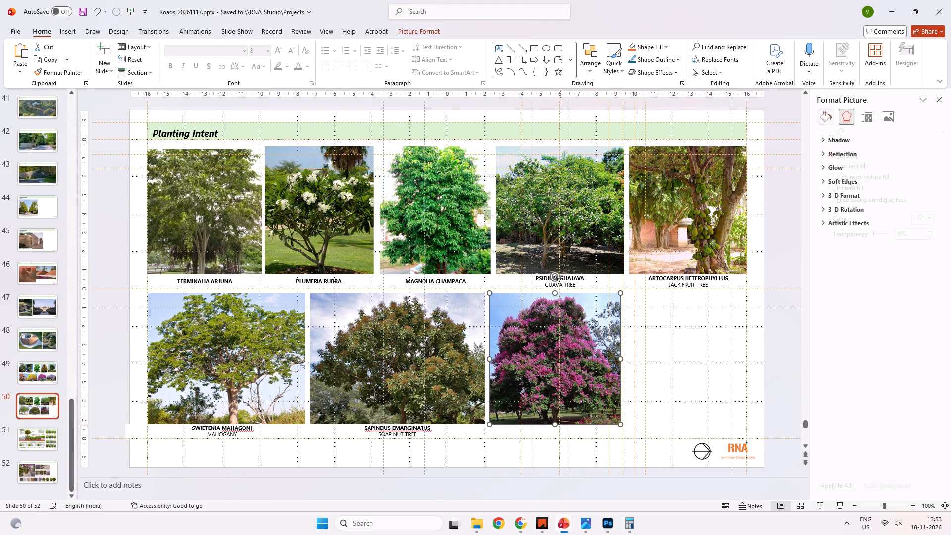
left_click(417, 428)
left_click_drag(419, 433, 516, 433)
left_click_drag(457, 438, 465, 439)
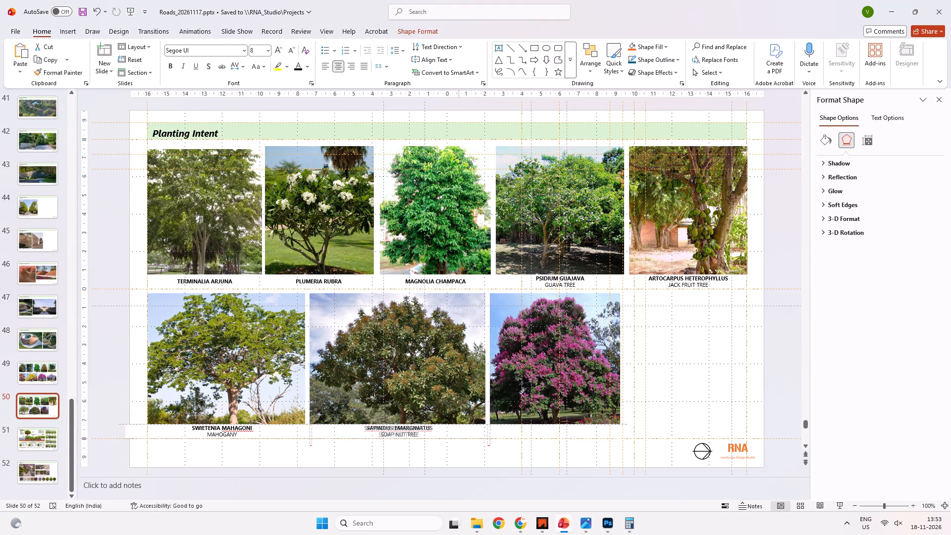
left_click_drag(465, 439, 622, 438)
Replace the duplicated caption's text with the copied Pride of India names, formatted as centred uppercase Segoe UI.
left_click(570, 428)
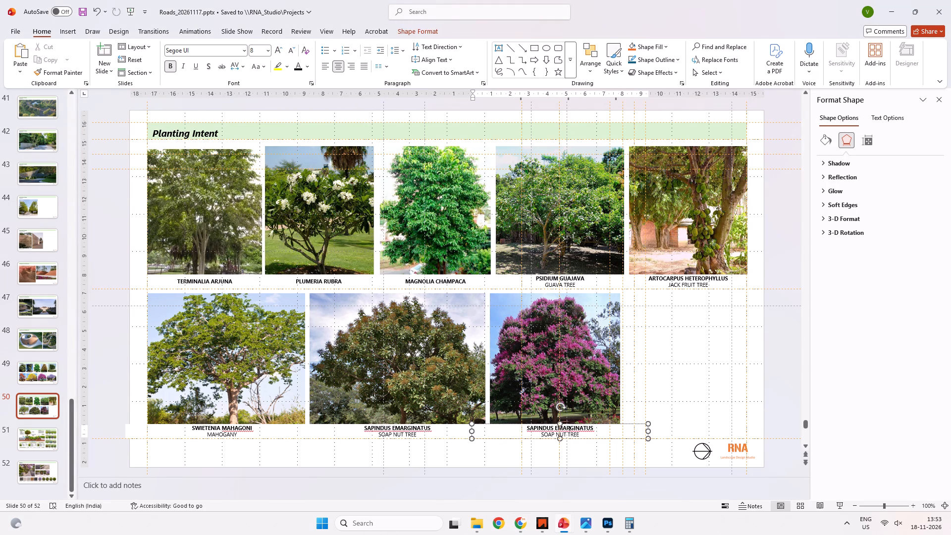
key("ctrl+a")
key("ctrl+v")
key("ctrl+a")
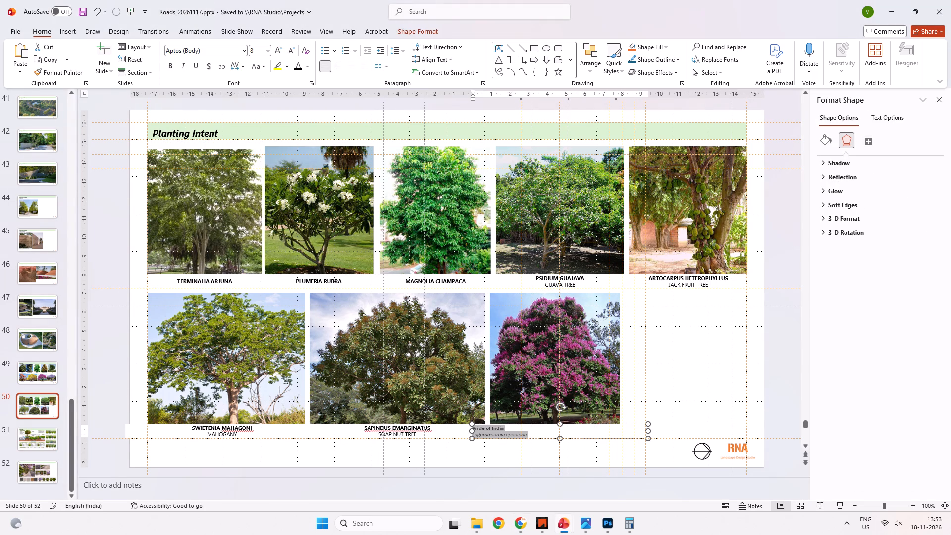
left_click(238, 49)
left_click(244, 52)
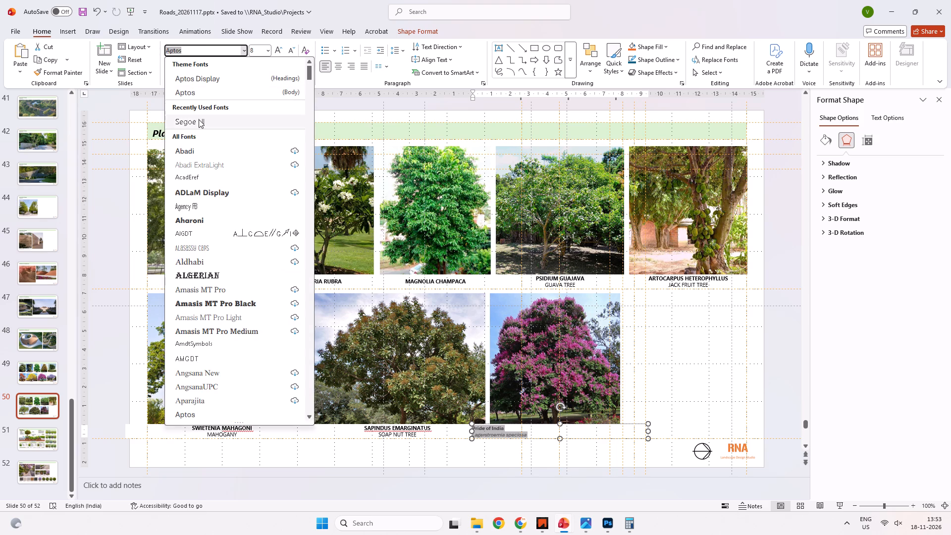
left_click(199, 120)
left_click(266, 66)
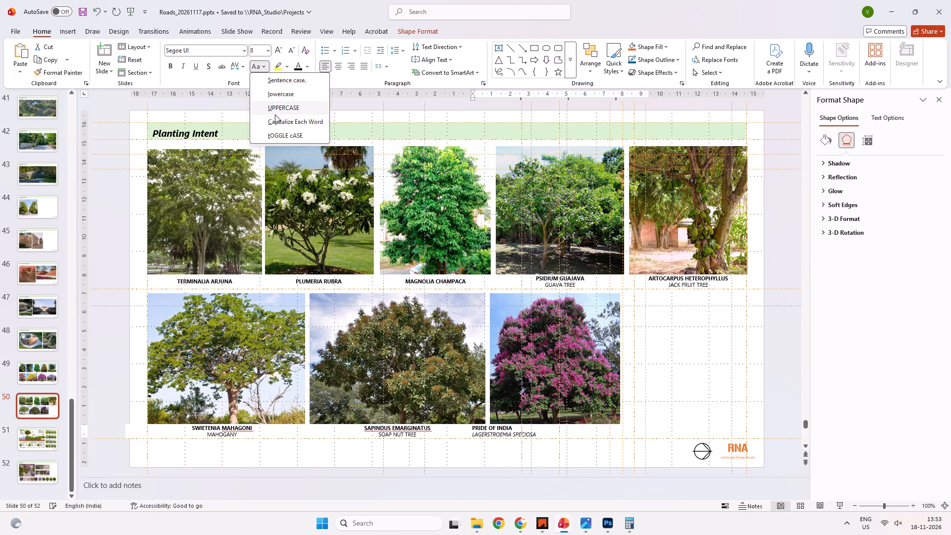
left_click(275, 105)
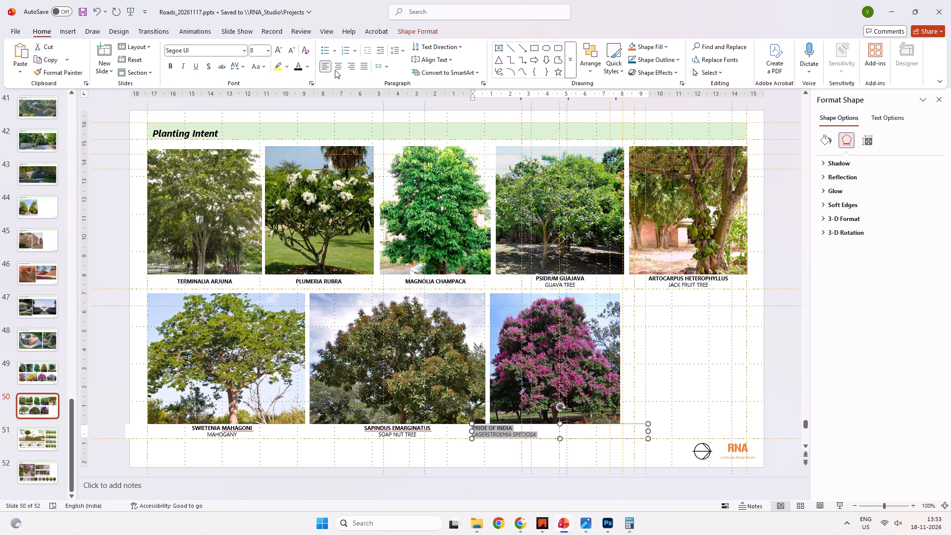
left_click(337, 68)
Make the botanical name LAGERSTROEMIA SPECIOSA bold in the new caption.
left_click(584, 427)
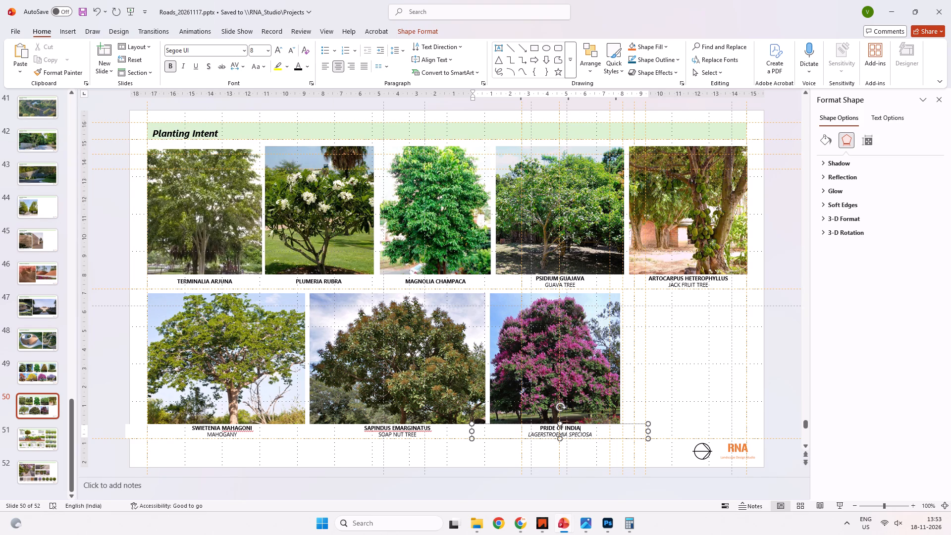
double_click(591, 434)
left_click_drag(591, 434, 589, 434)
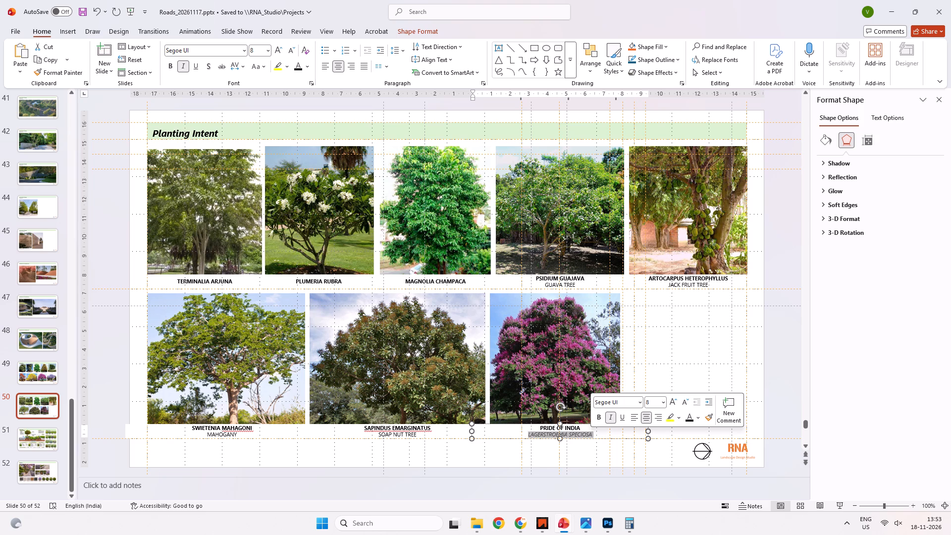
left_click_drag(589, 434, 548, 435)
key("ctrl+b")
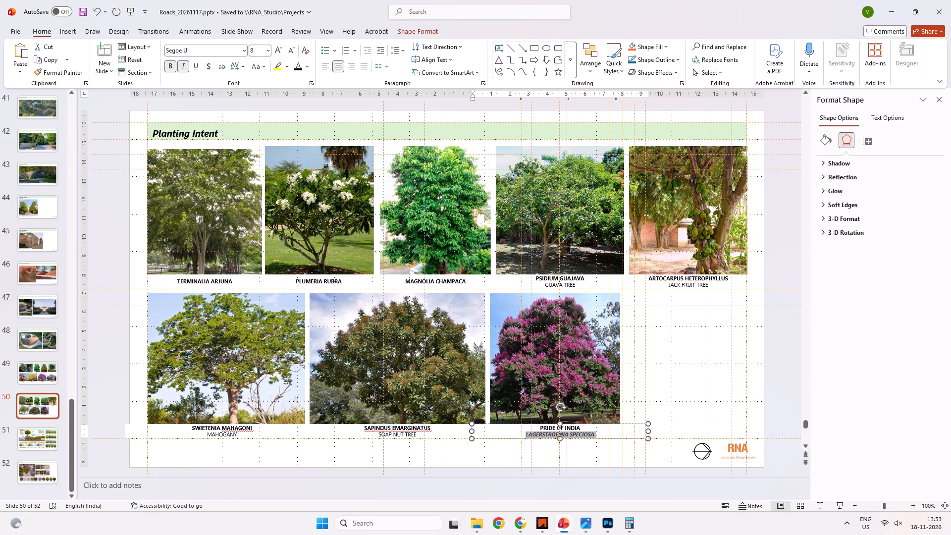
Move PRIDE OF INDIA below LAGERSTROEMIA SPECIOSA in regular weight and remove the caption's spare blank line.
left_click(577, 426)
left_click_drag(581, 427, 520, 424)
key("ctrl+x")
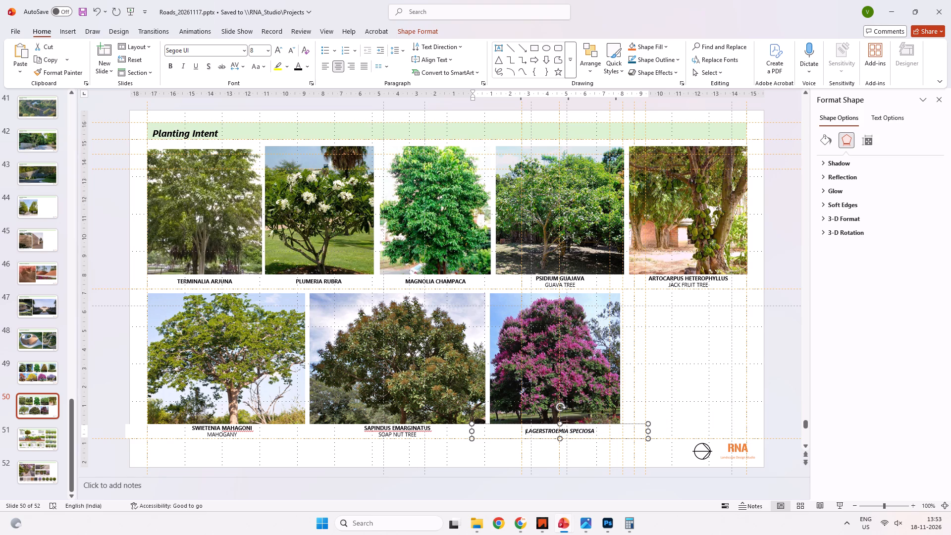
left_click(594, 431)
key("Return")
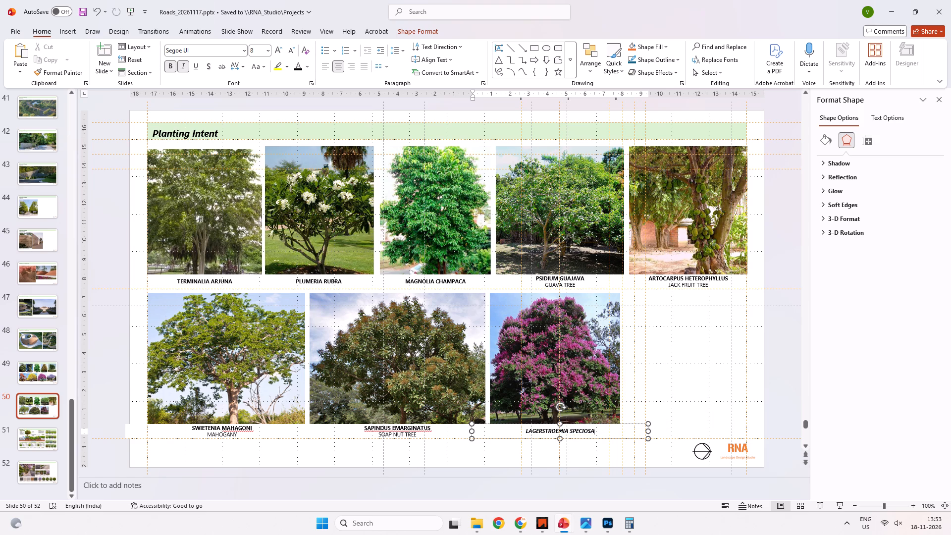
key("ctrl+v")
left_click_drag(581, 432, 515, 429)
left_click(167, 70)
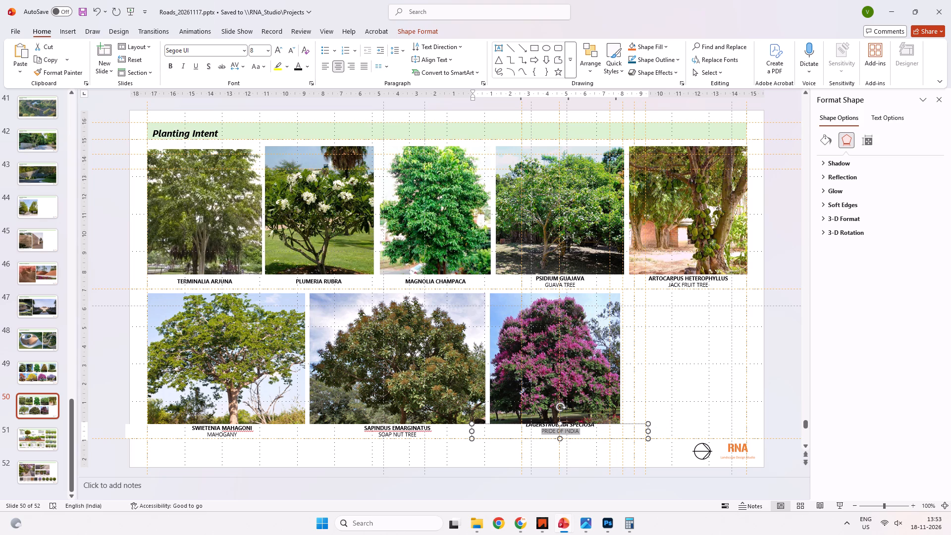
left_click(532, 441)
left_click(529, 438)
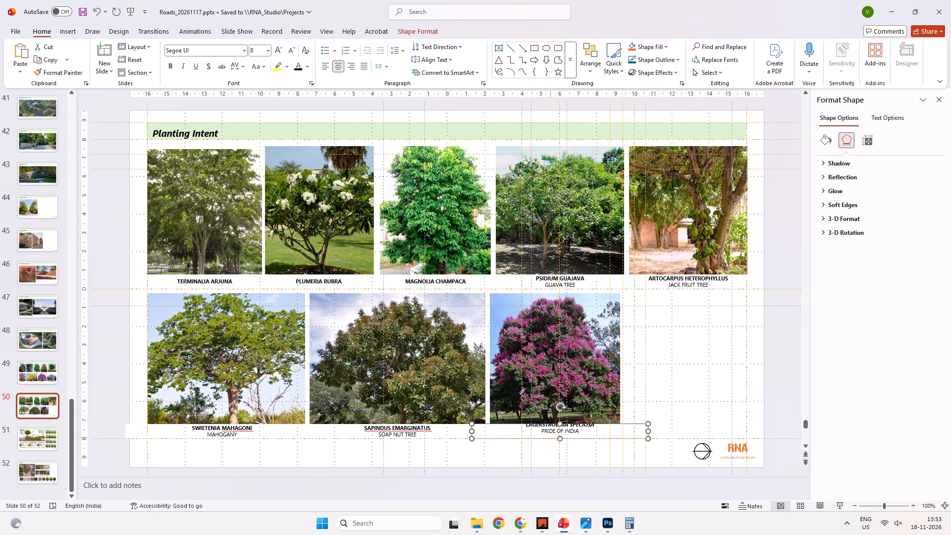
left_click(551, 435)
key("BackSpace")
left_click(543, 464)
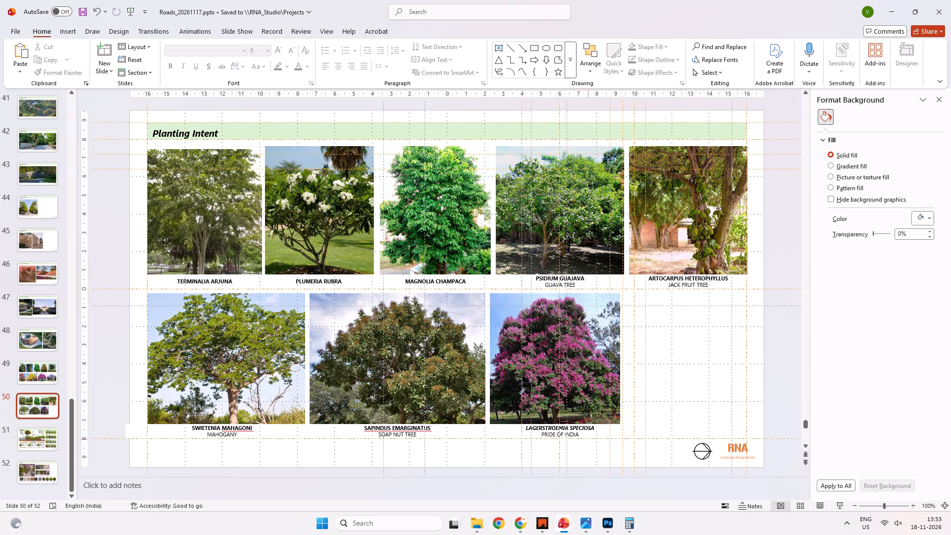
Copy the enlarged Golden Shower Tree picture from ChatGPT and paste it onto slide 50 of the roads presentation.
key("alt+Tab")
left_click(345, 270)
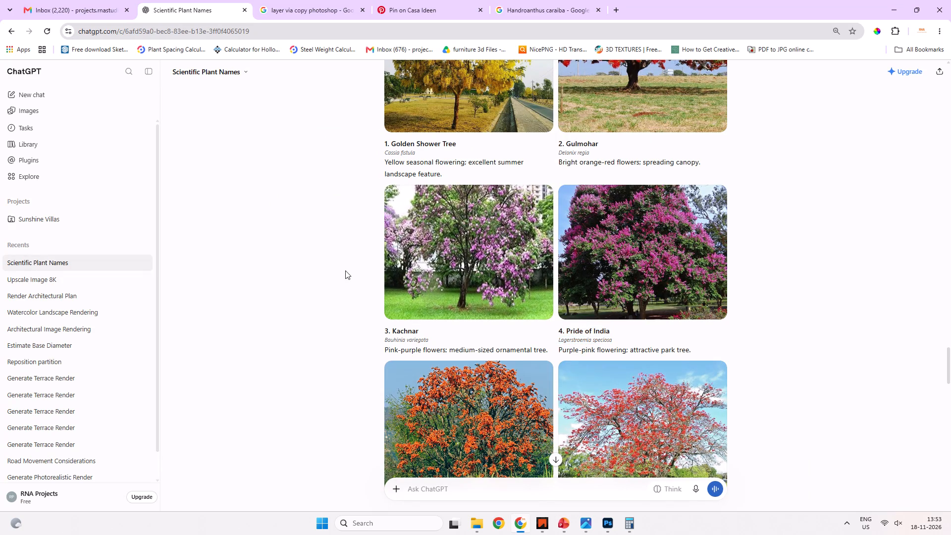
scroll(396, 311, "up", 2)
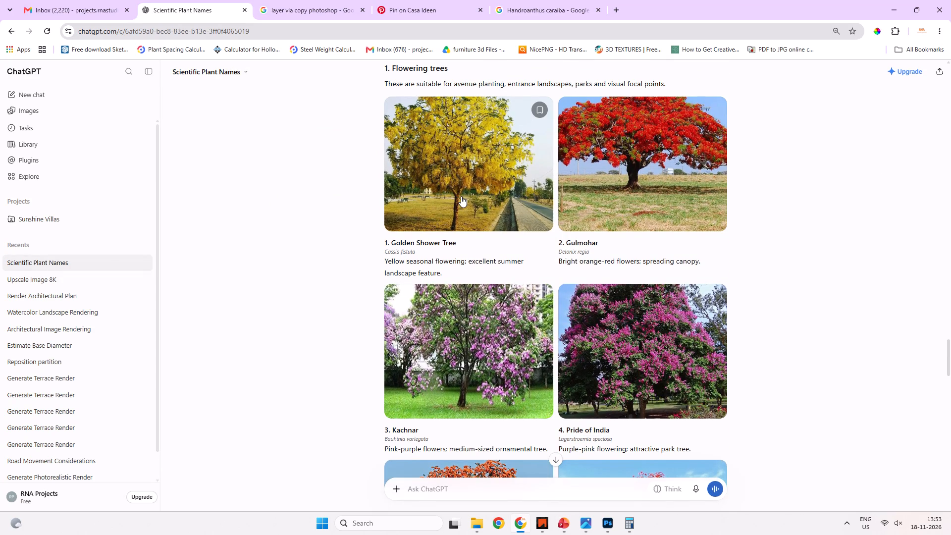
left_click(459, 193)
key("Escape")
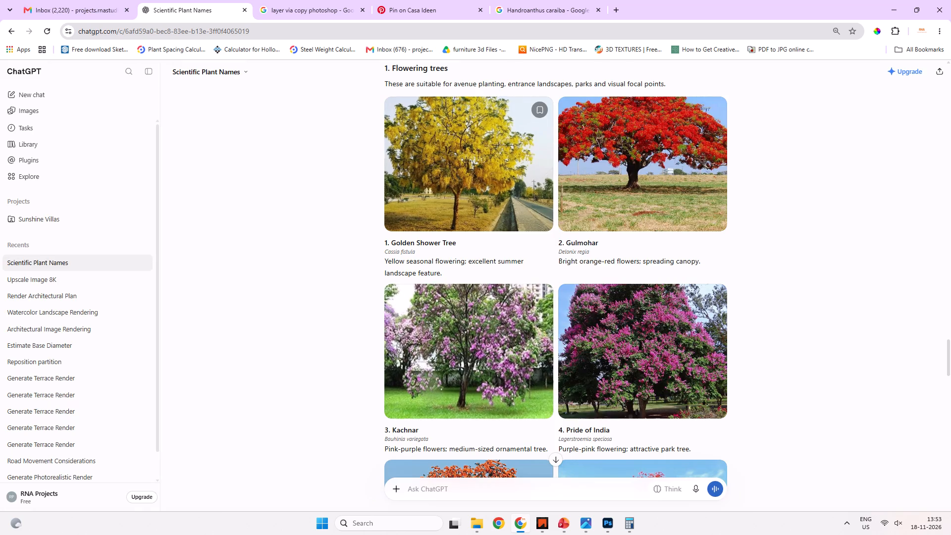
right_click(434, 184)
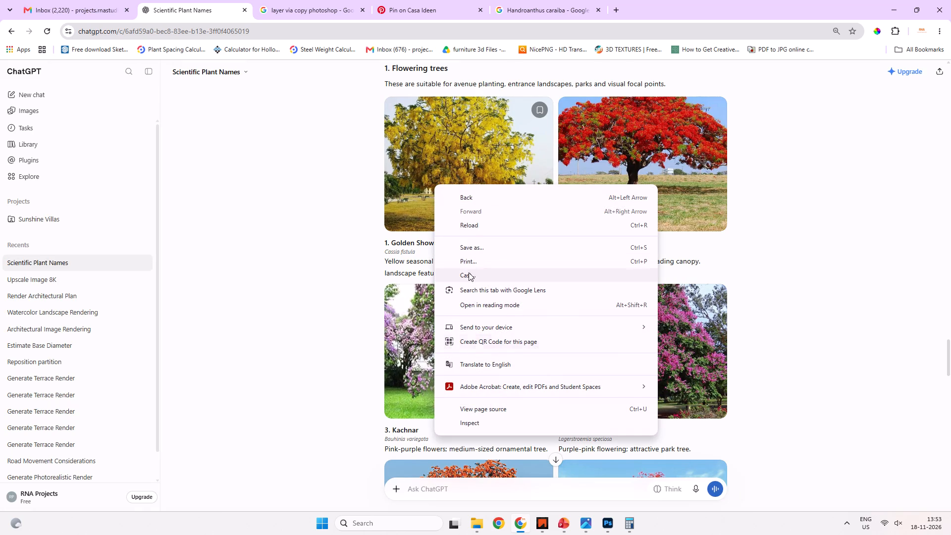
left_click(416, 170)
right_click(432, 184)
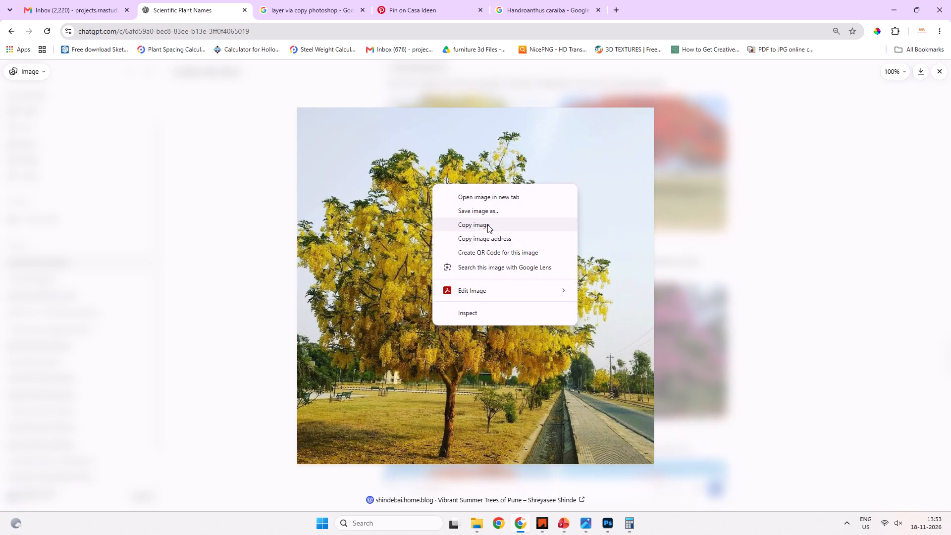
left_click(487, 224)
key("alt+Tab")
left_click(685, 399)
key("ctrl+v")
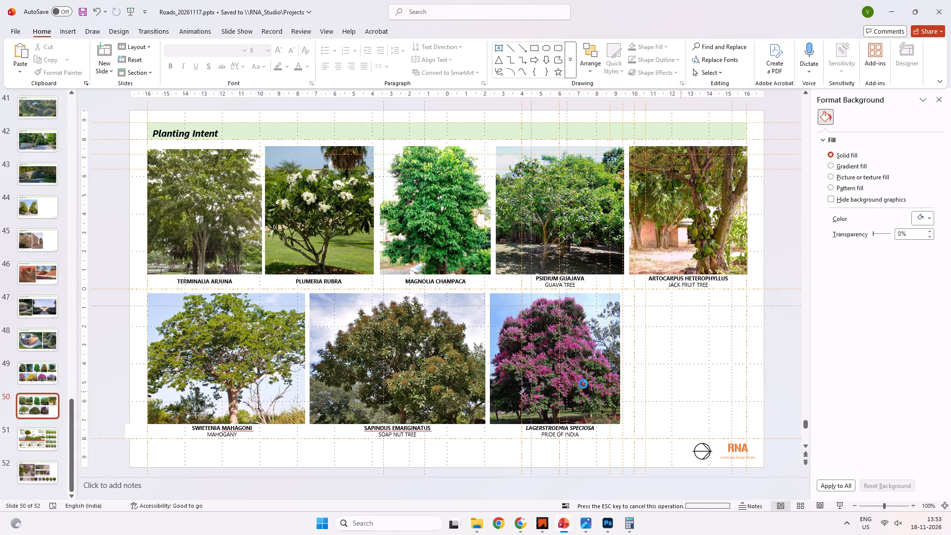
Fit the pasted Golden Shower Tree picture beside the Pride of India picture, scaled to about 7.04 cm square.
left_click_drag(538, 371, 692, 374)
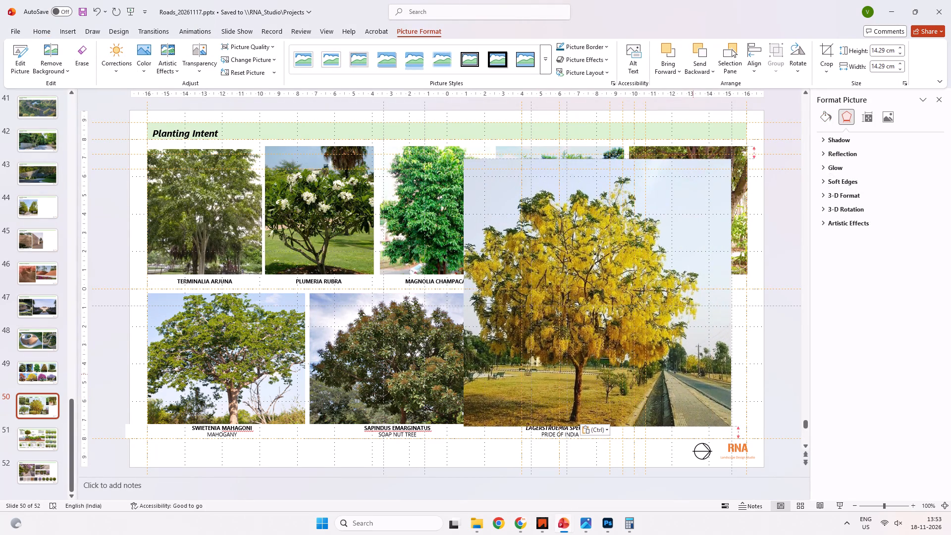
left_click_drag(692, 374, 695, 373)
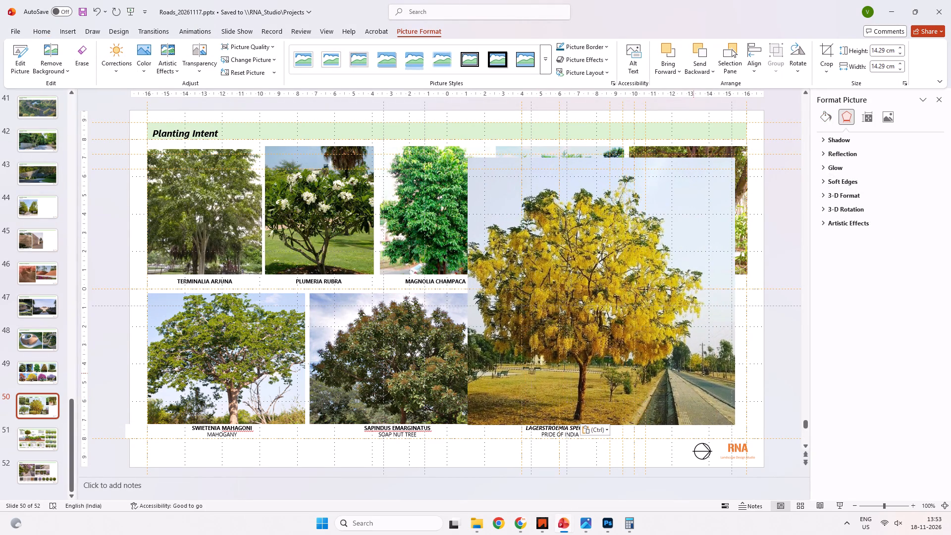
left_click_drag(695, 373, 707, 373)
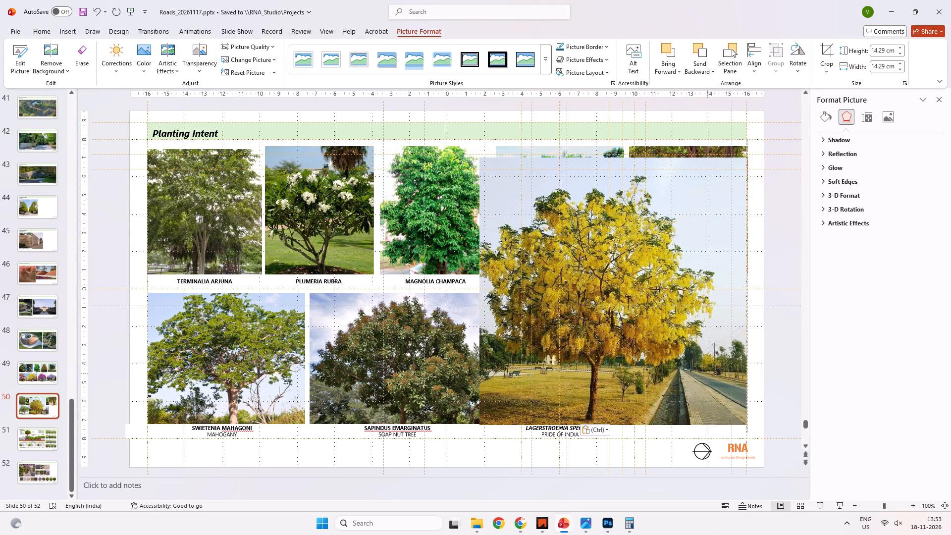
left_click_drag(707, 373, 705, 374)
left_click_drag(477, 158, 480, 159, "shift")
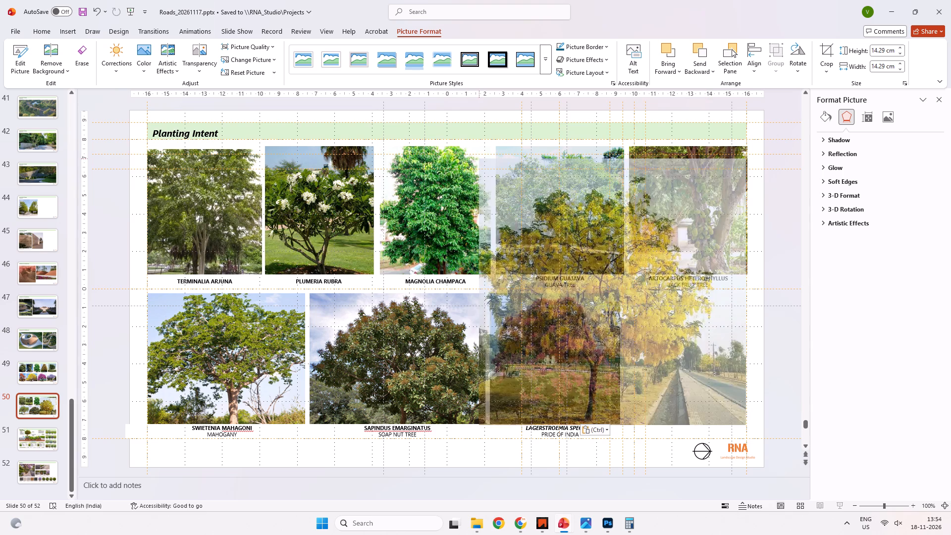
left_click_drag(480, 159, 623, 305, "shift")
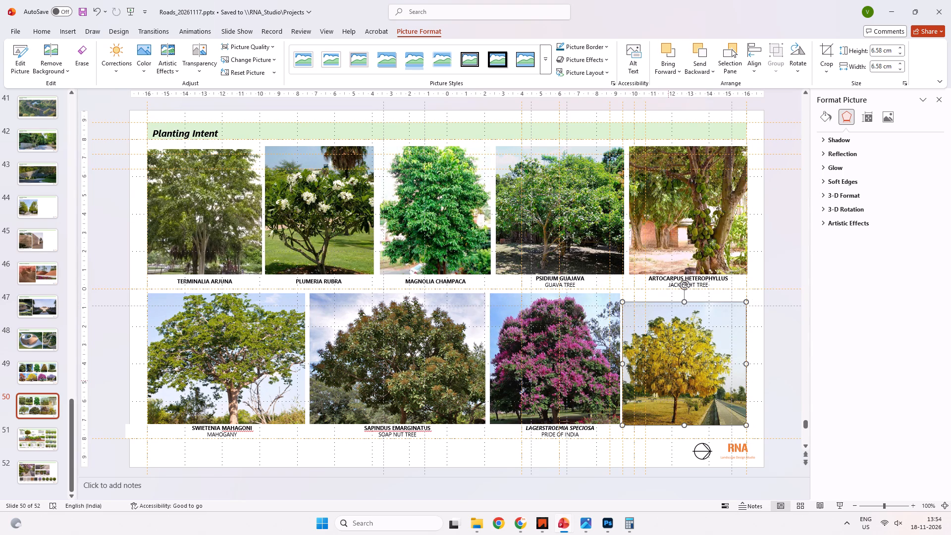
right_click(681, 380)
left_click(780, 358)
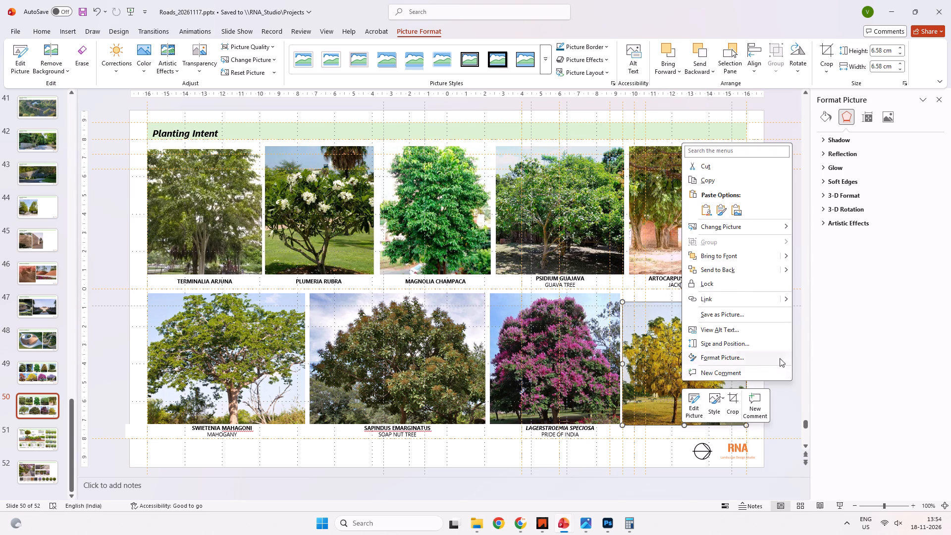
key("Escape")
left_click(709, 347)
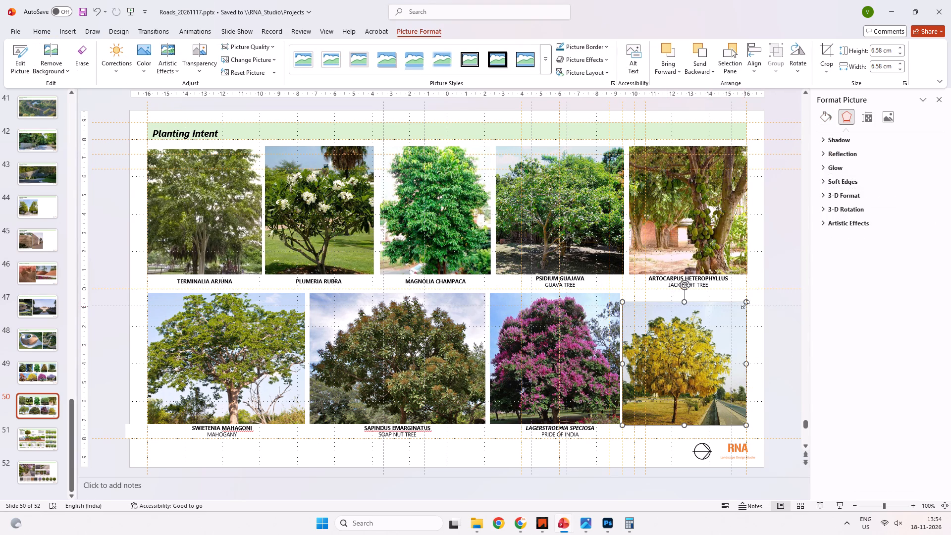
left_click_drag(745, 304, 752, 295, "shift")
Crop the Golden Shower Tree picture's outer side to a width of about 6.58 cm, in line with the slide's margin guide.
right_click(708, 340)
left_click(763, 362)
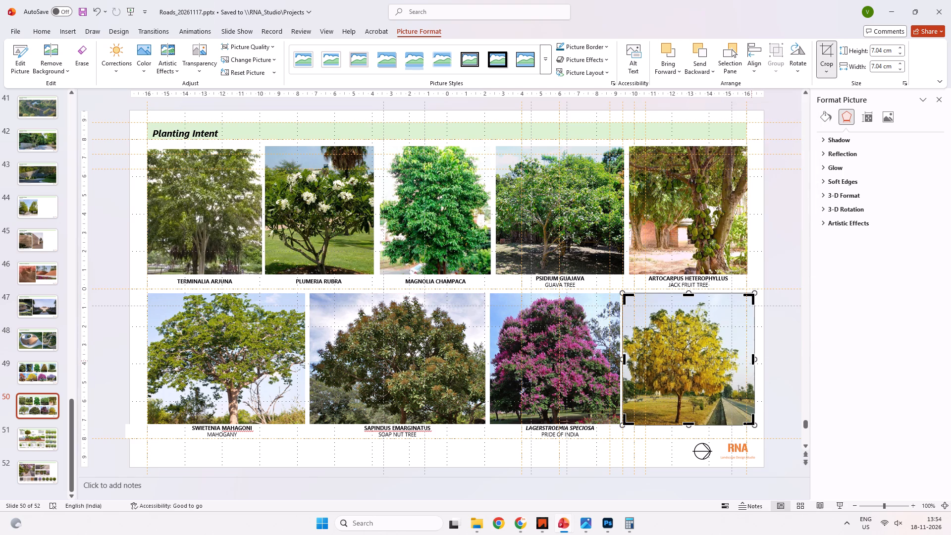
left_click_drag(751, 361, 744, 359)
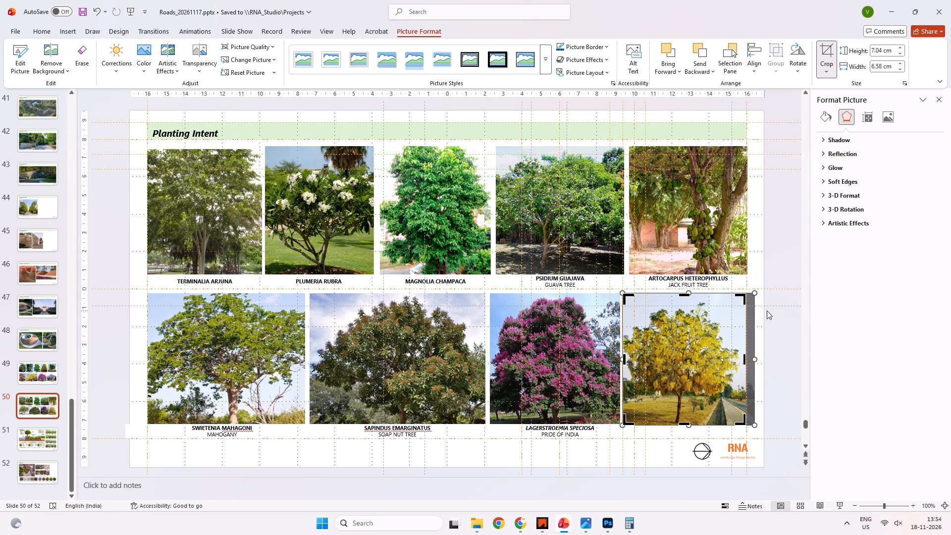
left_click(781, 312)
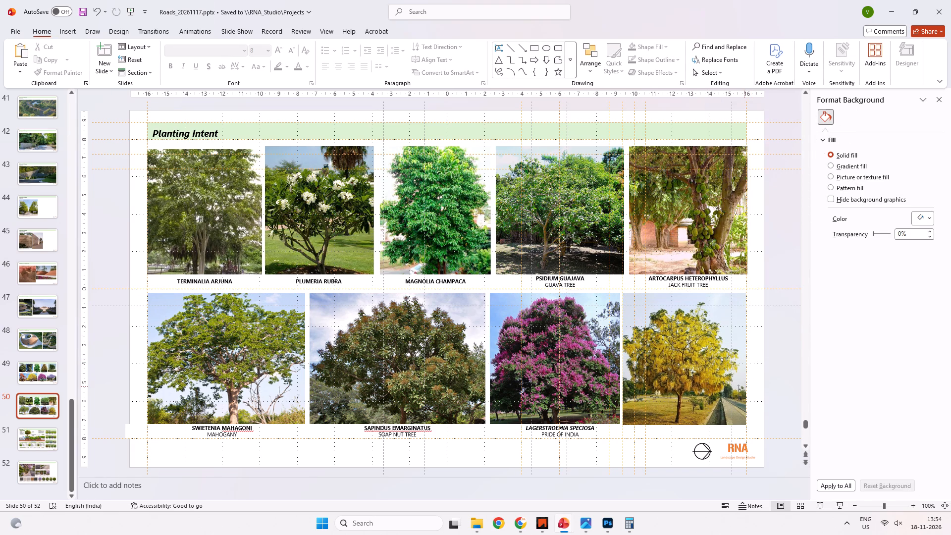
Duplicate the Pride of India caption beneath the Golden Shower Tree picture and narrow the copy to that picture's width.
left_click(569, 429)
left_click_drag(575, 438, 704, 438, "ctrl")
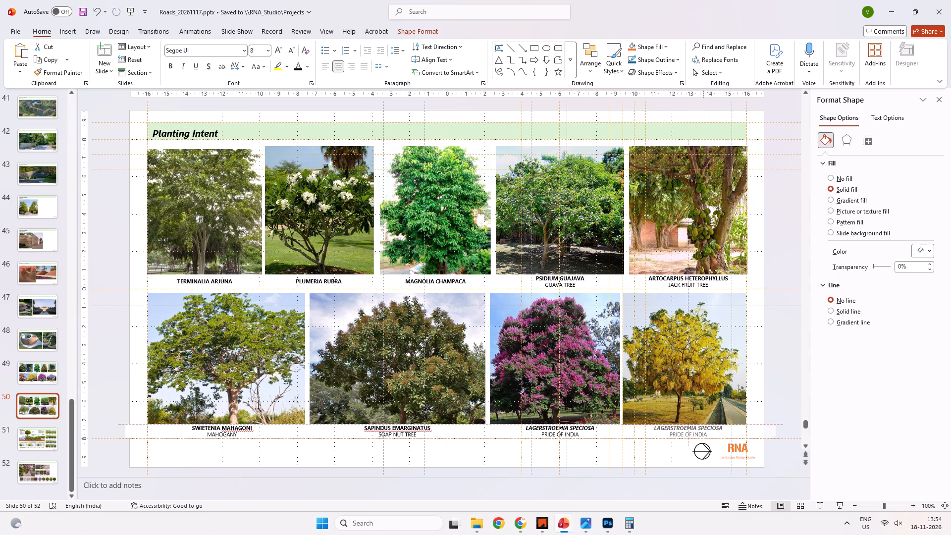
left_click_drag(704, 438, 704, 438, "ctrl")
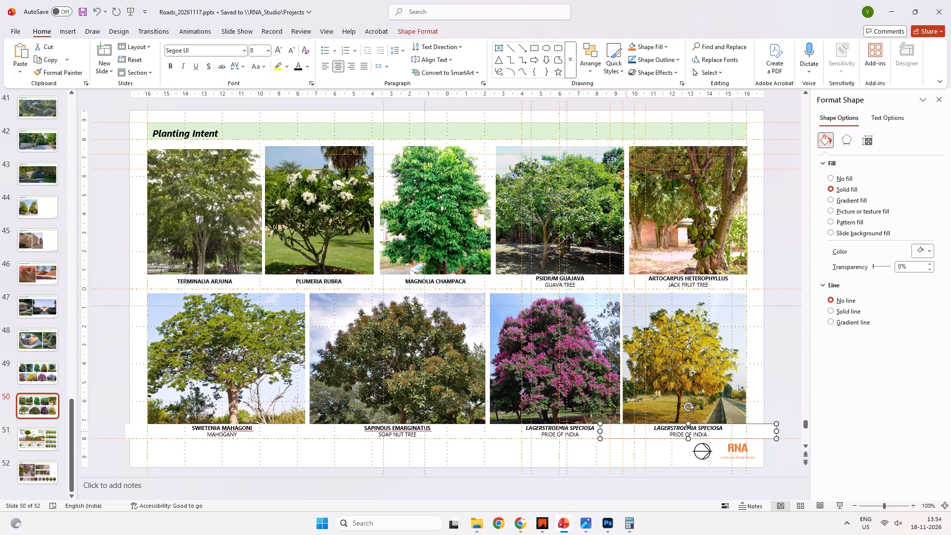
left_click_drag(601, 432, 625, 432)
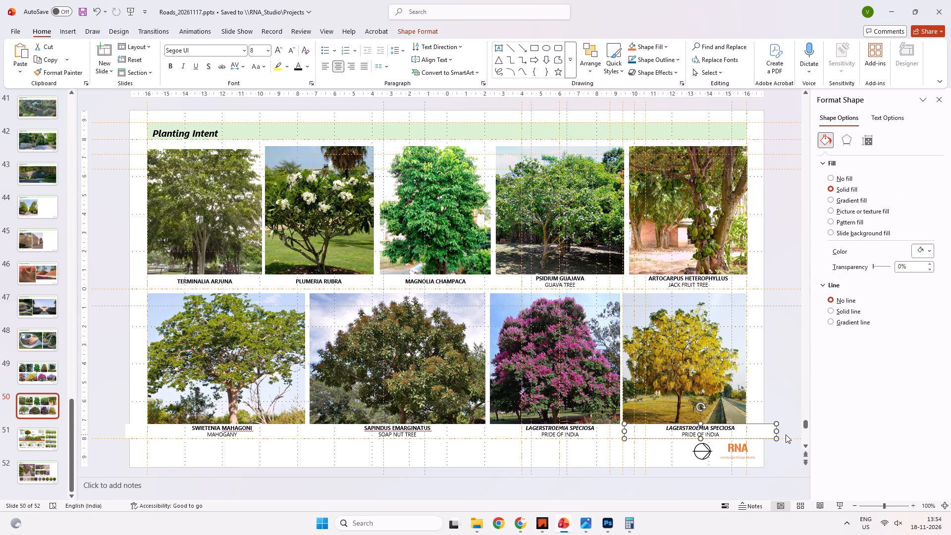
left_click_drag(778, 431, 746, 431)
left_click(779, 428)
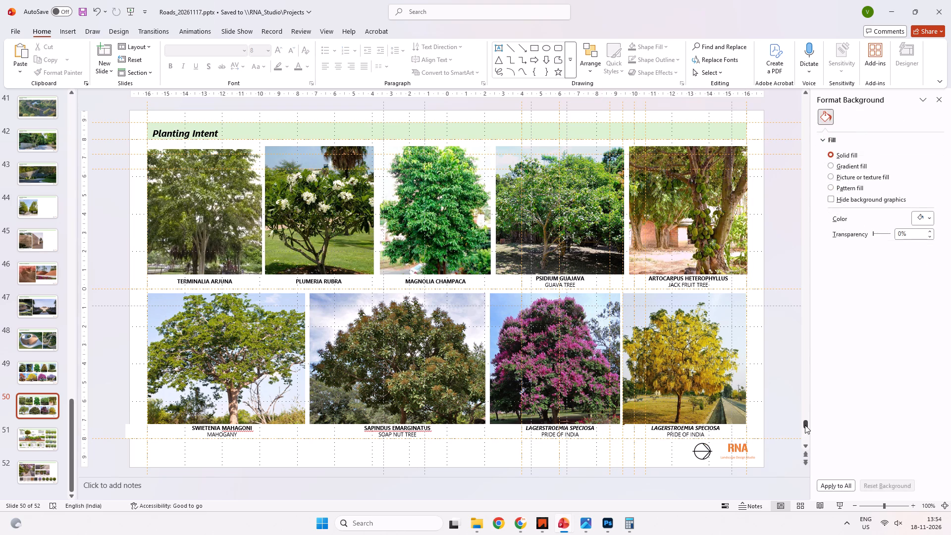
Replace the duplicated caption's text with the Golden Shower Tree and Cassia fistula names copied from ChatGPT, centred and in uppercase.
key("alt+Tab")
key("Escape")
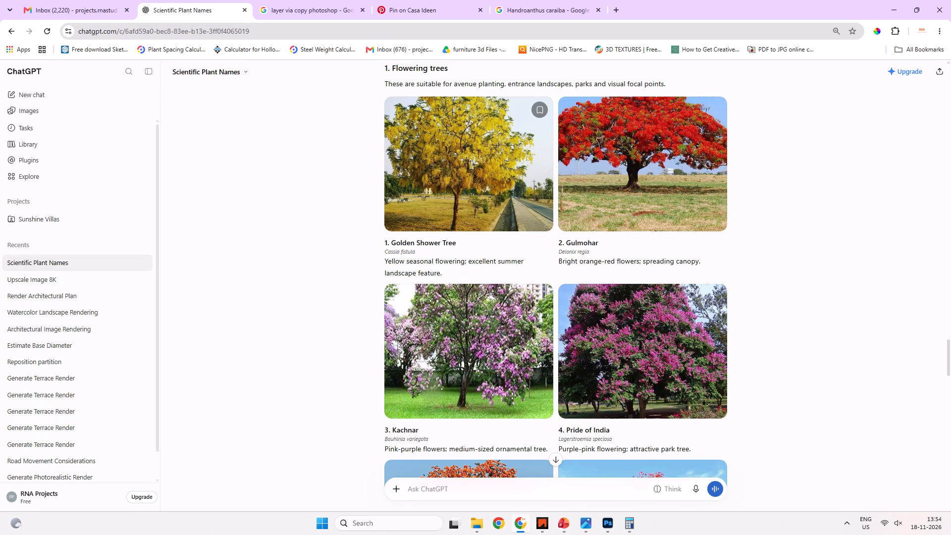
left_click_drag(414, 252, 391, 241)
key("ctrl+c")
key("alt+Tab")
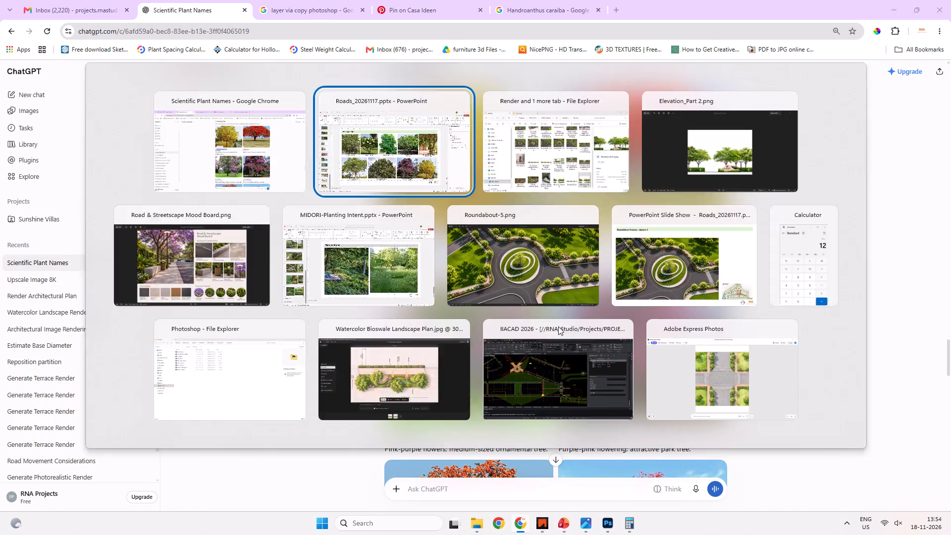
left_click(671, 432)
key("ctrl+a")
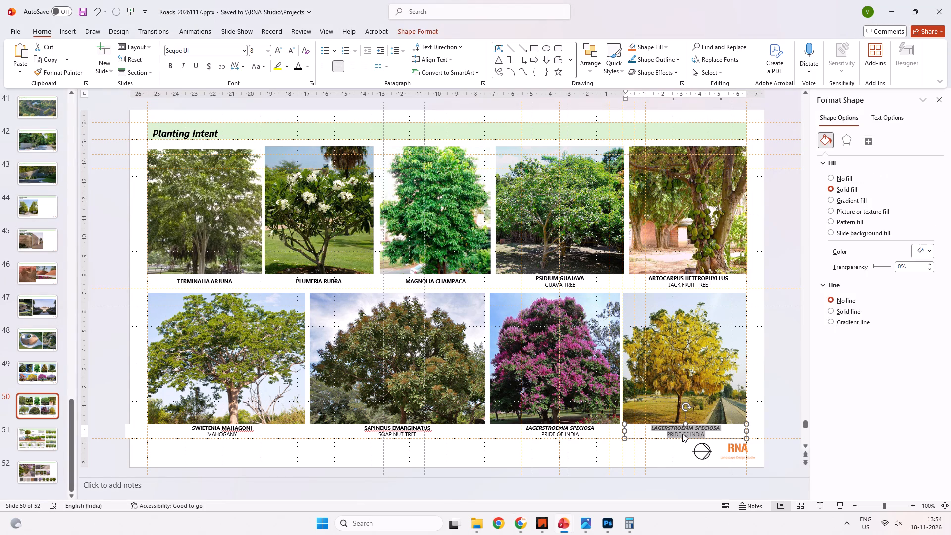
key("ctrl+v")
key("ctrl+a")
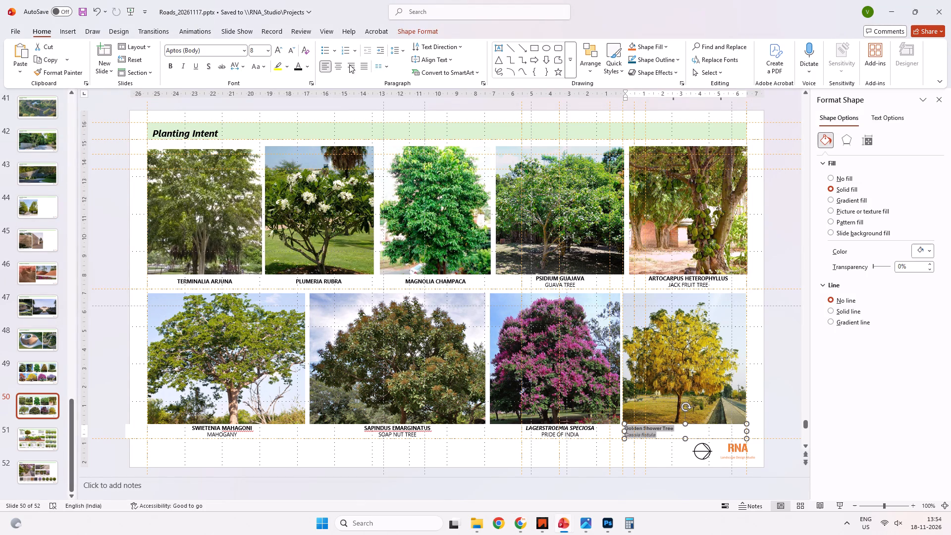
left_click(341, 67)
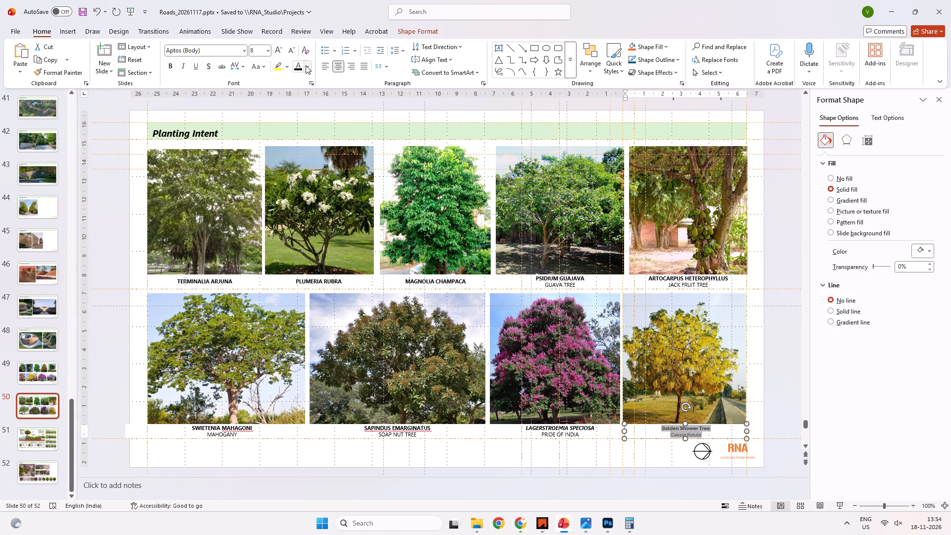
left_click(264, 66)
left_click(273, 104)
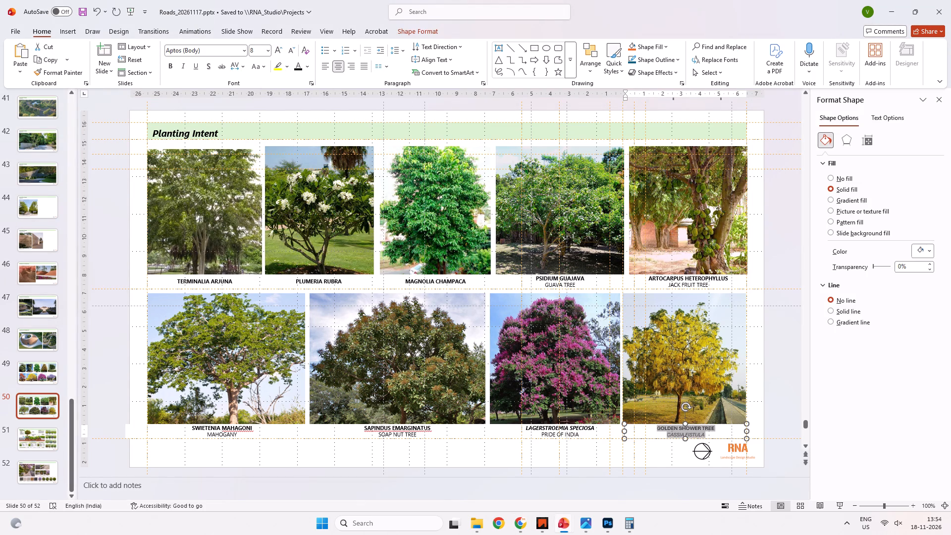
Clear the italic and bold formatting from both lines of the Golden Shower Tree caption.
left_click(704, 433)
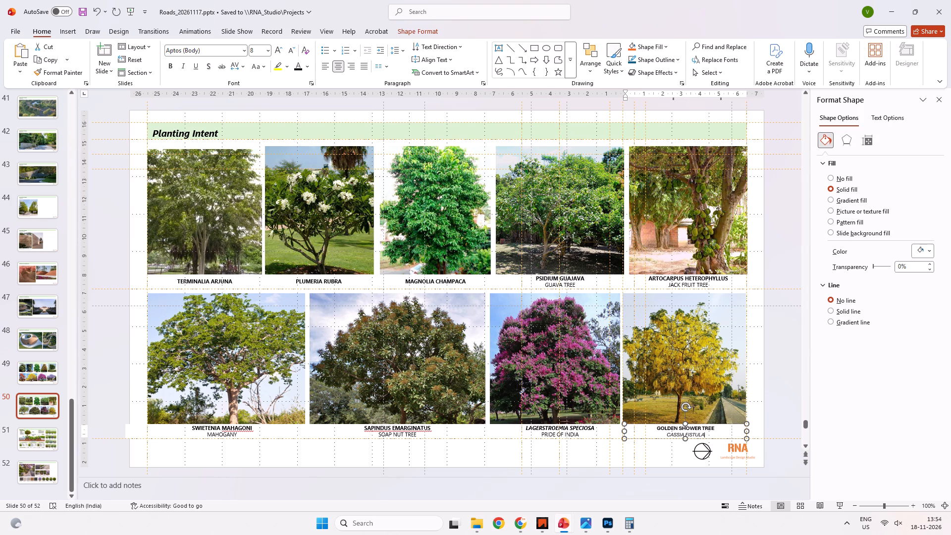
key("ctrl+a")
left_click(179, 66)
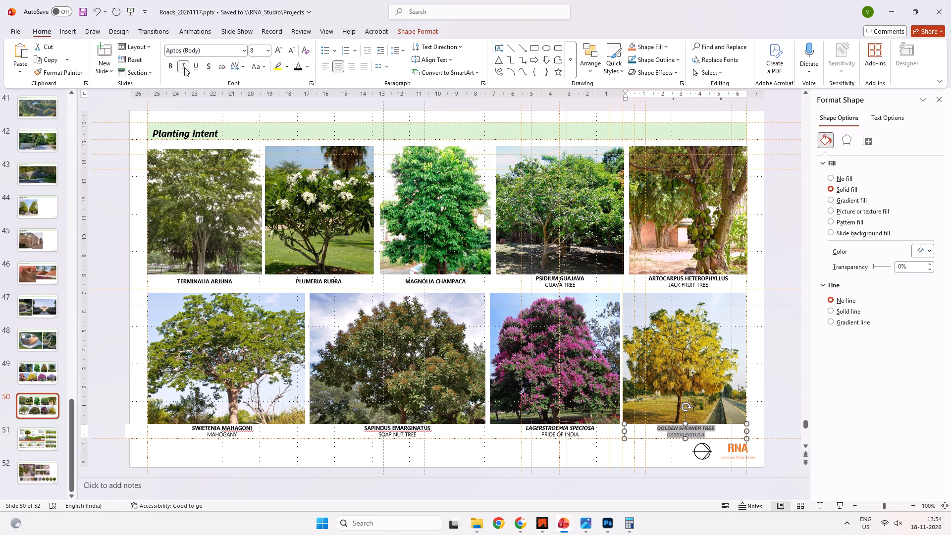
left_click(184, 67)
key("ctrl+b")
left_click(712, 430)
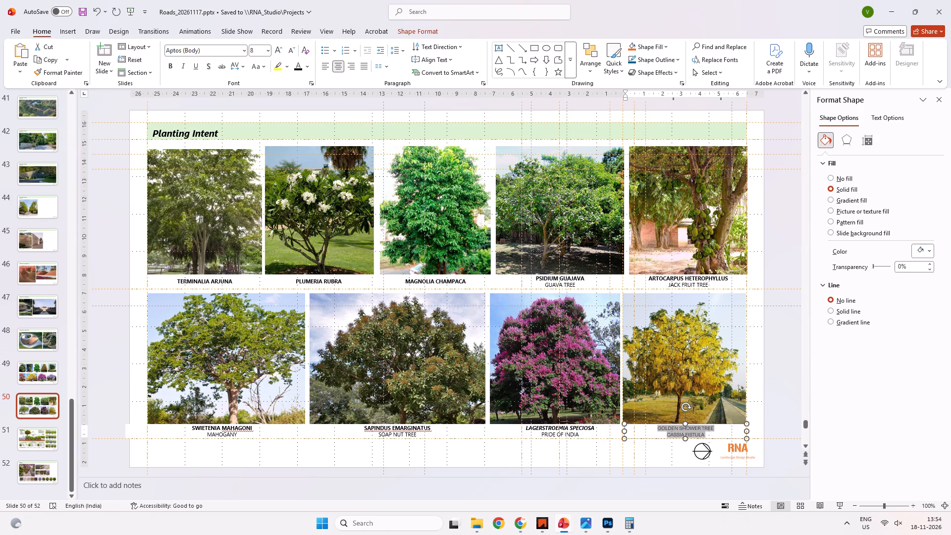
left_click(714, 428)
key("ctrl+z")
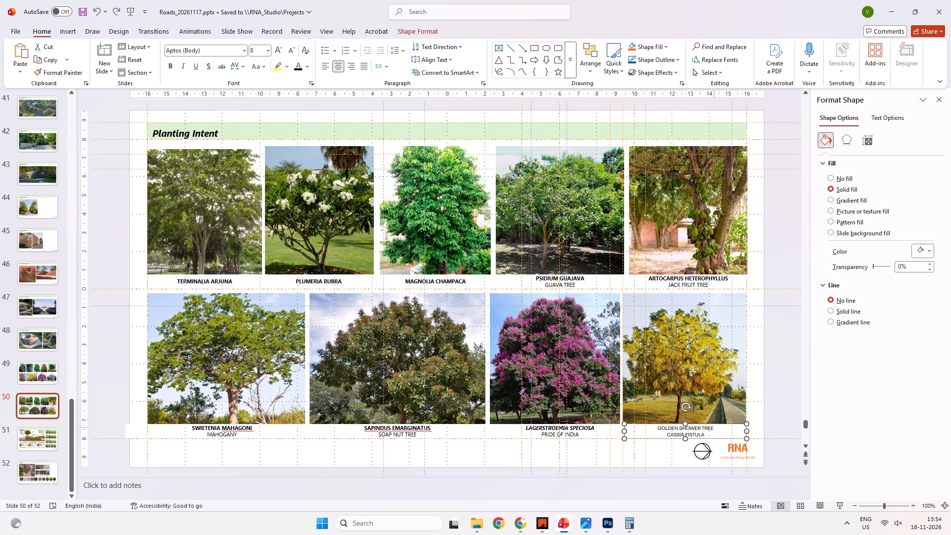
Move GOLDEN SHOWER TREE below CASSIA FISTULA in the caption and remove the spare blank line.
left_click_drag(713, 428, 608, 429)
key("ctrl+x")
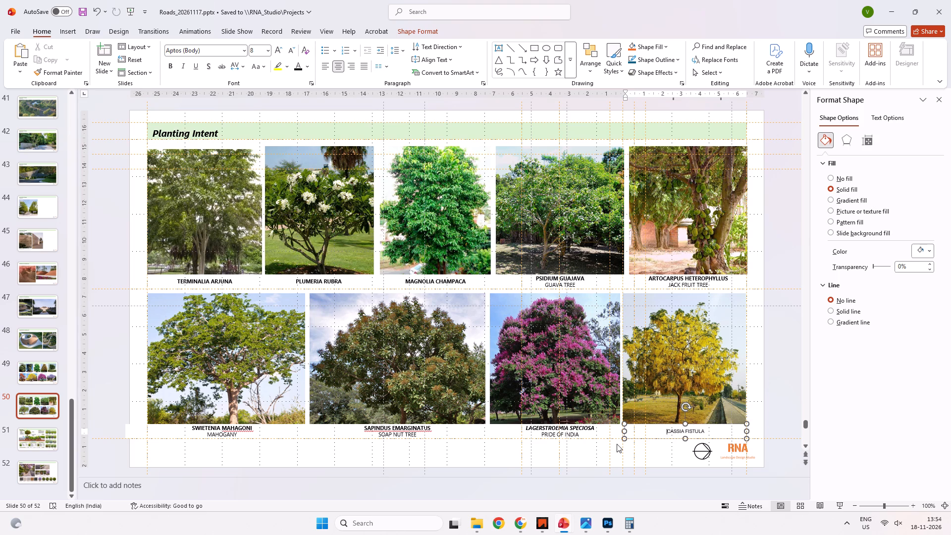
key("Right")
key("Right")
key("Right")
key("Right")
key("Right")
key("Right")
key("Right")
key("Right")
key("Right")
key("Right")
key("Right")
key("Right")
key("Right")
key("Right")
key("Right")
key("Right")
key("Right")
key("Right")
key("Return")
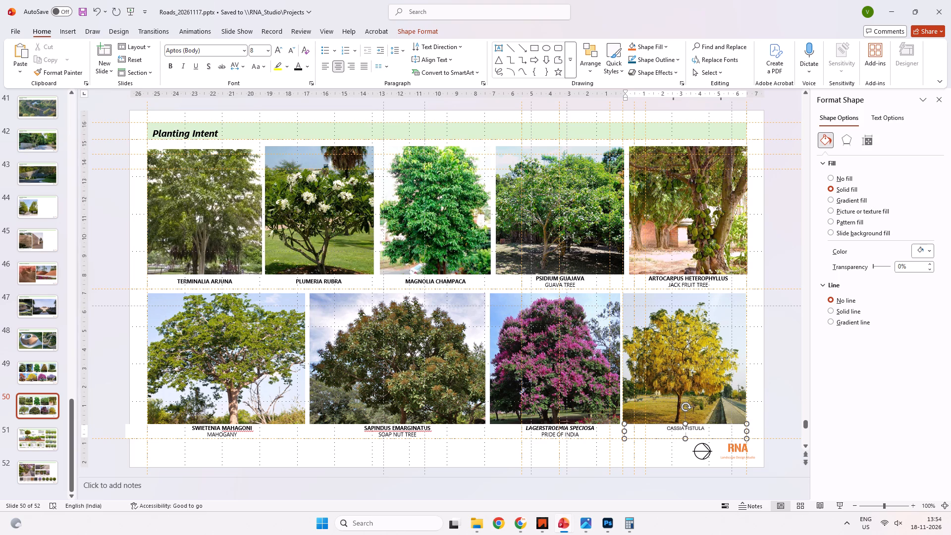
key("ctrl+b")
key("ctrl+v")
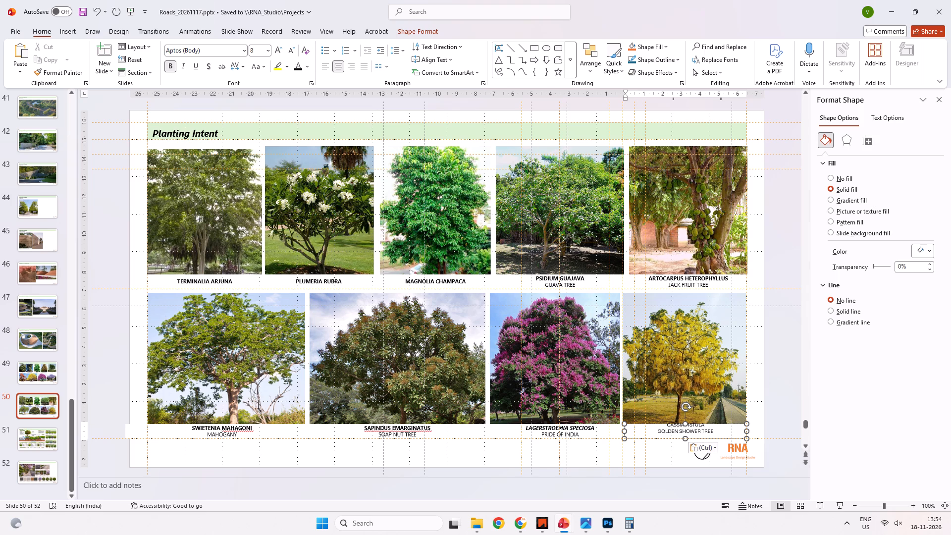
key("BackSpace")
Make CASSIA FISTULA bold and set the whole Golden Shower Tree caption in Segoe UI.
left_click_drag(705, 428, 634, 428)
left_click(171, 65)
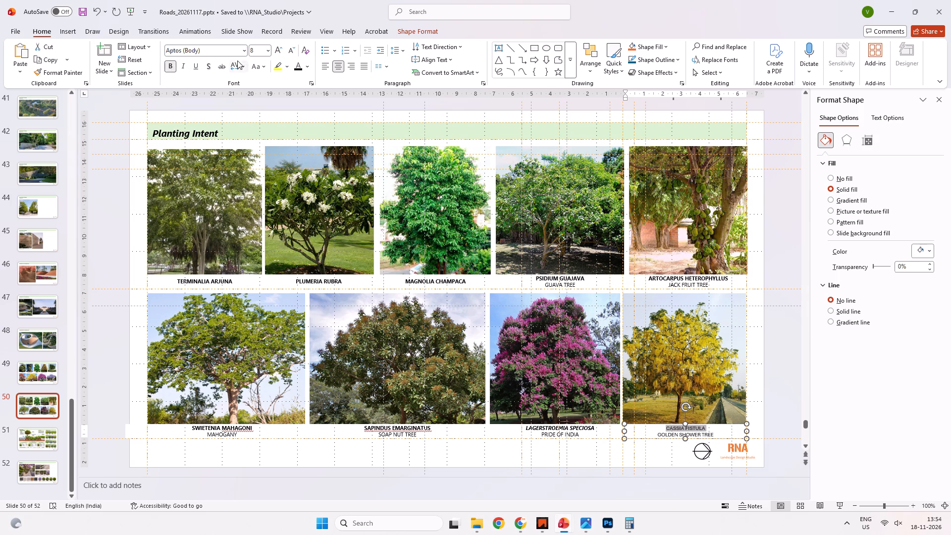
key("ctrl+a")
left_click(245, 52)
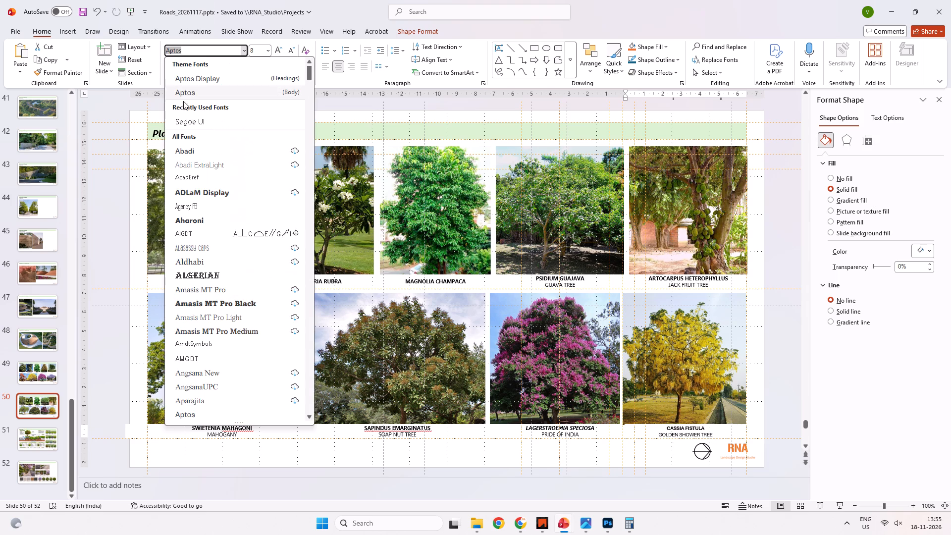
left_click(187, 125)
left_click(767, 255)
Save the roads presentation.
key("ctrl+s")
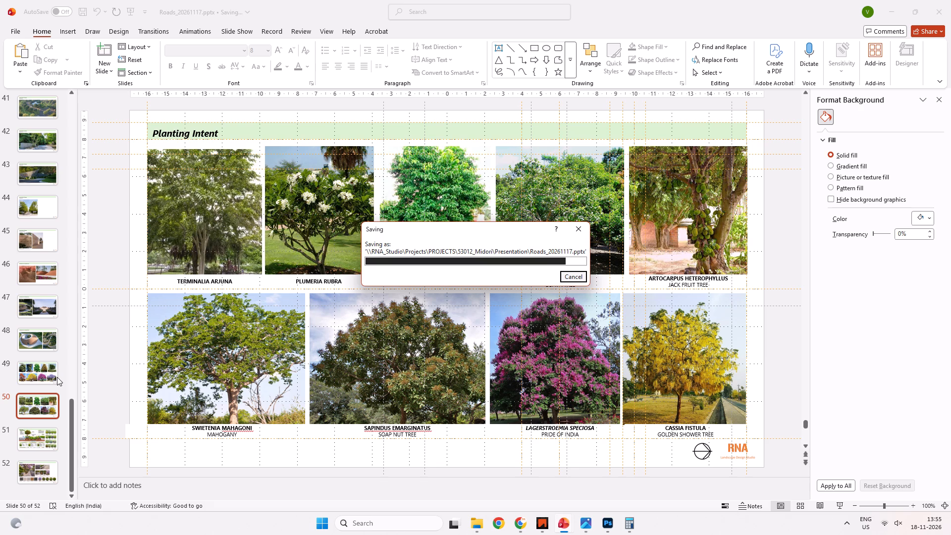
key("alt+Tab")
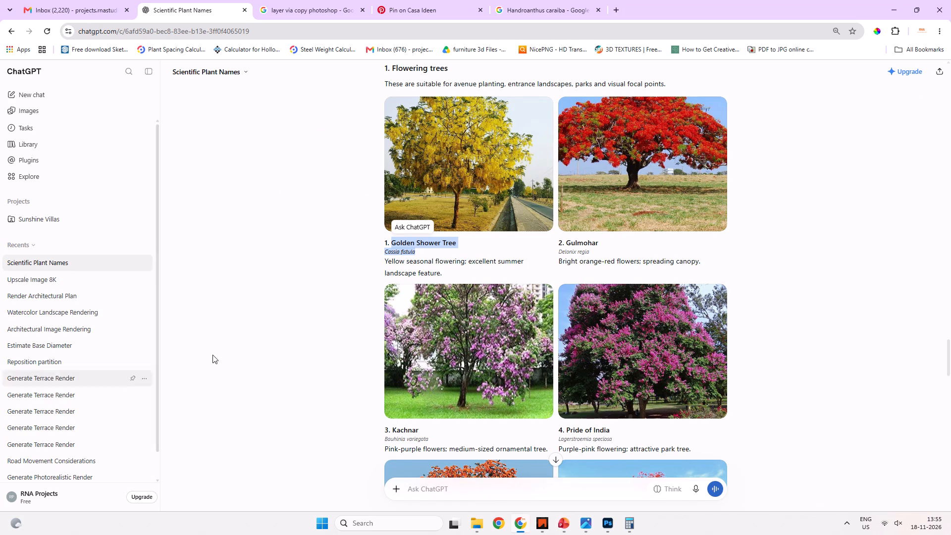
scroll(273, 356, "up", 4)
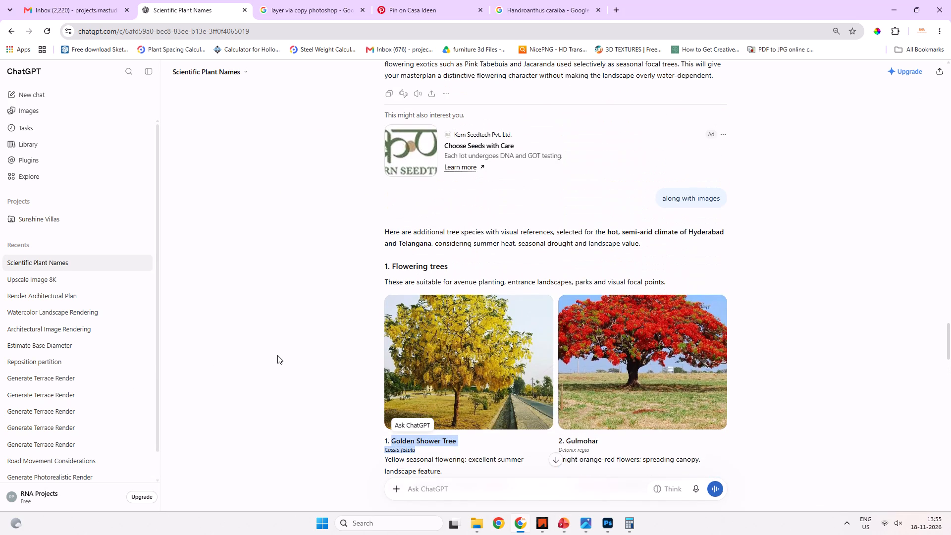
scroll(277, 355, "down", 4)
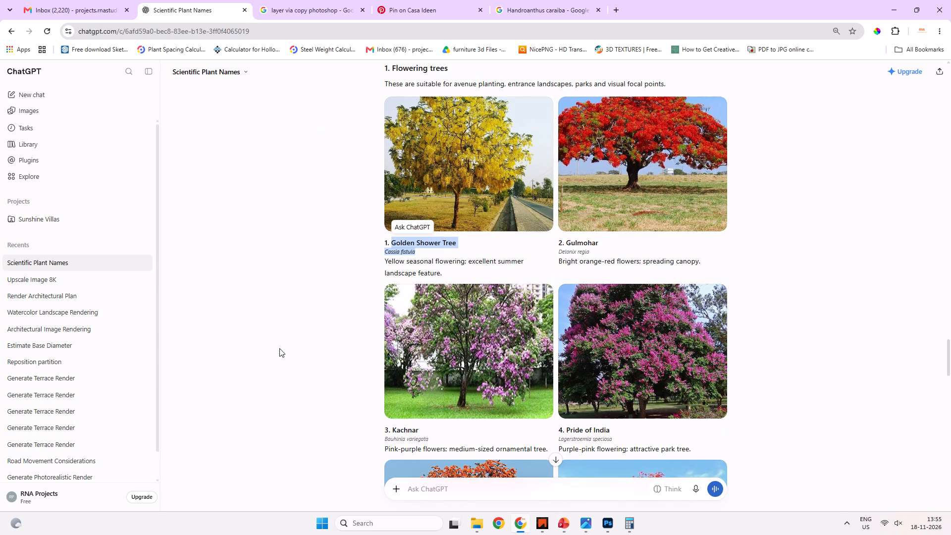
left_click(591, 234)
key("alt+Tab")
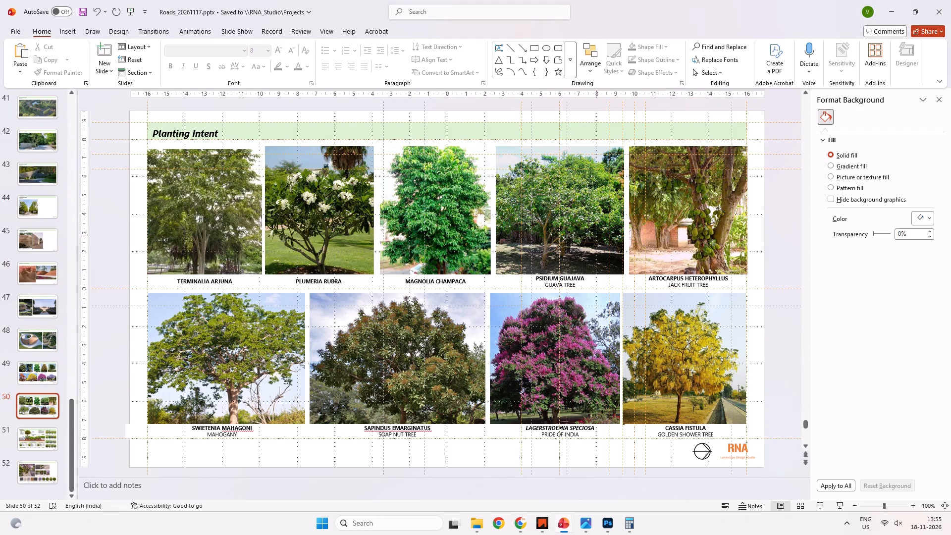
Duplicate the Planting Intent slide 50.
right_click(40, 400)
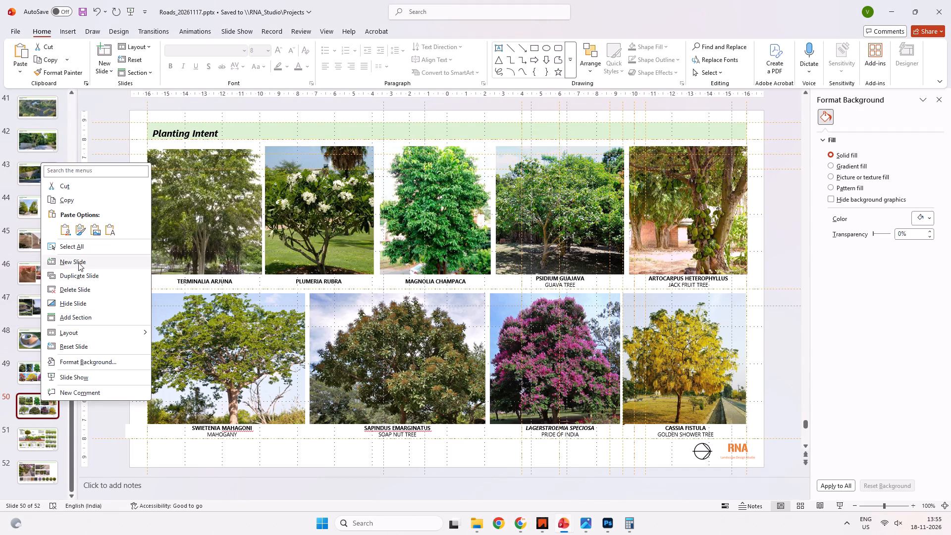
left_click(82, 275)
Delete the five tree pictures in the upper row of the duplicated slide 51, keeping their captions.
left_click(197, 245)
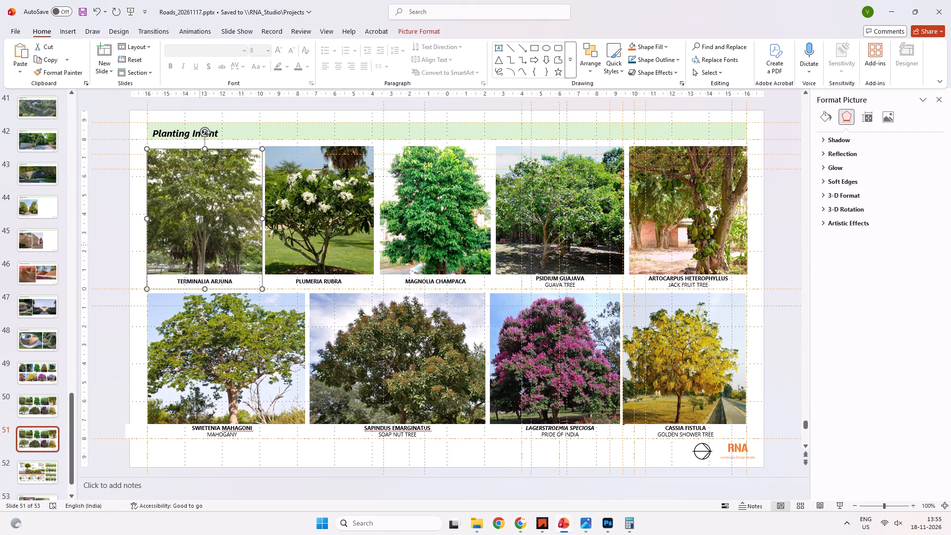
key("Delete")
left_click(298, 235)
key("Delete")
left_click(439, 236)
key("Delete")
left_click(522, 235)
key("Delete")
left_click(610, 239)
left_click(676, 246)
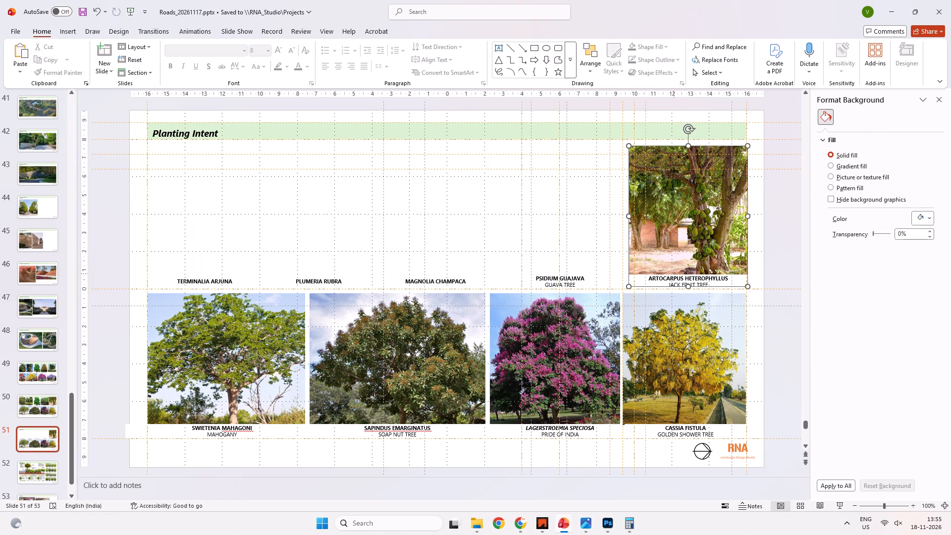
key("Delete")
Delete the four tree pictures in the lower row of slide 51, keeping their captions.
left_click(678, 354)
key("Delete")
left_click(581, 355)
key("Delete")
left_click(455, 364)
key("Delete")
left_click(254, 365)
key("Delete")
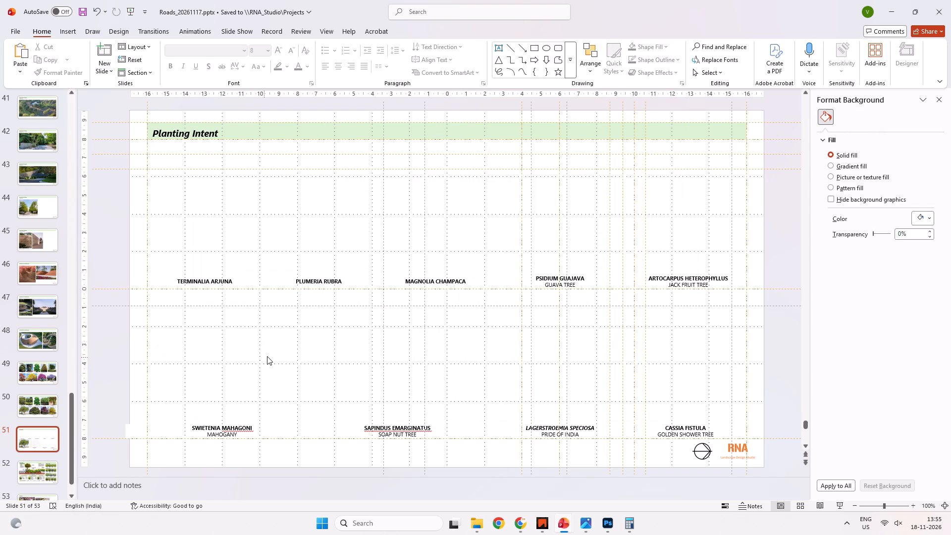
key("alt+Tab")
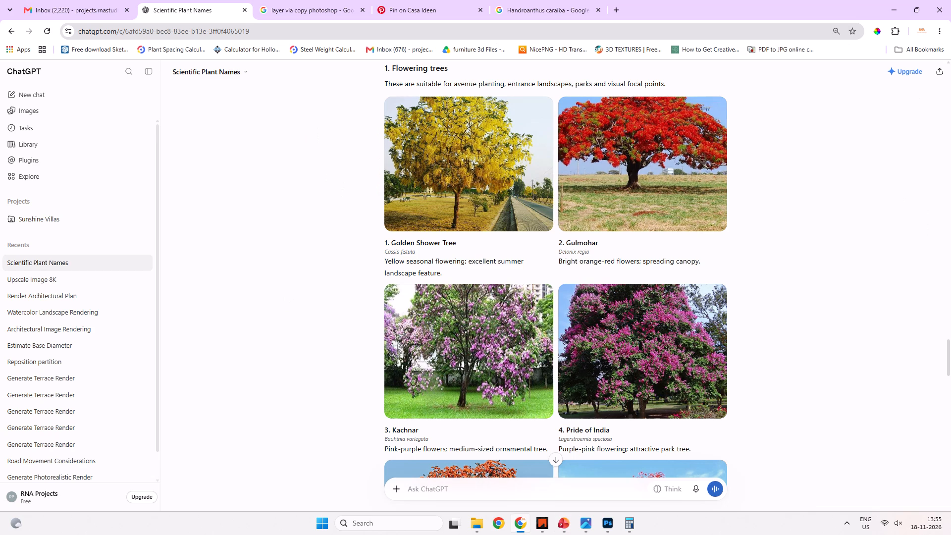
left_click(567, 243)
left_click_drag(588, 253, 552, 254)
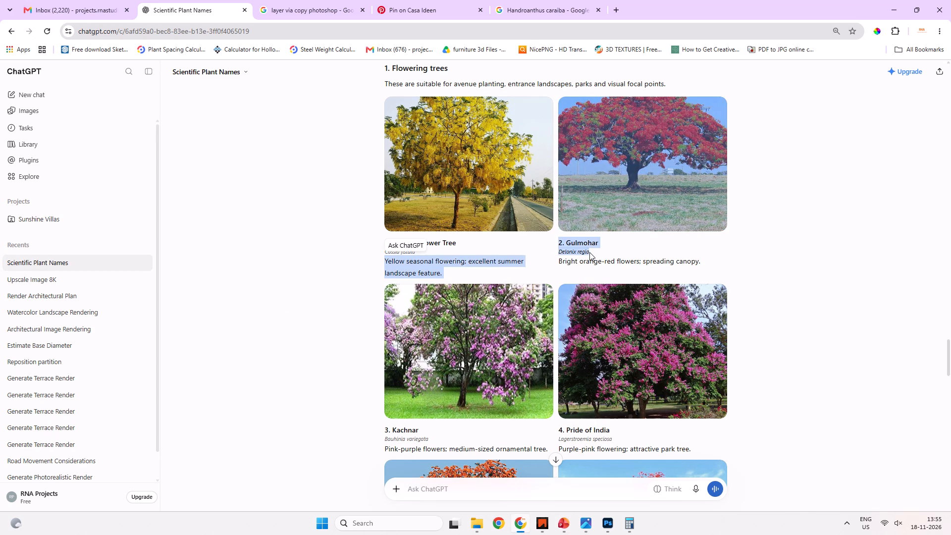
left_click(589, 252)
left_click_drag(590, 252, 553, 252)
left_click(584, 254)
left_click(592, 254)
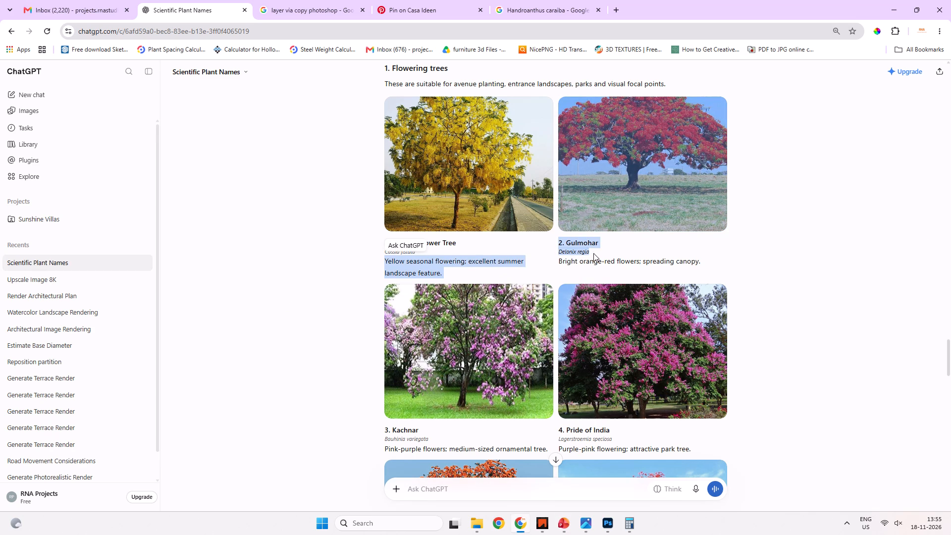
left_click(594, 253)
Copy the enlarged Gulmohar picture from the ChatGPT tree list and paste it onto slide 51 in PowerPoint.
left_click(615, 193)
right_click(528, 230)
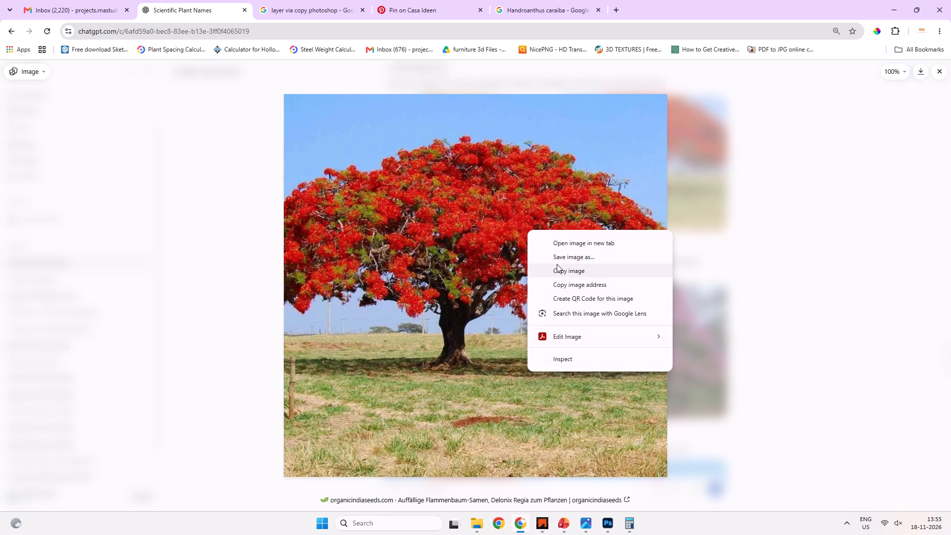
left_click(557, 264)
key("alt+Tab")
left_click(311, 235)
key("ctrl+v")
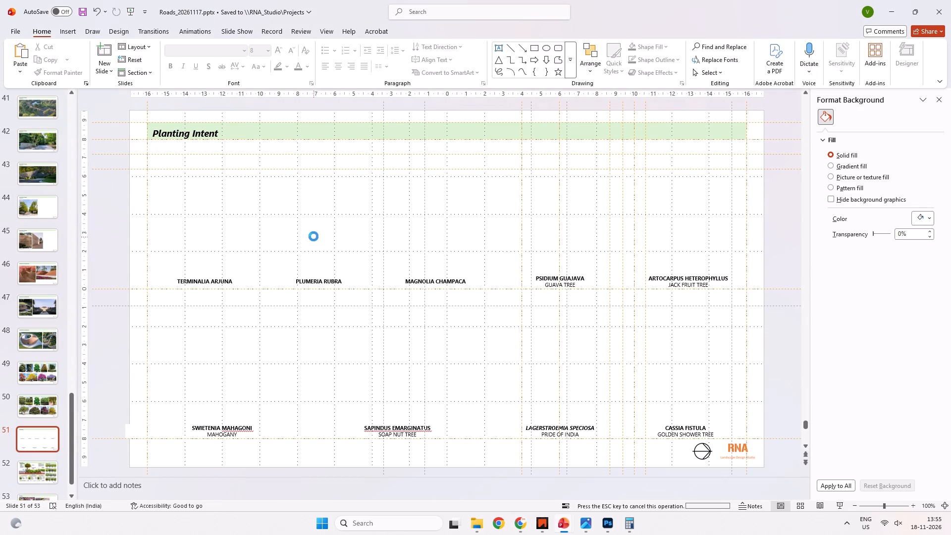
Align the Gulmohar picture with the slide's left margin guide and scale it down to fit above the TERMINALIA ARJUNA caption.
left_click_drag(386, 268, 222, 267)
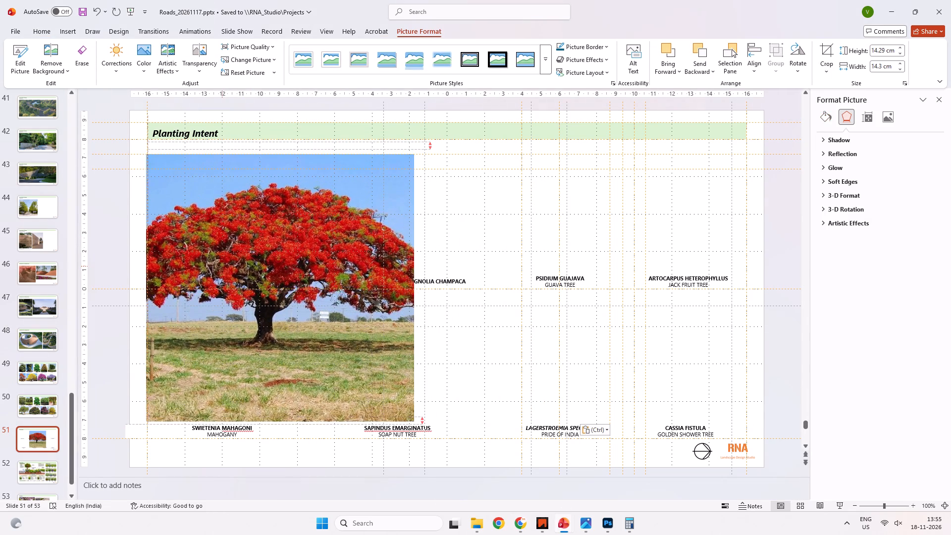
left_click_drag(222, 267, 224, 266)
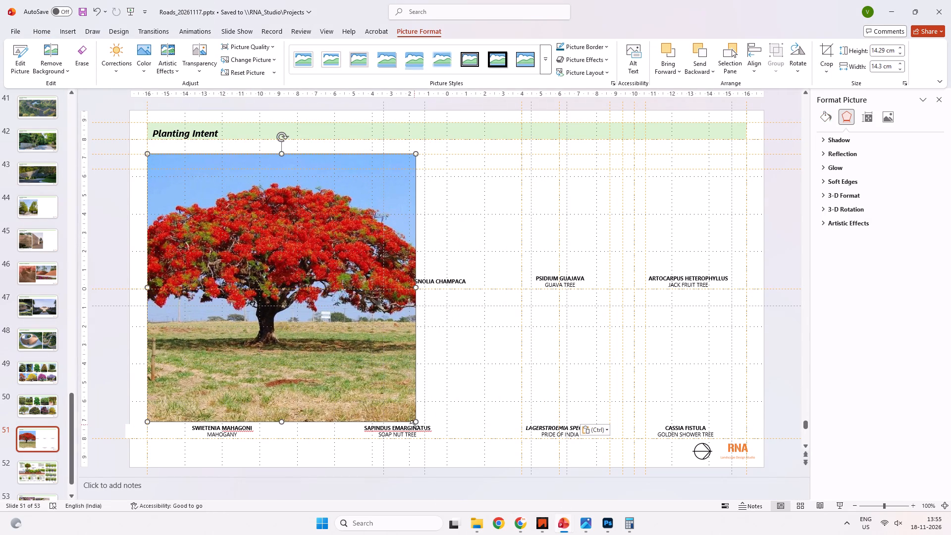
left_click_drag(414, 425, 271, 250, "shift")
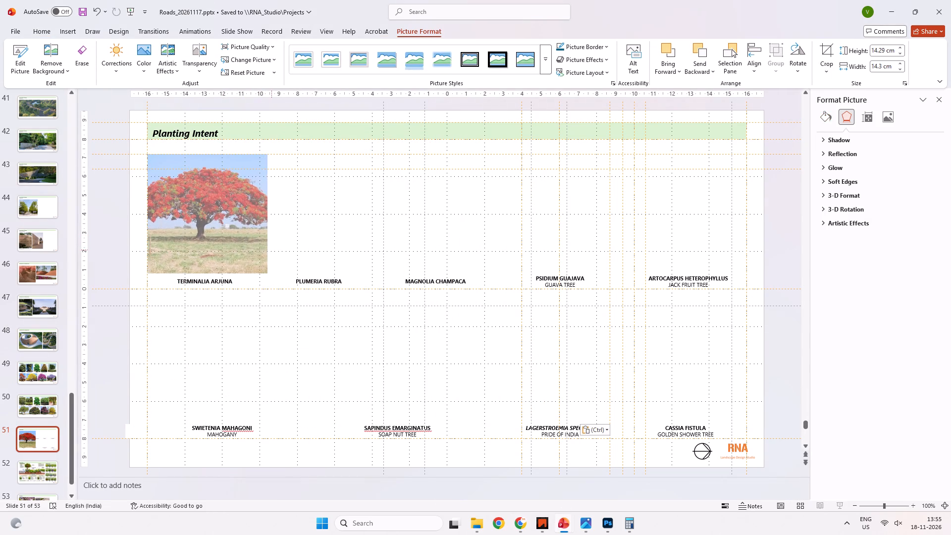
left_click_drag(271, 250, 267, 252, "shift")
left_click(275, 322)
Replace the TERMINALIA ARJUNA caption with Delonix regia copied from the ChatGPT list in Chrome, and start a new line below it.
left_click(201, 276)
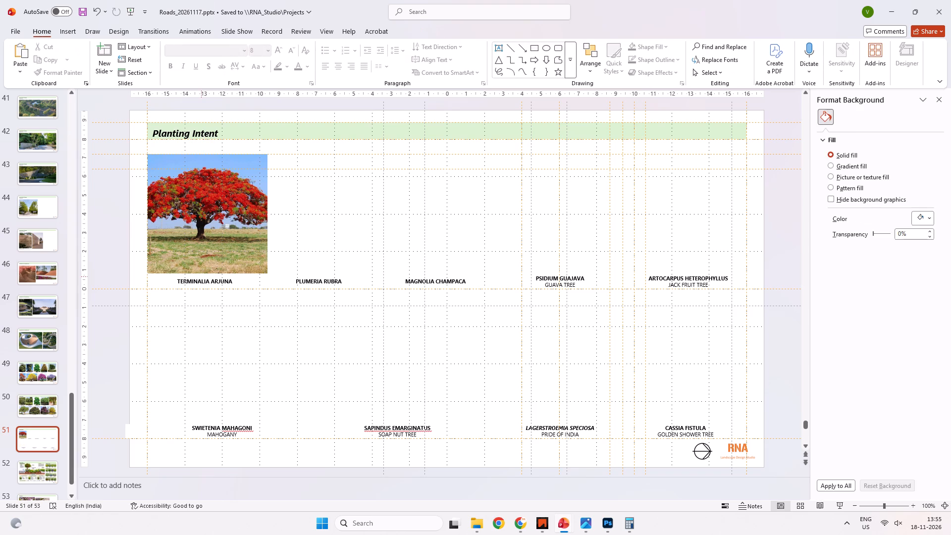
key("ctrl+a")
left_click(231, 317)
left_click(204, 283)
key("ctrl+a")
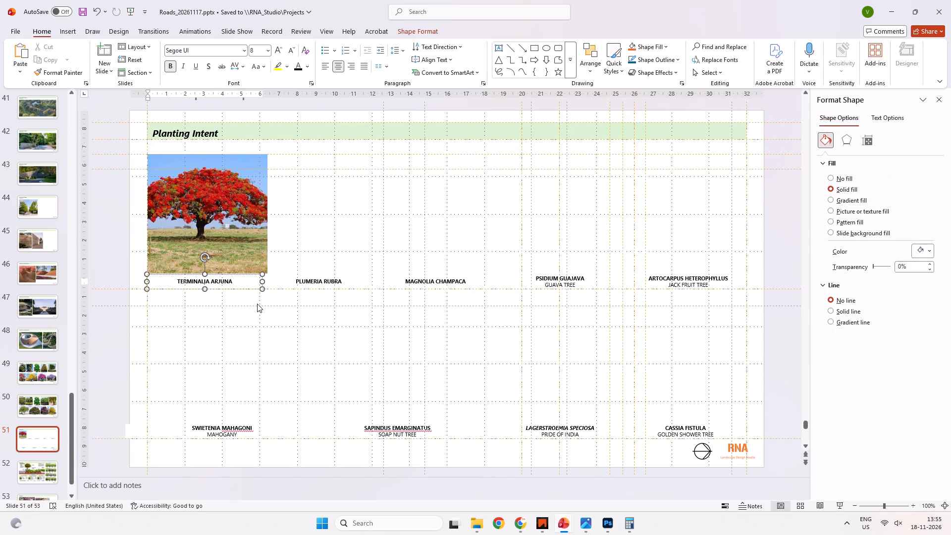
key("alt+Tab")
key("Escape")
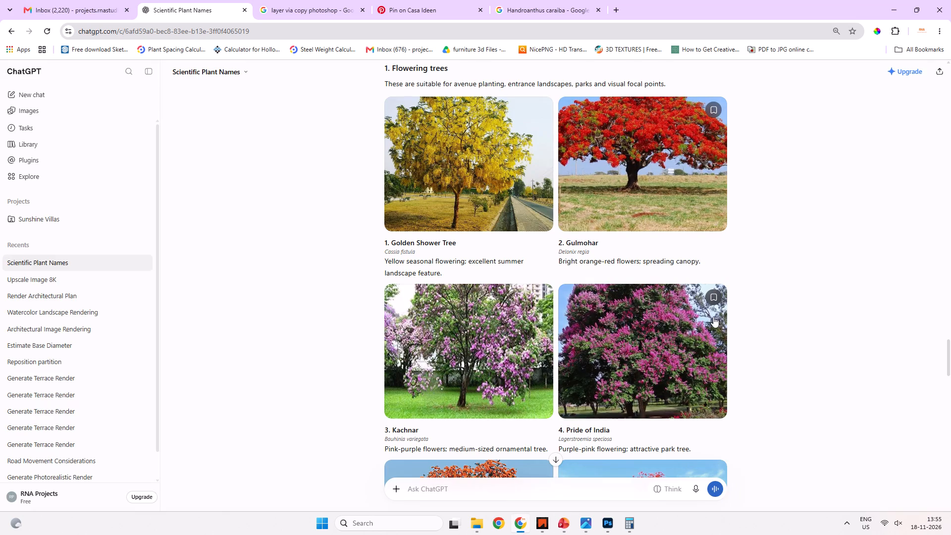
left_click_drag(559, 252, 588, 252)
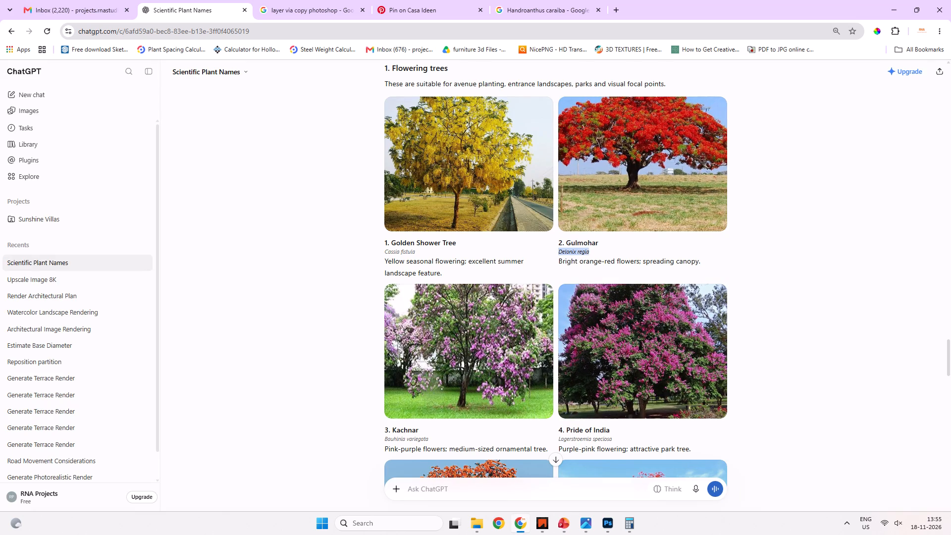
left_click_drag(588, 252, 591, 252)
key("ctrl+c")
key("alt+Tab")
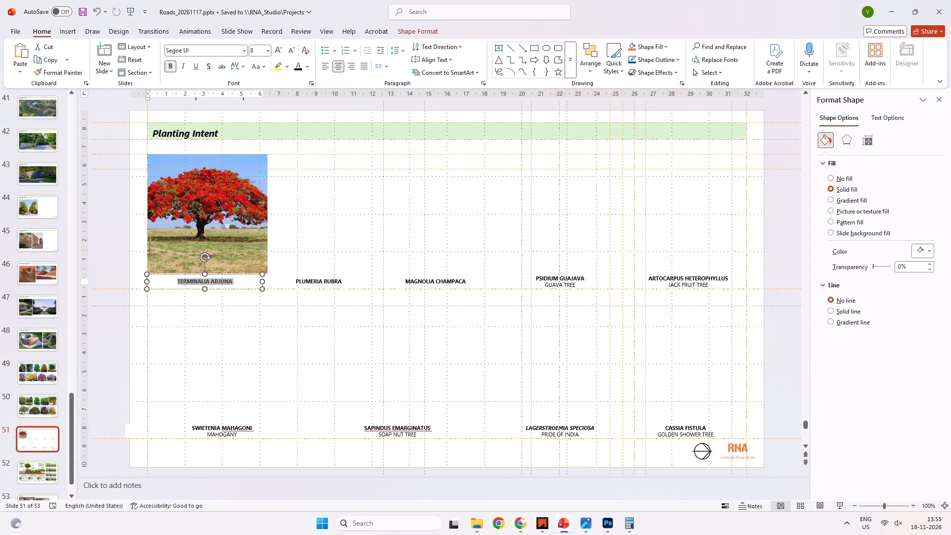
key("ctrl+v")
key("Return")
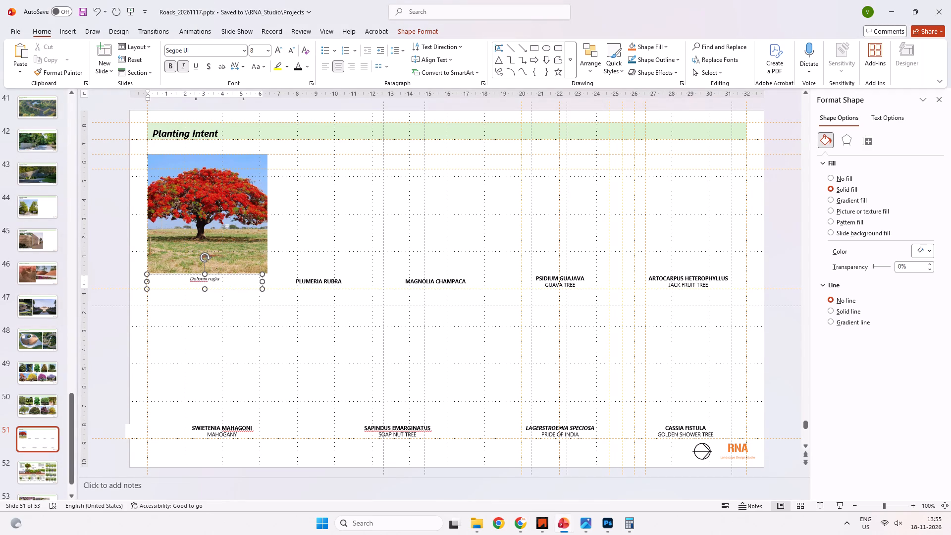
Copy the name Gulmohar from the ChatGPT list in Chrome and paste it as the caption's second line in PowerPoint.
key("alt+Tab")
left_click_drag(568, 242, 623, 241)
key("ctrl+c")
key("alt+Tab")
key("ctrl+v")
Set both lines of the Gulmohar caption in Segoe UI and change them to uppercase.
key("ctrl+a")
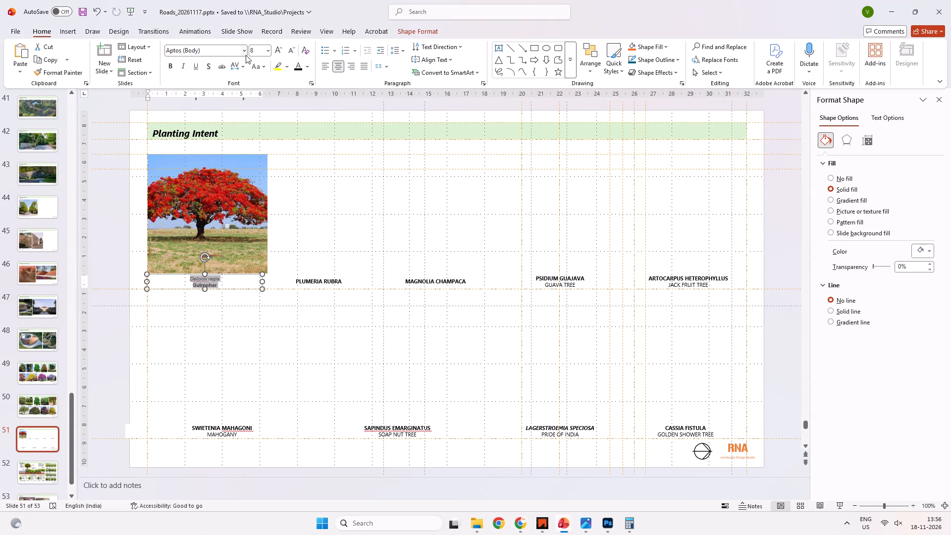
left_click(246, 55)
left_click(194, 125)
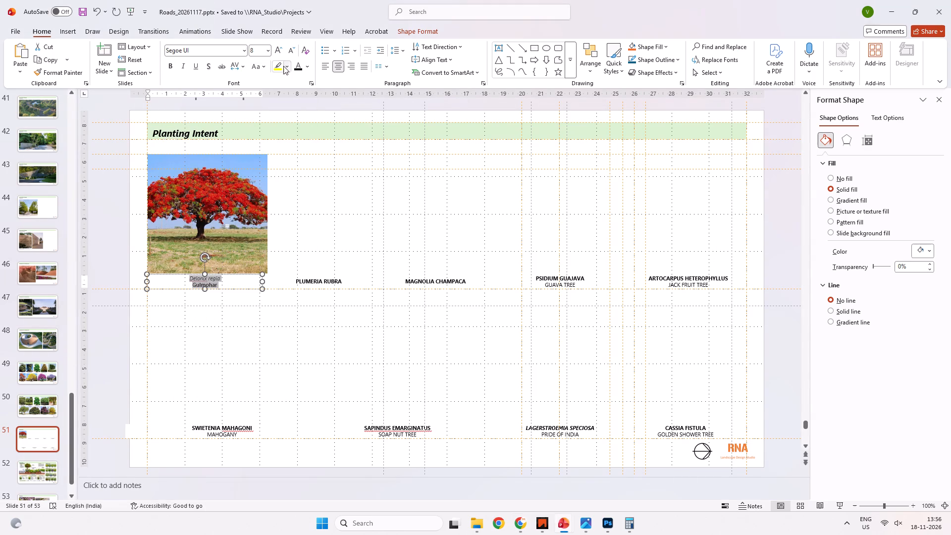
left_click(263, 65)
left_click(273, 104)
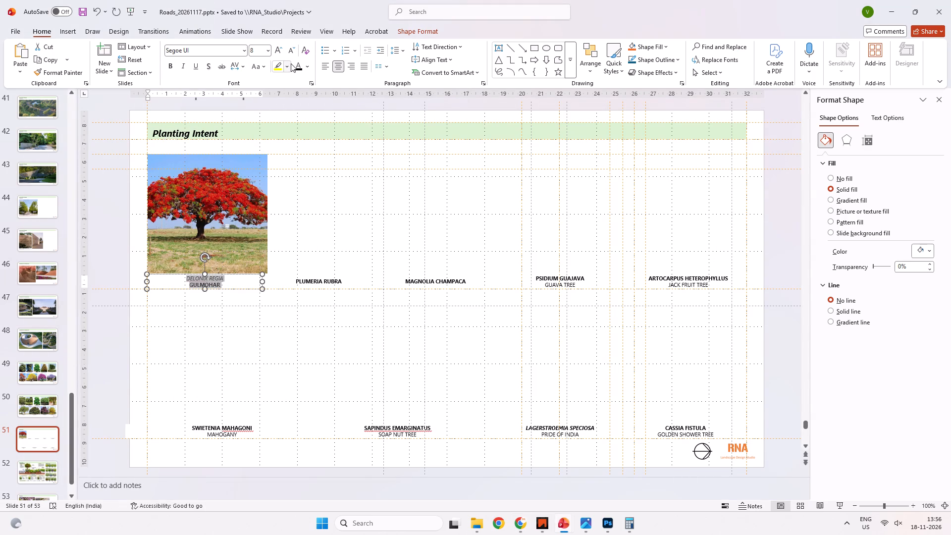
left_click(267, 66)
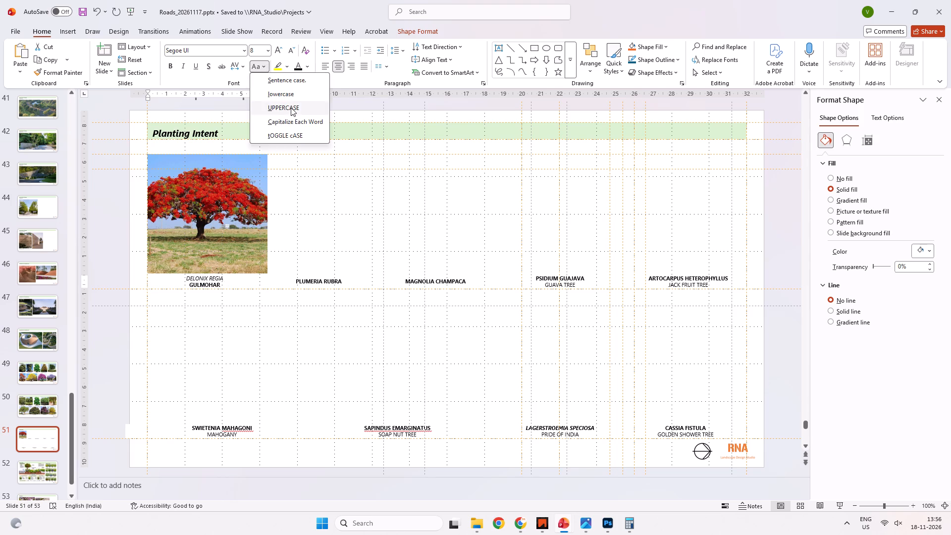
left_click(290, 107)
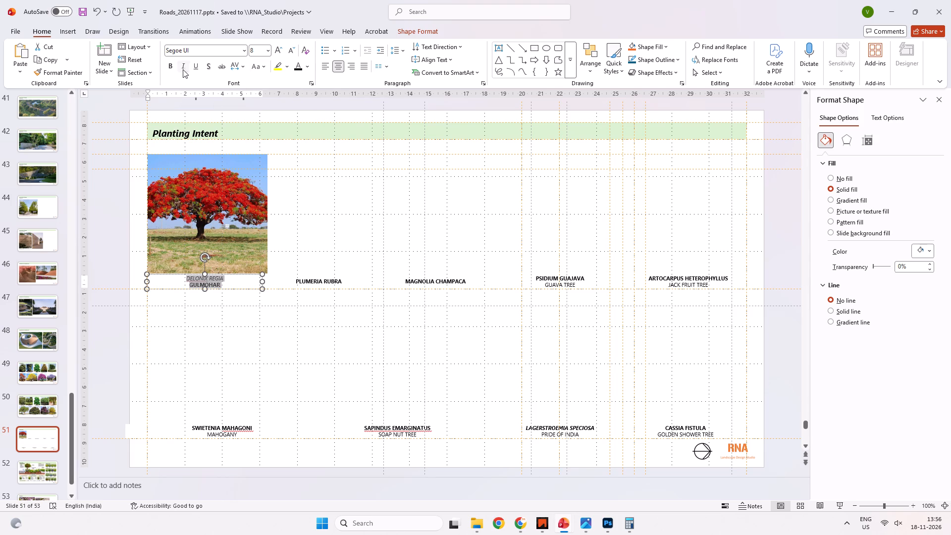
Remove the italics from the Gulmohar caption, make DELONIX REGIA bold and leave GULMOHAR in regular weight.
left_click(183, 69)
left_click(217, 282)
key("ctrl+a")
left_click(170, 65)
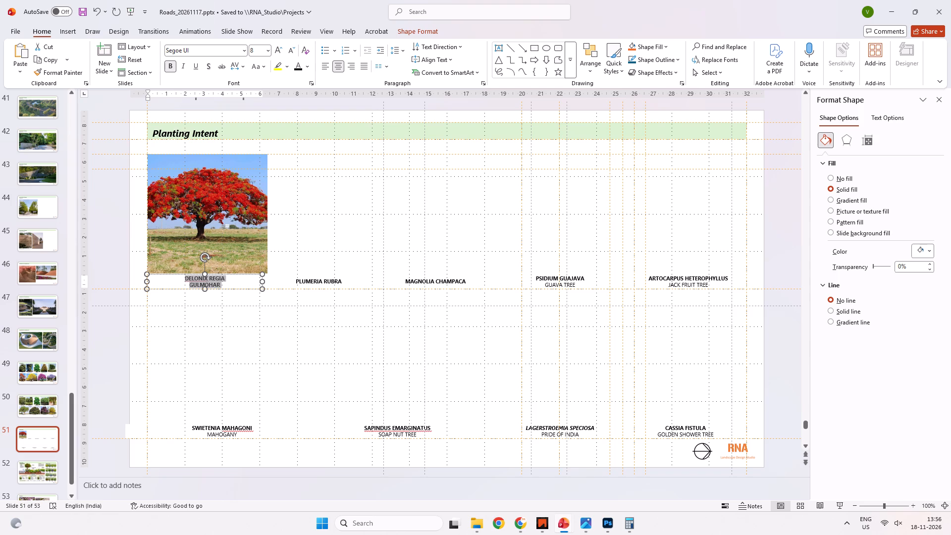
left_click(223, 285)
left_click_drag(222, 285, 165, 286)
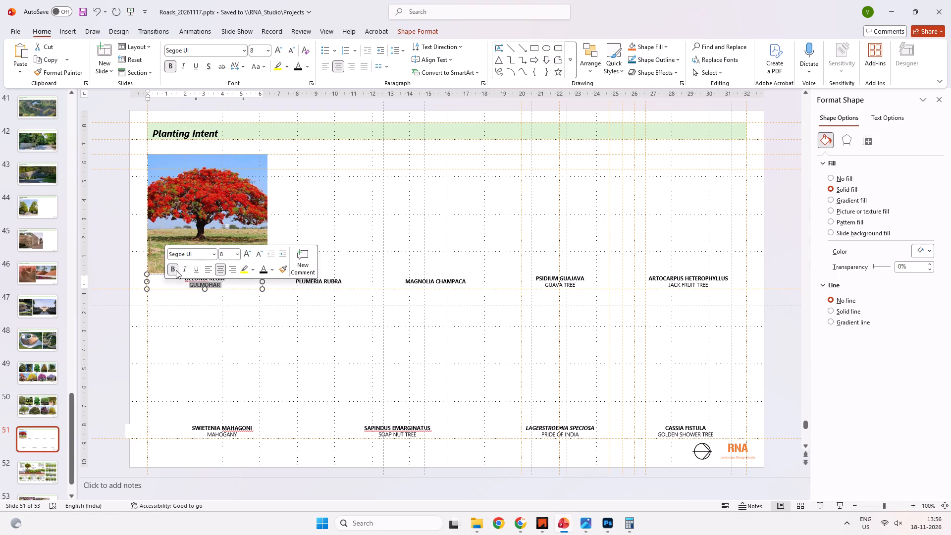
left_click(173, 269)
left_click(119, 292)
Save the roads presentation.
key("ctrl+s")
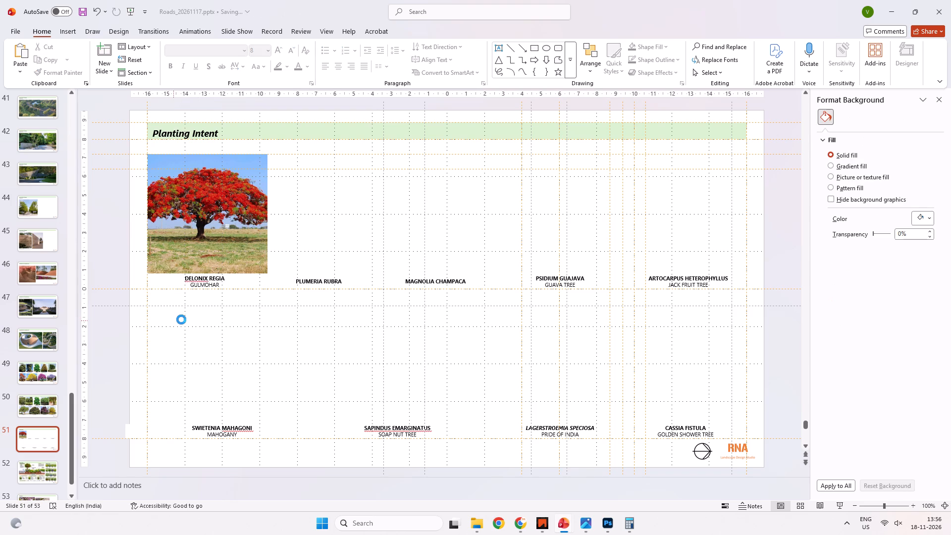
Copy the names Kachnar and Bauhinia variegata from the ChatGPT list in Chrome and paste them over the PLUMERIA RUBRA caption in PowerPoint.
key("alt+Tab")
scroll(446, 339, "up", 3)
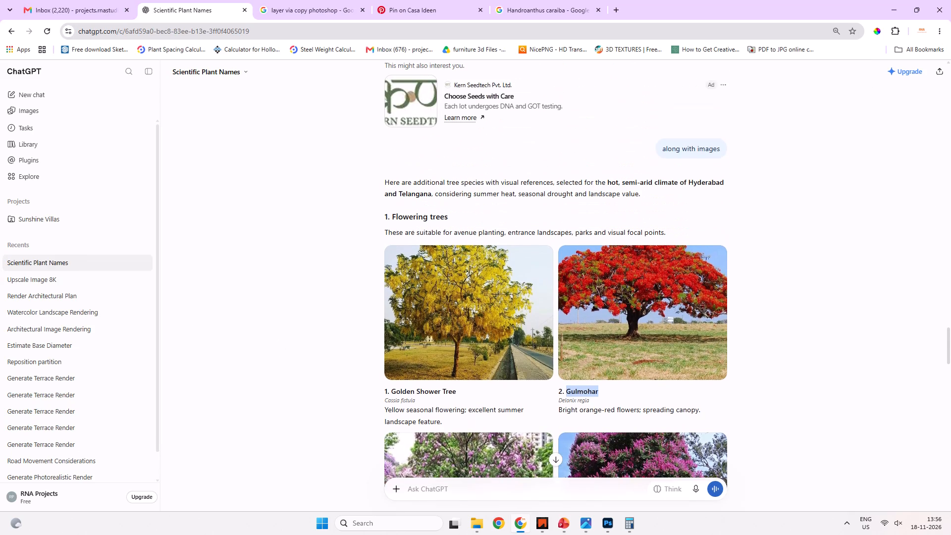
scroll(442, 321, "down", 8)
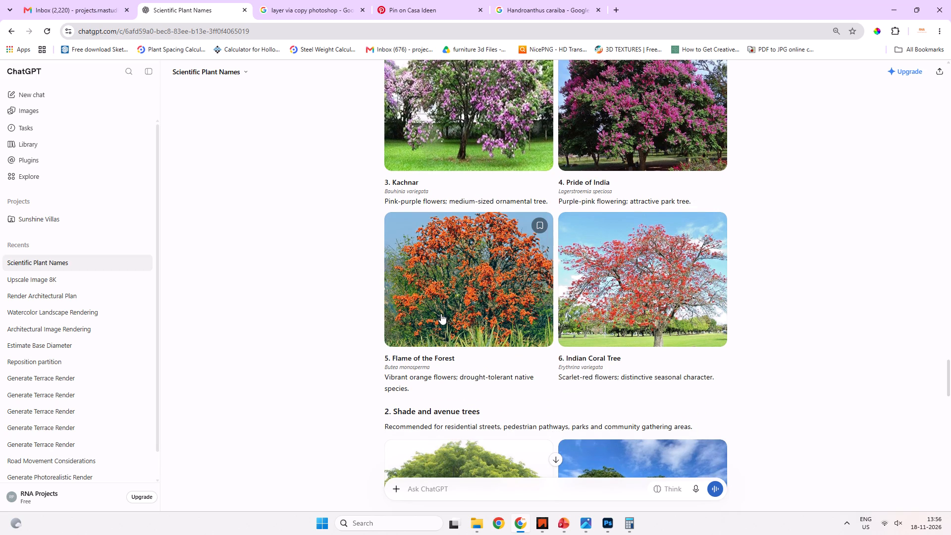
scroll(441, 314, "up", 2)
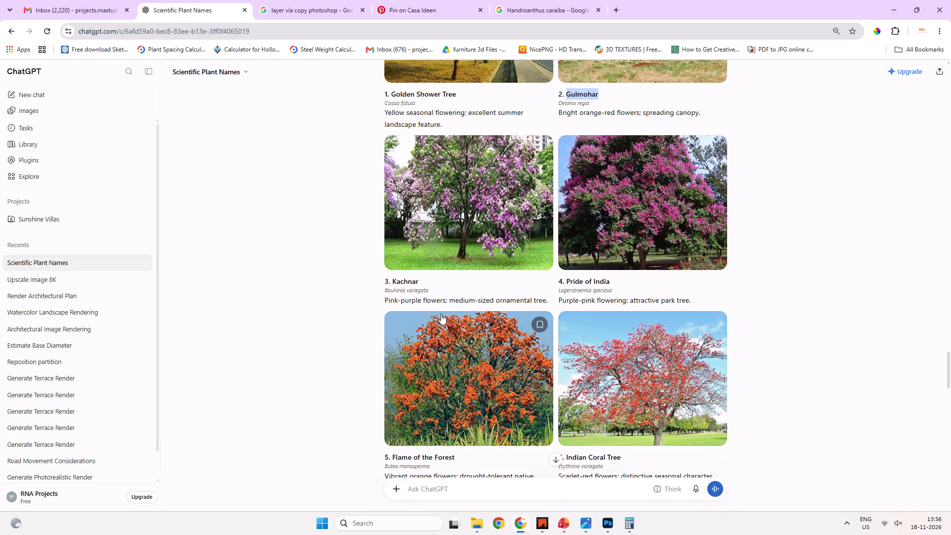
scroll(440, 317, "up", 3)
scroll(440, 317, "down", 3)
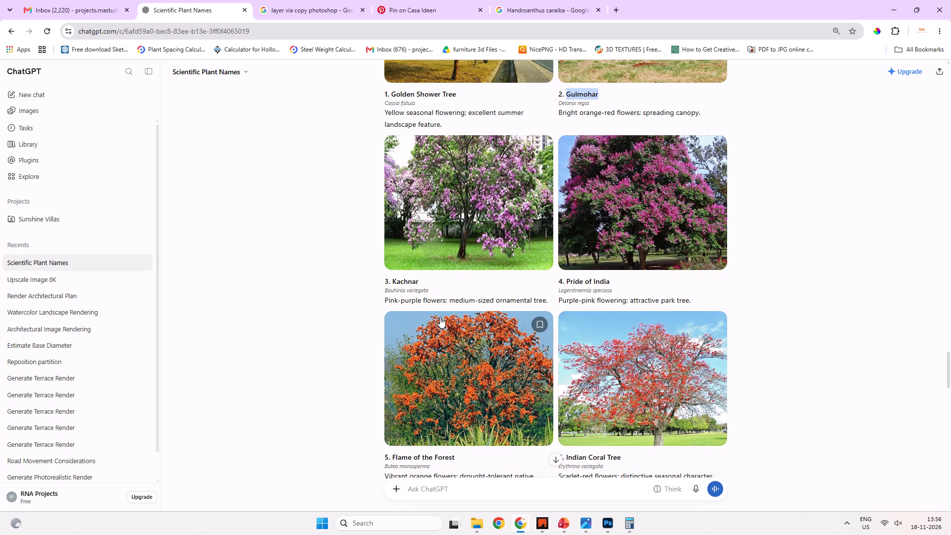
left_click_drag(393, 281, 425, 289)
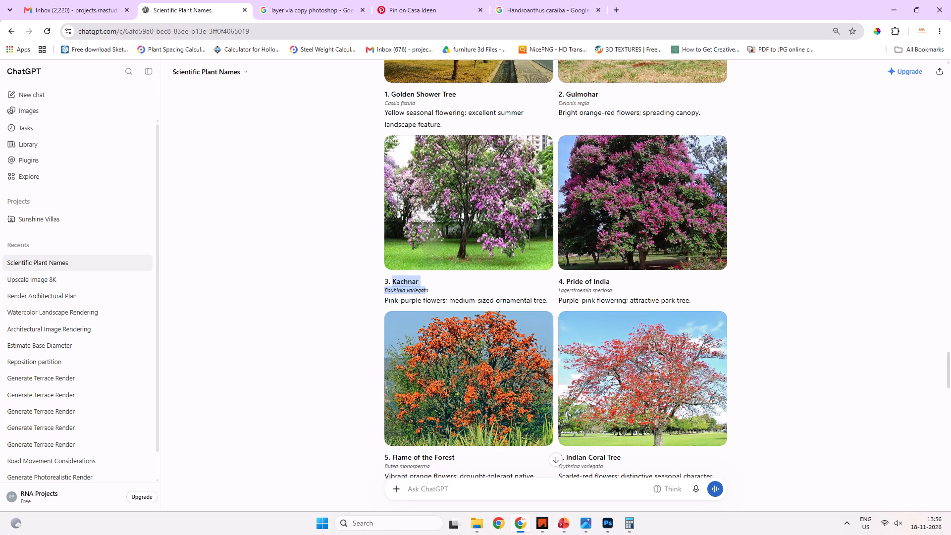
left_click_drag(425, 289, 427, 289)
key("ctrl+c")
key("alt+Tab")
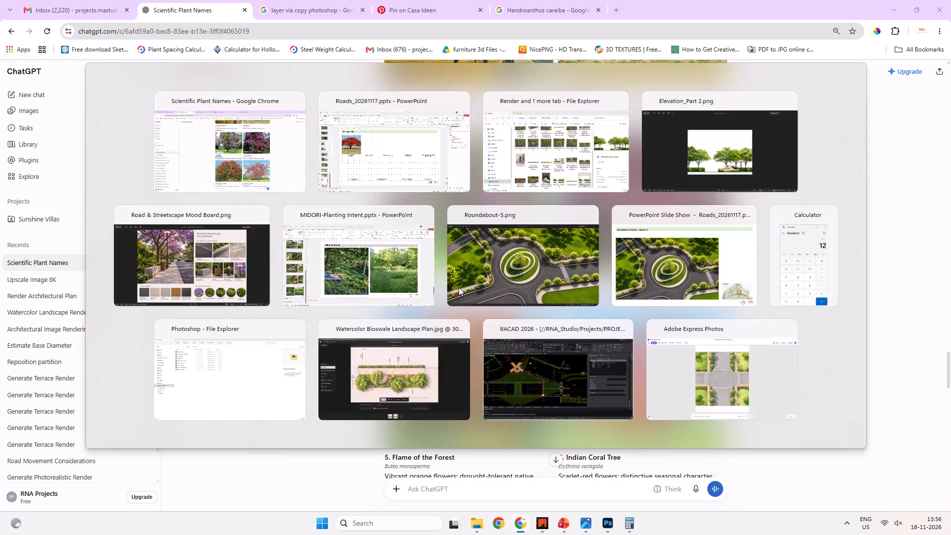
left_click(317, 278)
key("ctrl+a")
key("ctrl+v")
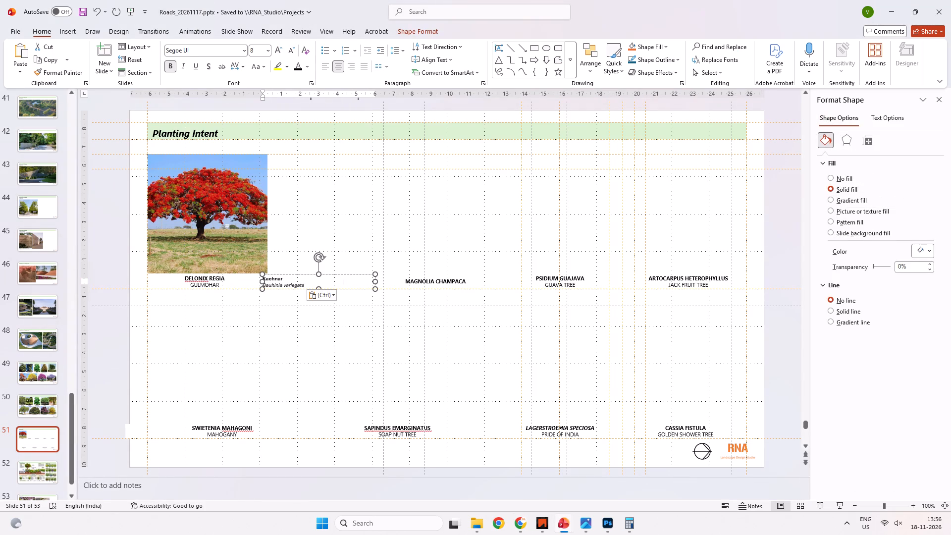
Center the pasted Kachnar caption, set it in Segoe UI, change it to uppercase, remove its italics and make it bold.
key("ctrl+a")
left_click(340, 64)
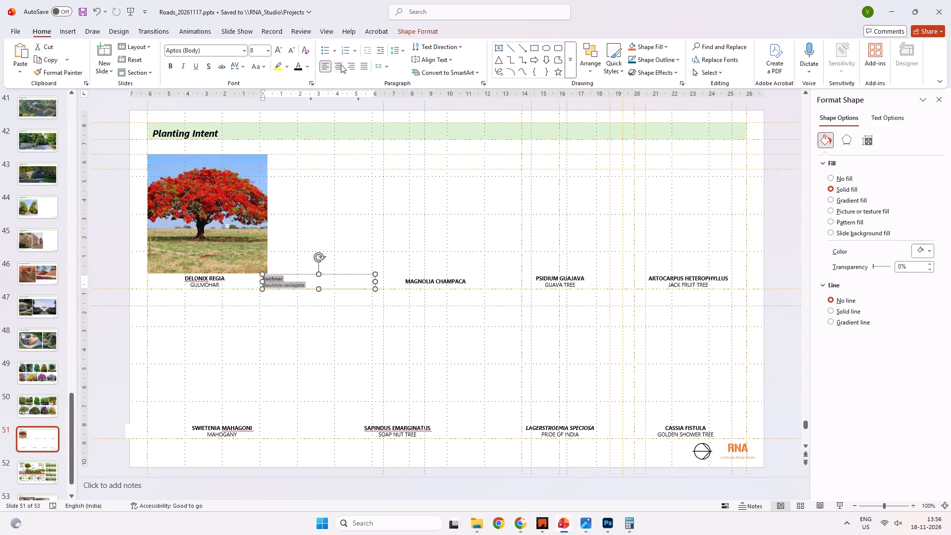
left_click(244, 50)
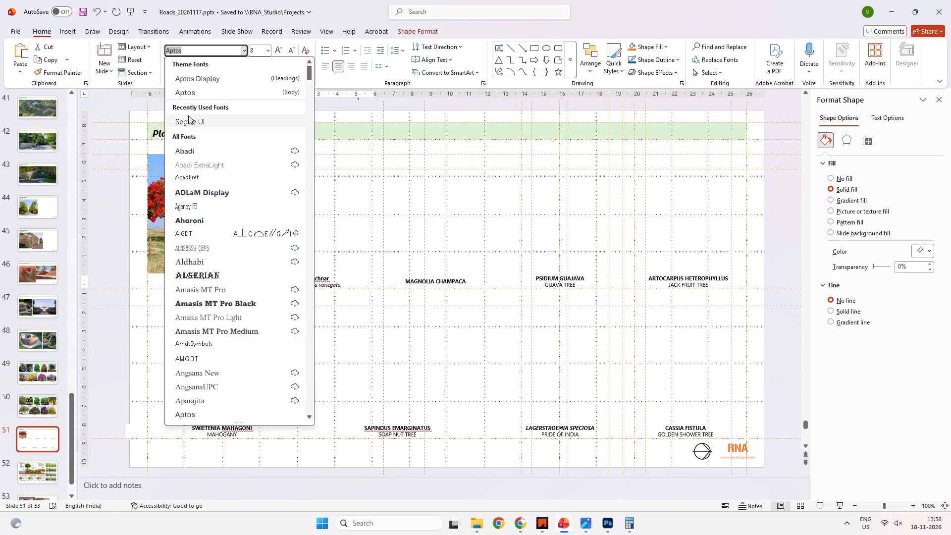
left_click(191, 124)
left_click(174, 67)
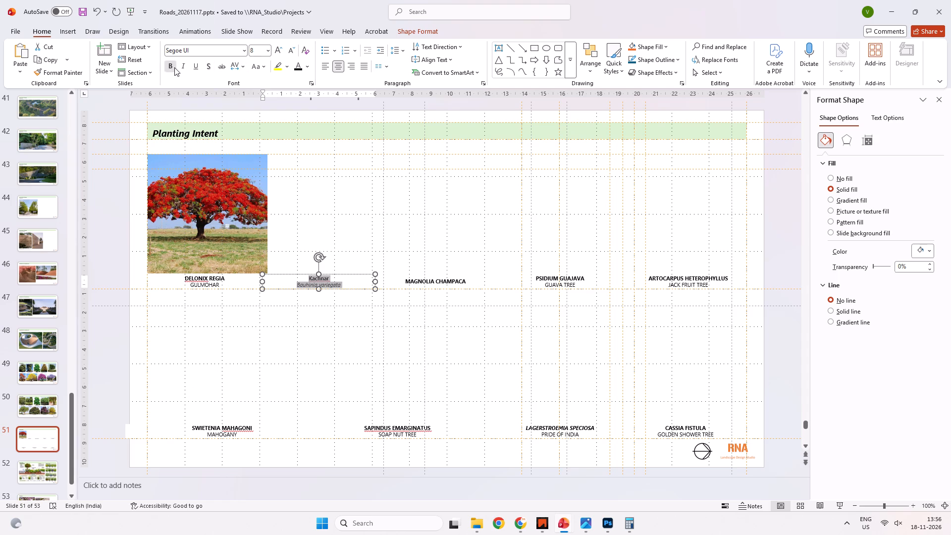
left_click(262, 64)
left_click(275, 105)
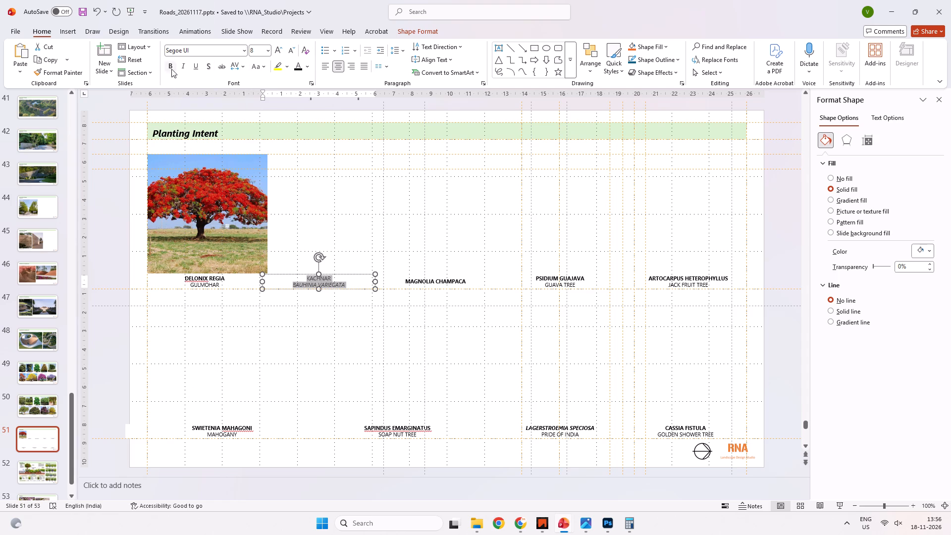
left_click(181, 67)
left_click(181, 67)
left_click(330, 279)
key("ctrl+a")
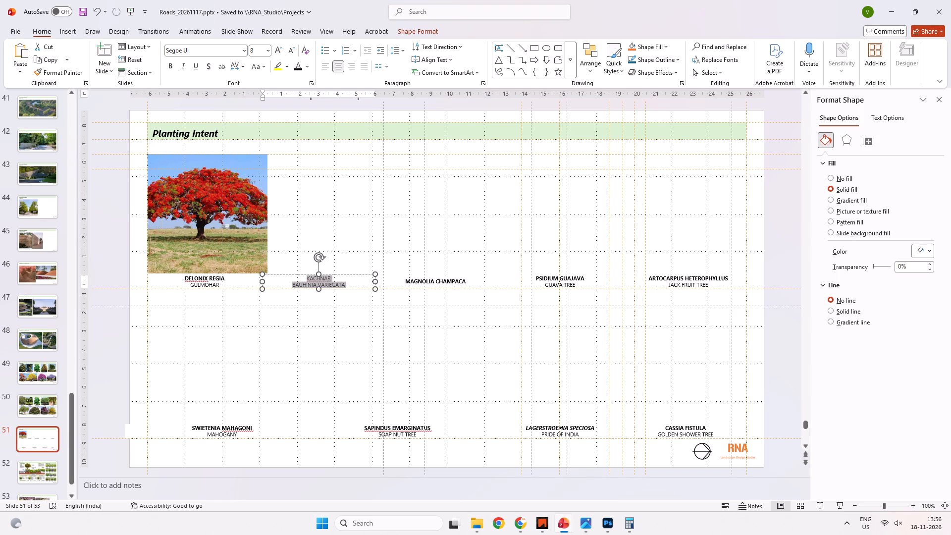
left_click(168, 67)
Move KACHNAR to the line below BAUHINIA VARIEGATA and set it in regular weight.
left_click(343, 279)
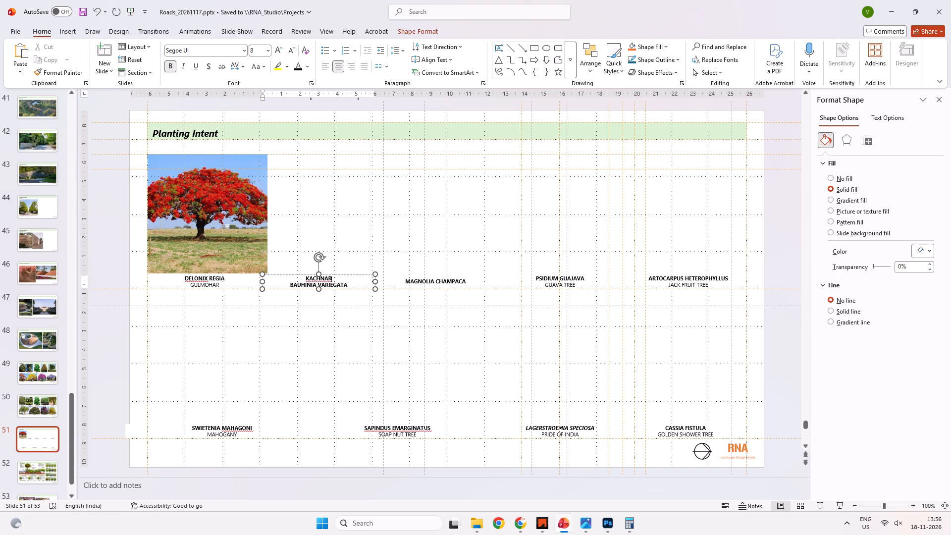
left_click_drag(336, 278, 267, 278)
key("ctrl+x")
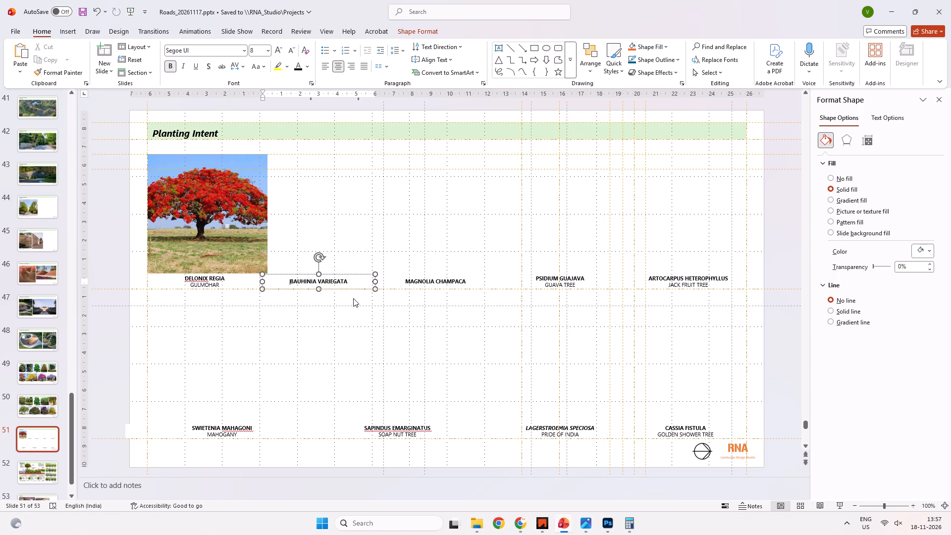
key("Down")
key("Right")
left_click(347, 281)
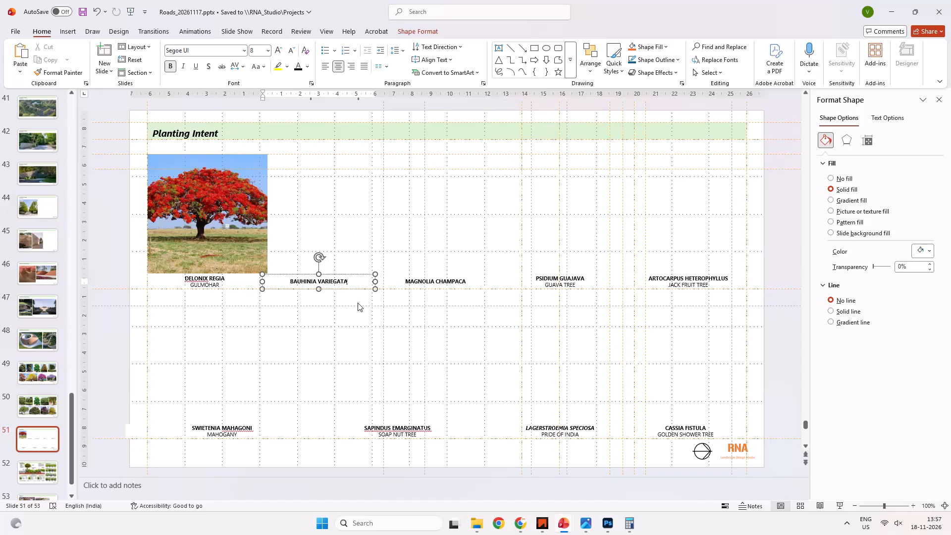
key("Return")
key("ctrl+v")
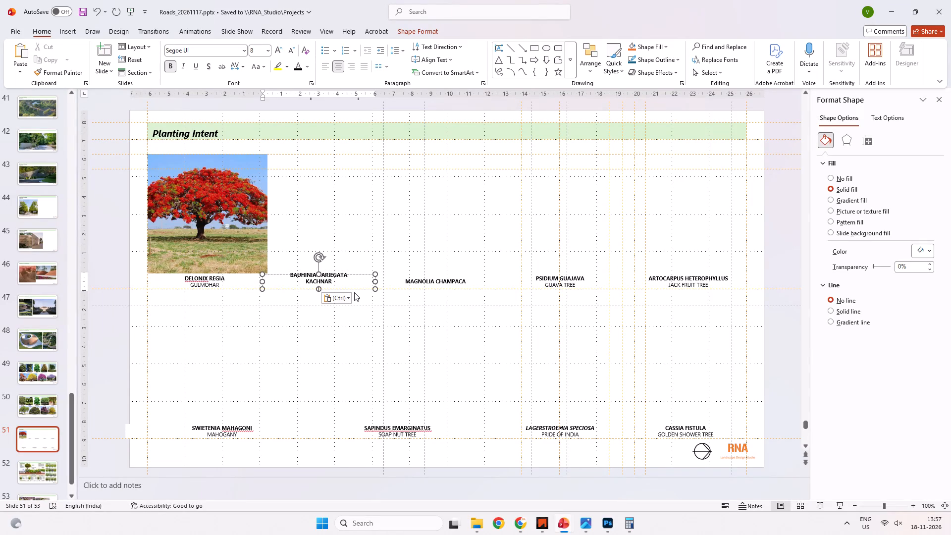
key("BackSpace")
left_click_drag(334, 286, 281, 284)
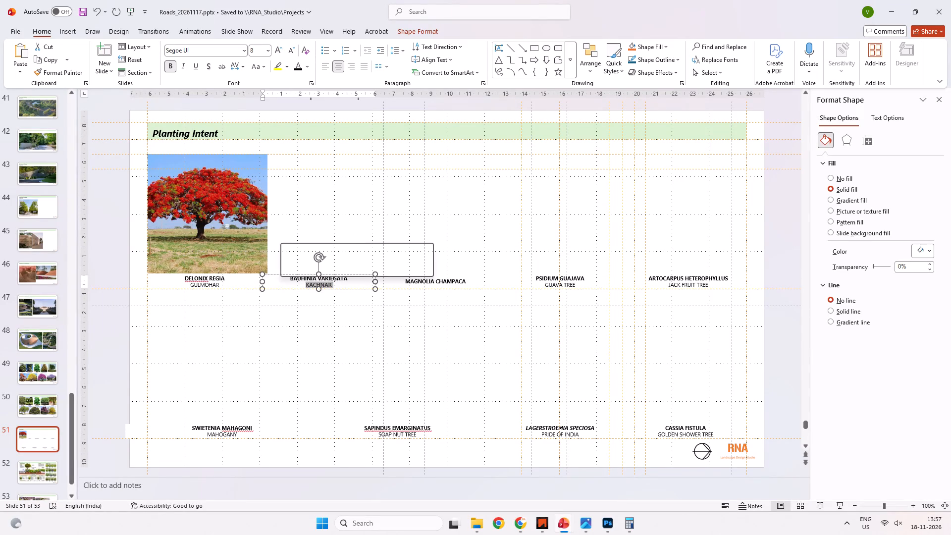
left_click(166, 66)
Save the roads presentation.
left_click(303, 141)
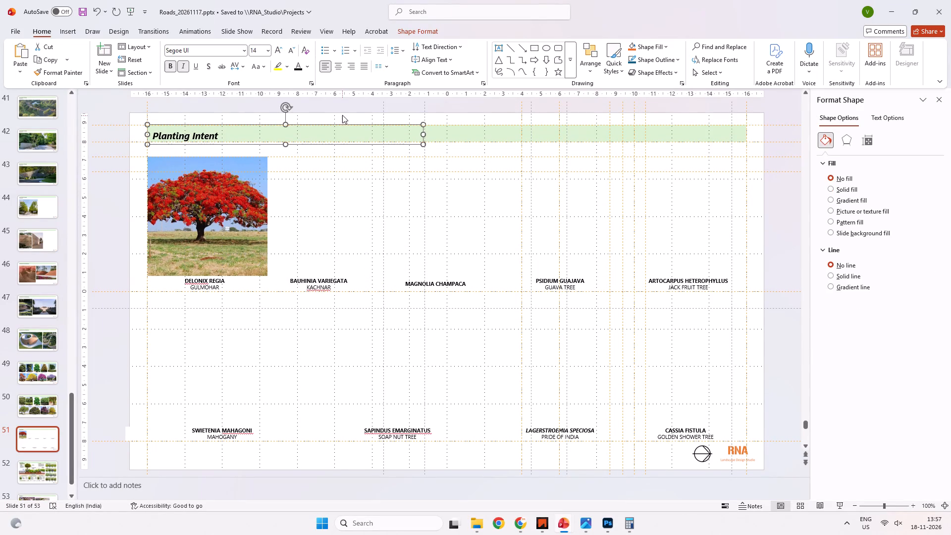
left_click(342, 114)
key("ctrl+s")
Copy the enlarged Kachnar picture from the ChatGPT list in Chrome and open it in a new browser tab.
key("alt+Tab")
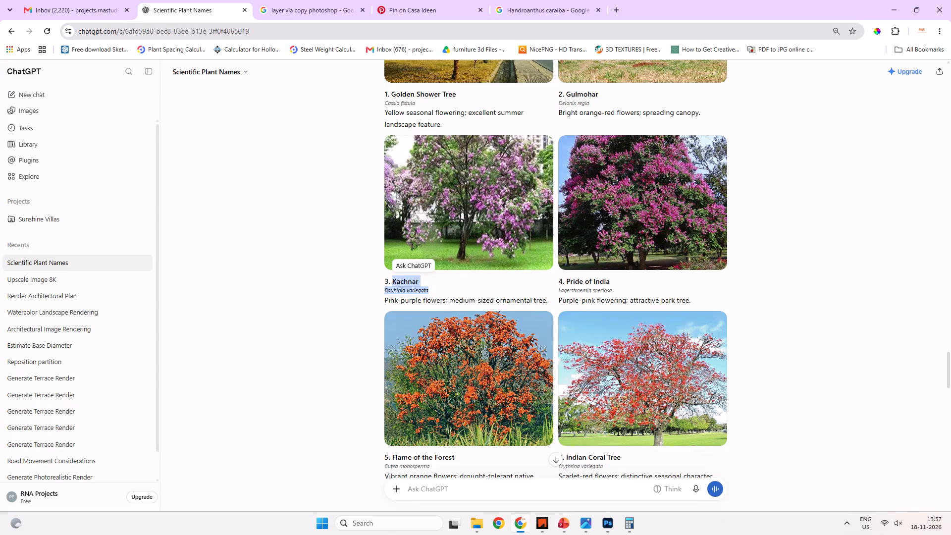
left_click(431, 199)
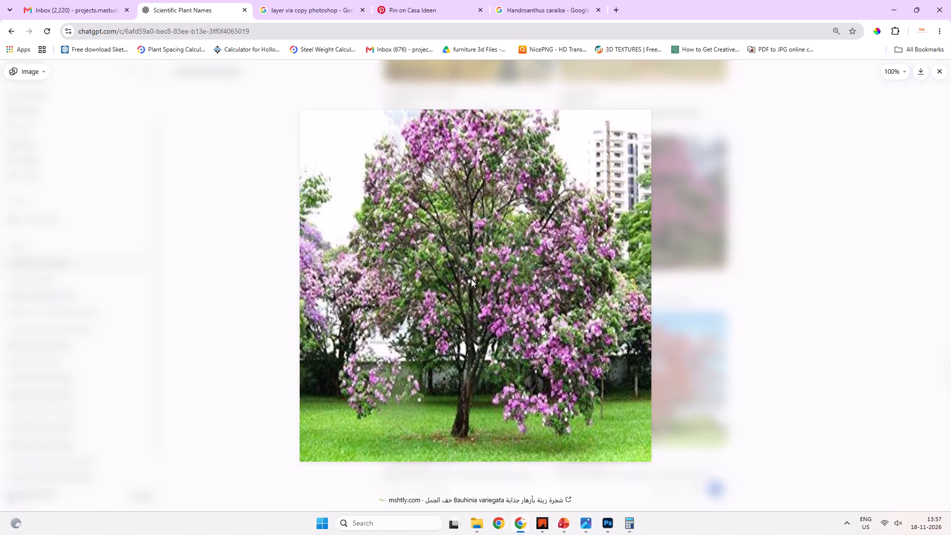
right_click(430, 225)
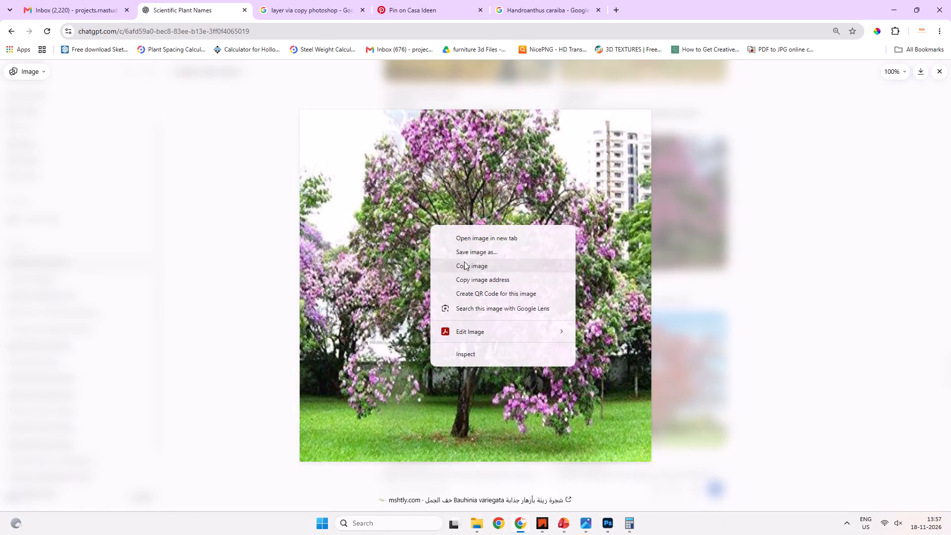
left_click(468, 267)
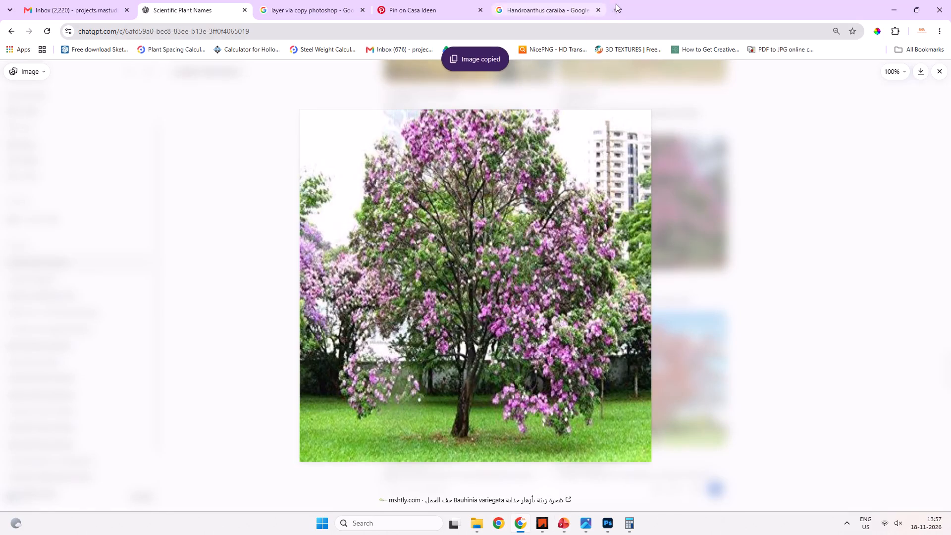
left_click(617, 5)
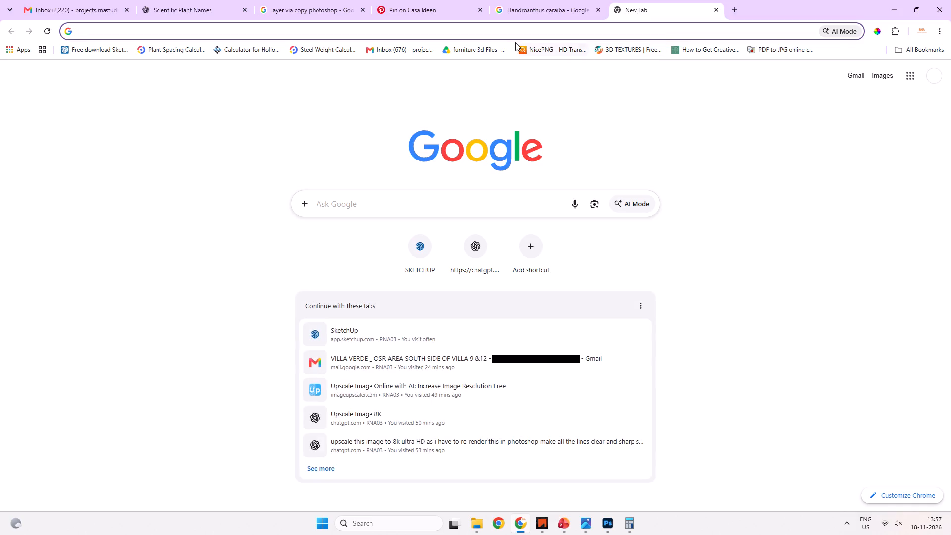
key("ctrl+v")
key("Return")
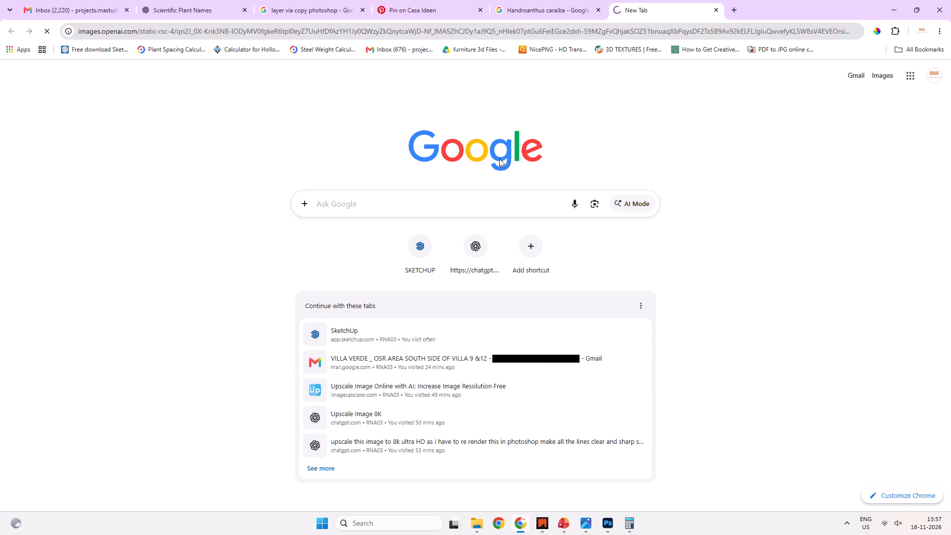
Search the Kachnar picture with Google Lens and inspect the suggested Amazon and Flipkart results.
right_click(445, 212)
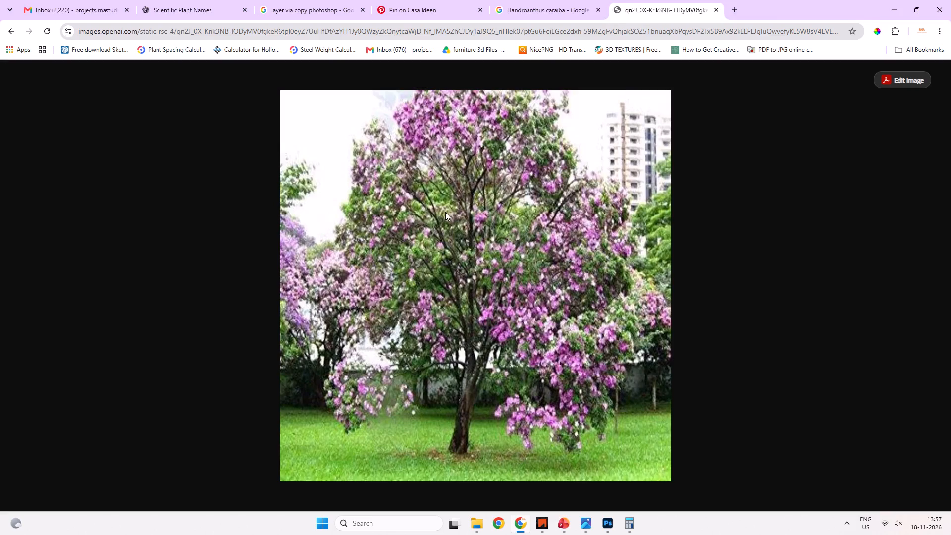
left_click(483, 291)
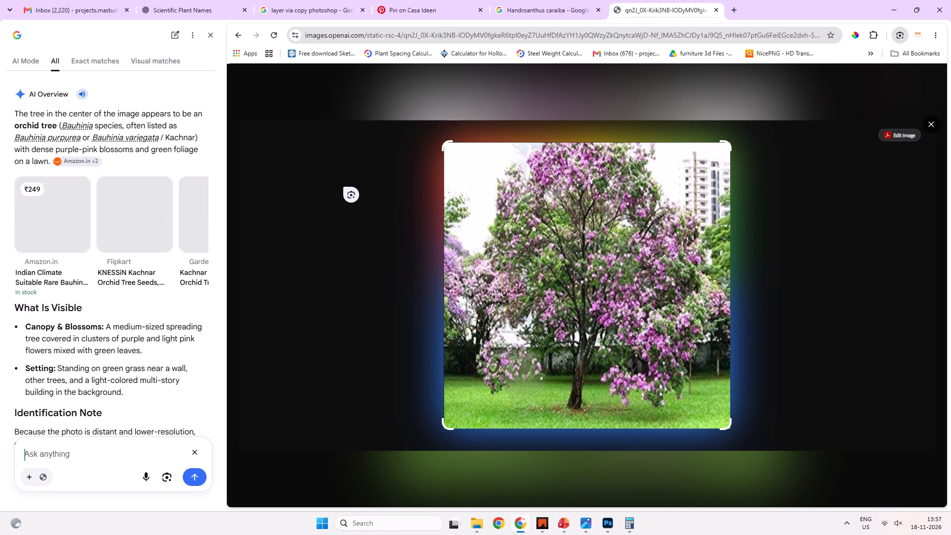
left_click(65, 228)
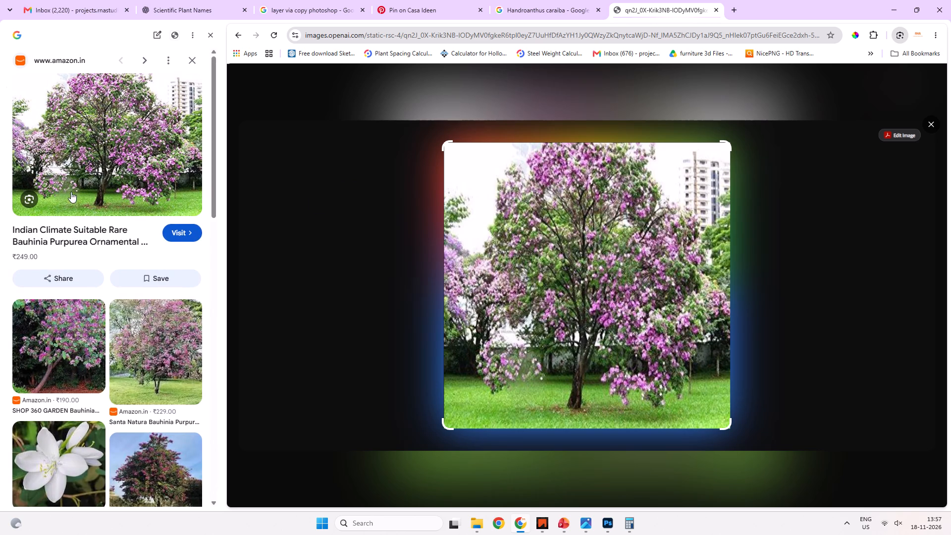
left_click(70, 351)
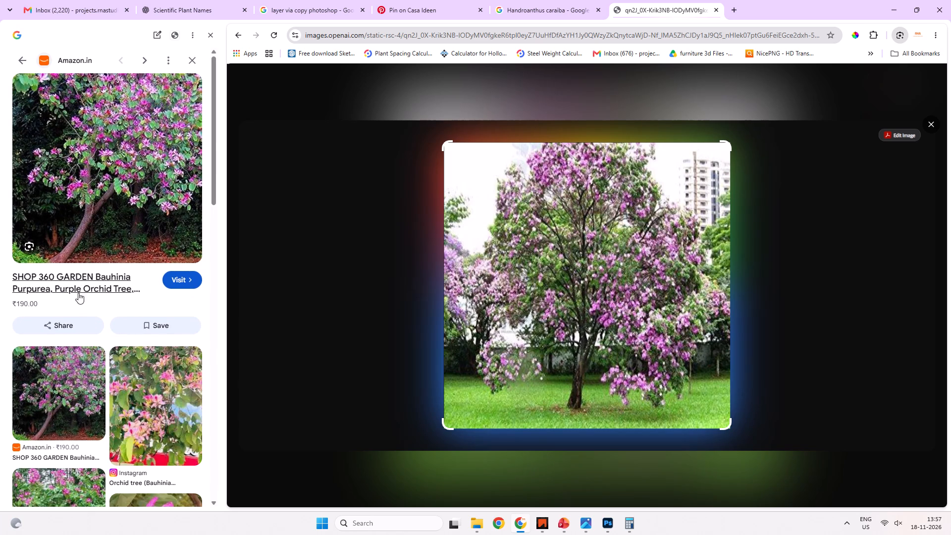
key("Escape")
left_click(143, 210)
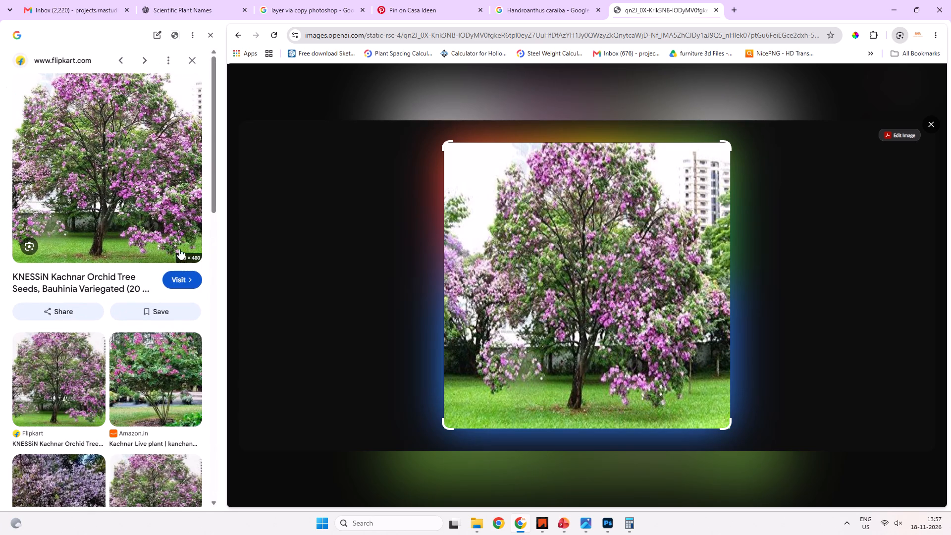
left_click(95, 176)
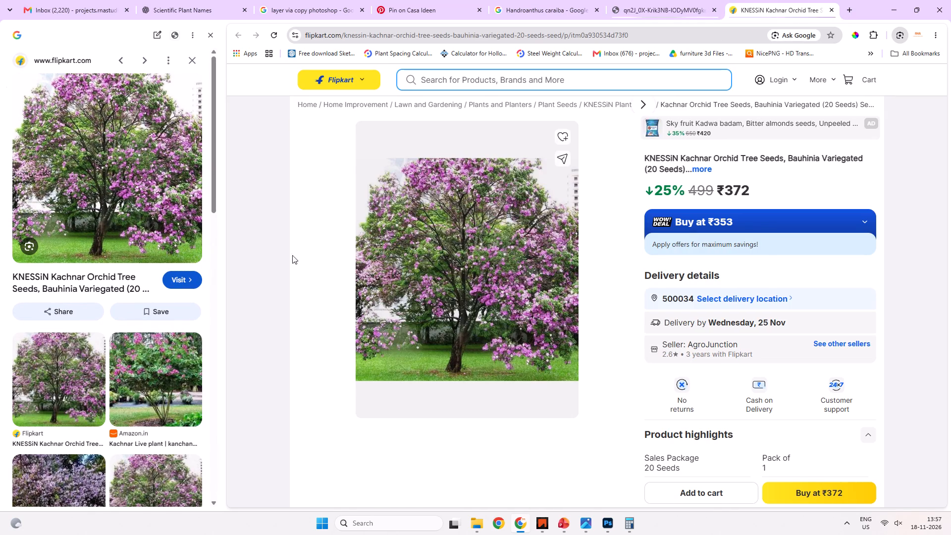
key("Escape")
left_click(190, 57)
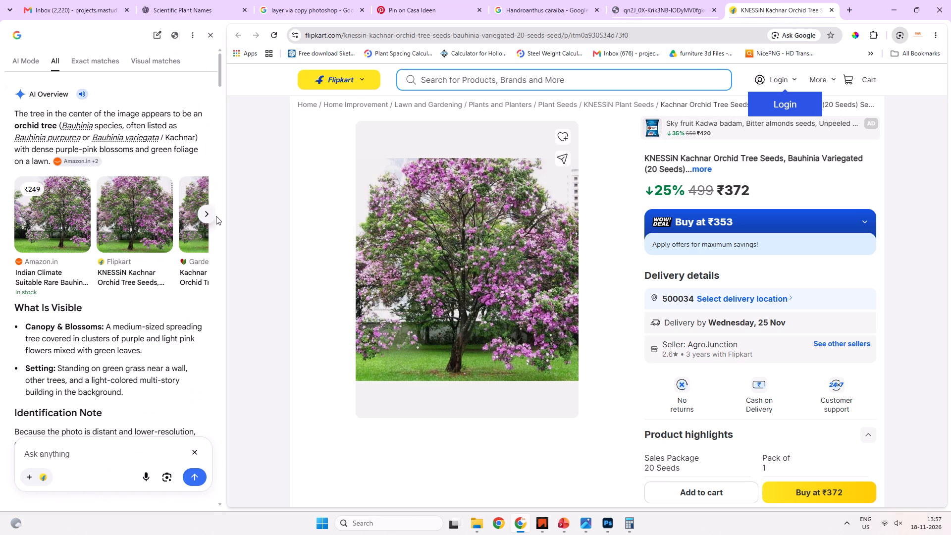
Find the Gardengram Kachnar picture among the Lens visual matches and copy it.
left_click(200, 218)
scroll(161, 232, "up", 6)
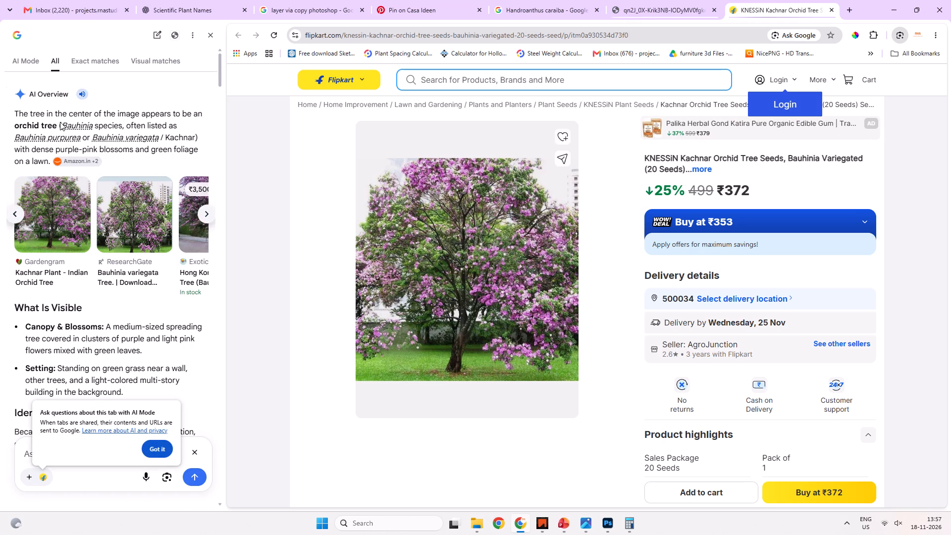
left_click(165, 62)
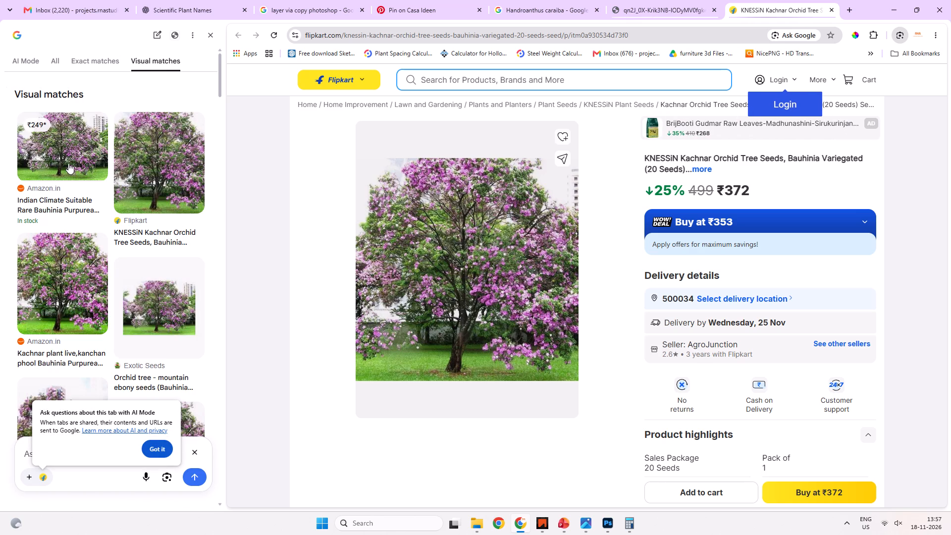
scroll(78, 256, "down", 4)
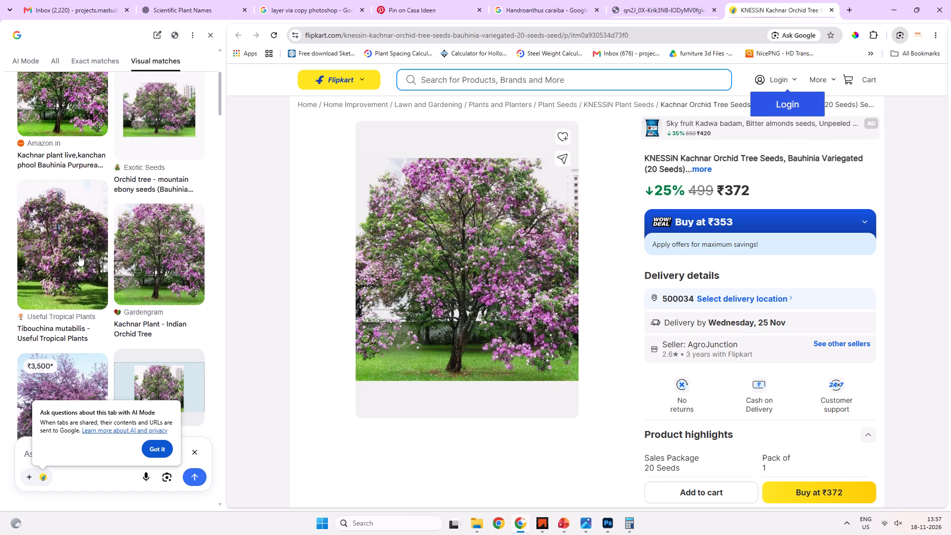
left_click(133, 247)
right_click(107, 165)
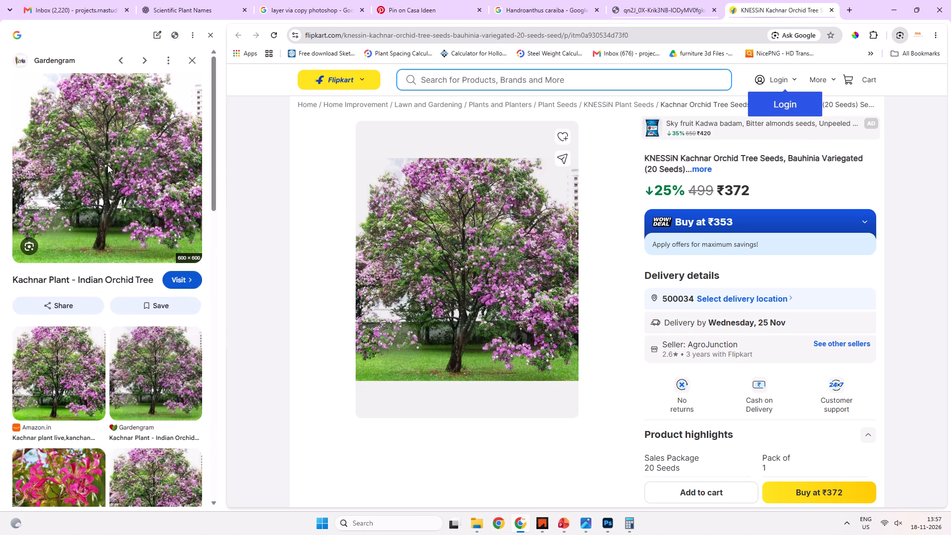
left_click(140, 305)
Paste the Kachnar picture beside Gulmohar on slide 51 of the roads presentation and scale it to the Gulmohar picture's height.
key("alt+Tab")
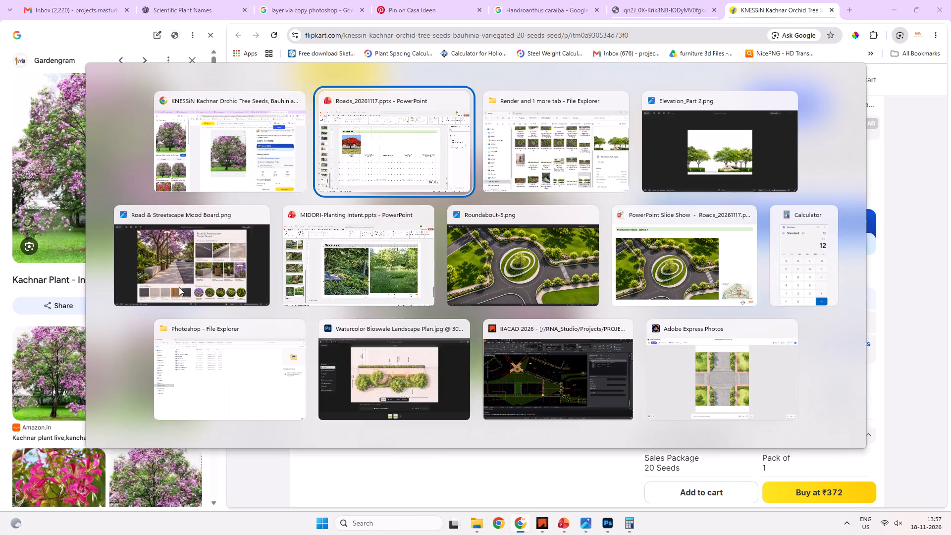
left_click(383, 239)
left_click(354, 244)
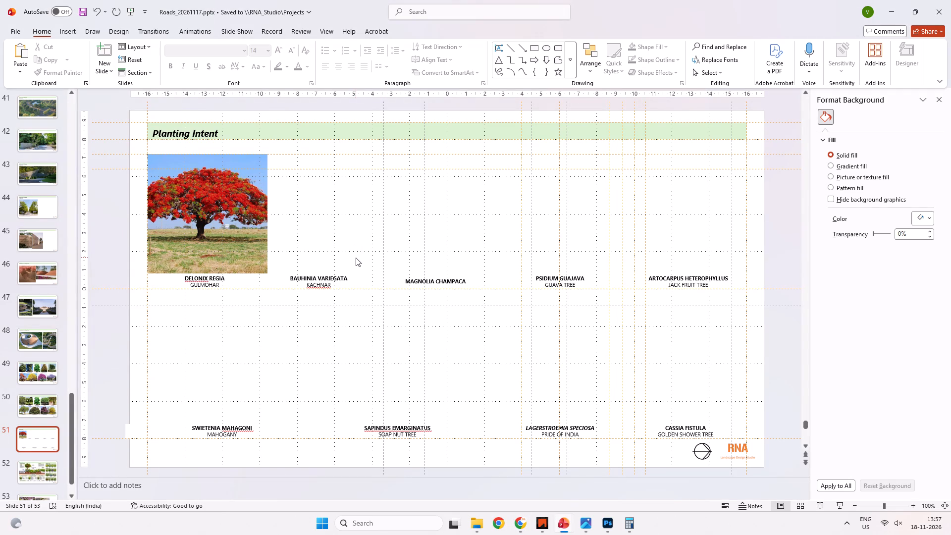
key("ctrl+v")
left_click_drag(378, 272, 336, 272)
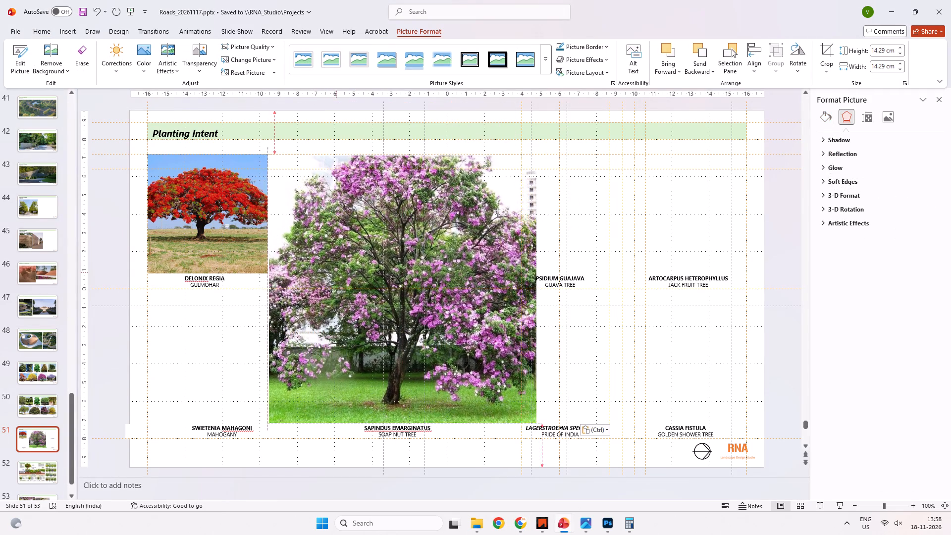
left_click_drag(336, 272, 340, 272)
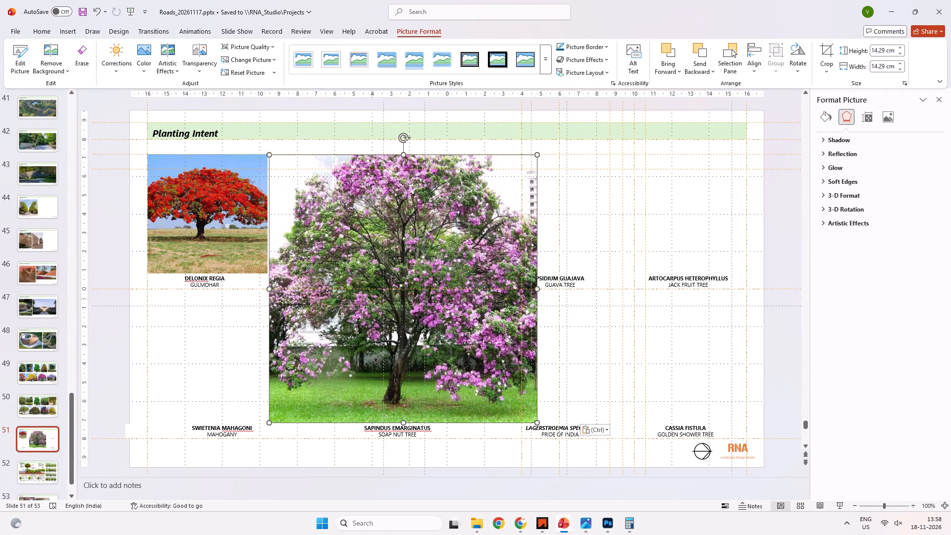
left_click_drag(539, 422, 374, 245, "shift")
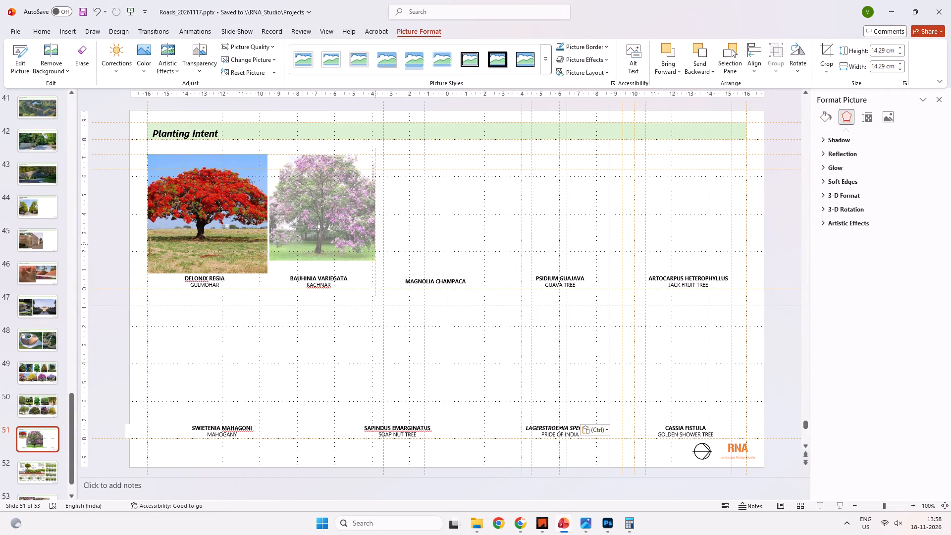
left_click_drag(374, 245, 379, 273, "shift")
Centre the BAUHINIA VARIEGATA / KACHNAR caption beneath its picture and save the presentation.
left_click(339, 287)
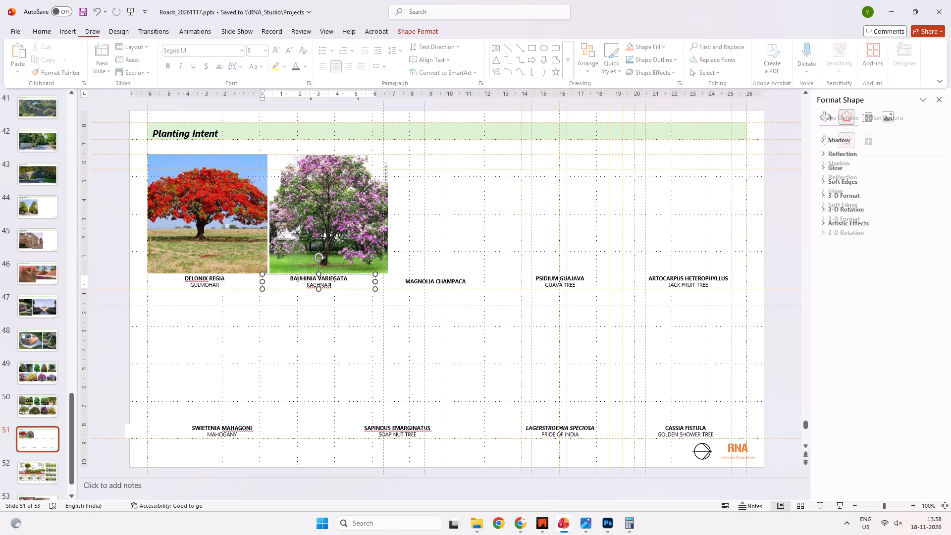
left_click_drag(343, 291, 356, 291, "shift")
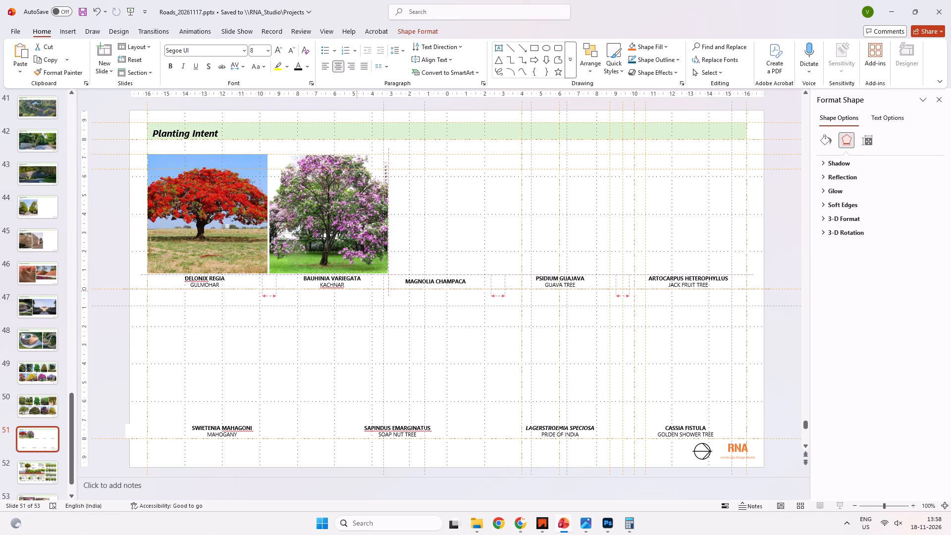
left_click_drag(356, 291, 355, 291, "shift")
left_click(356, 322)
key("ctrl+s")
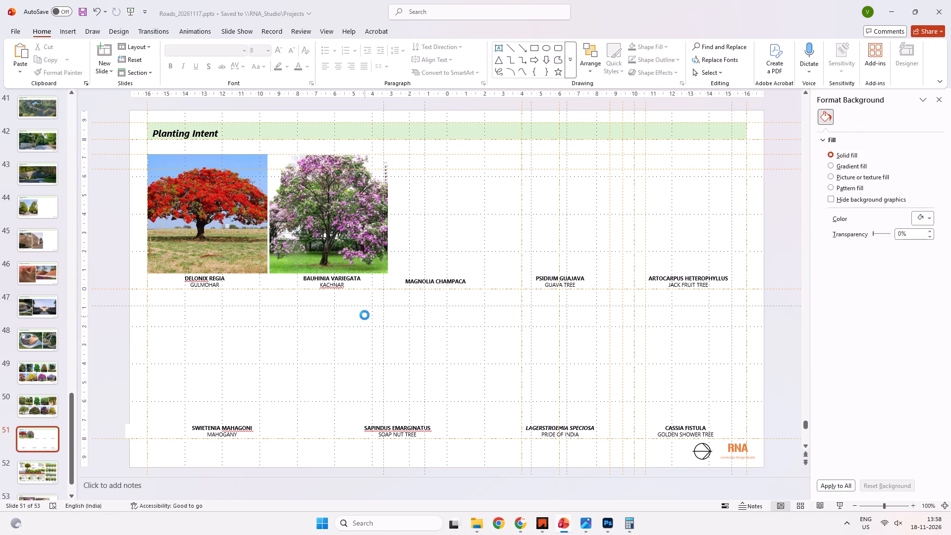
Close the Flipkart product tab and the Kachnar image tab in Chrome.
key("alt+Tab")
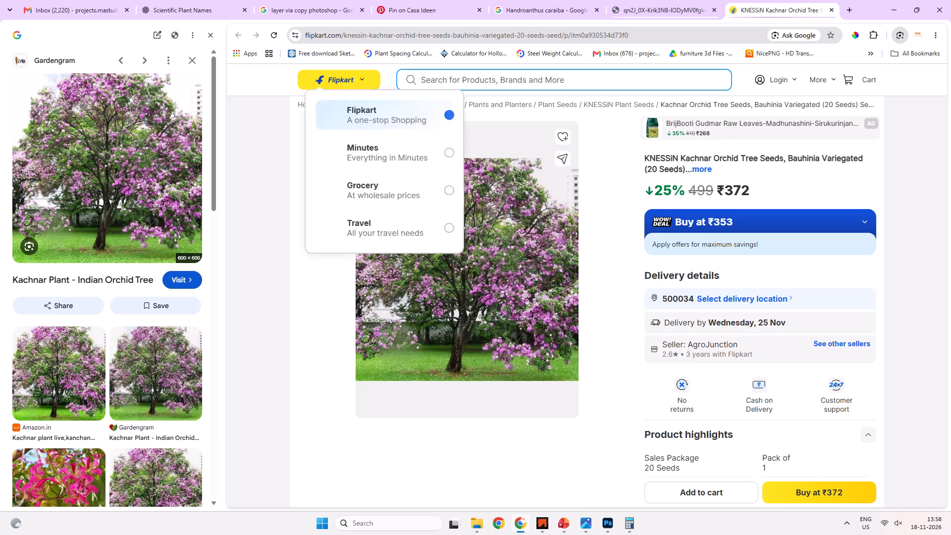
left_click(829, 11)
key("Escape")
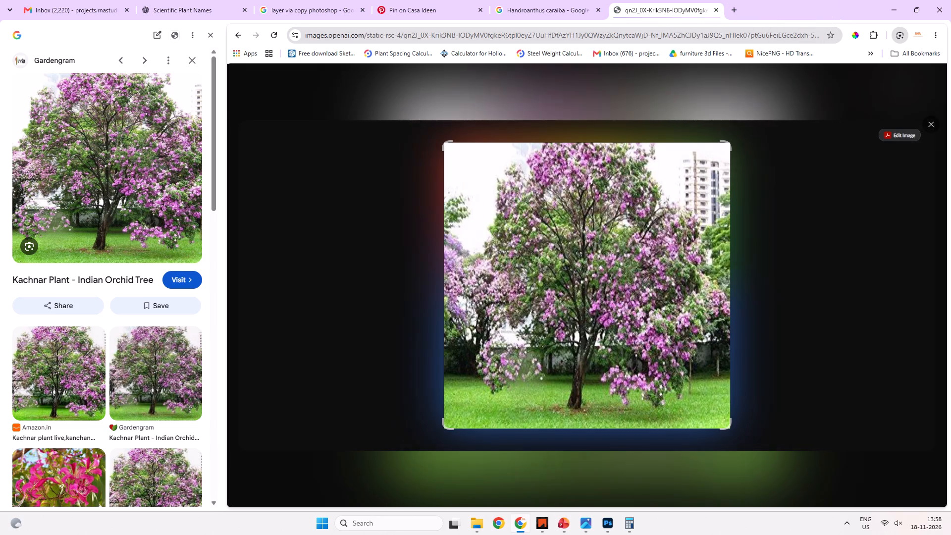
left_click(718, 10)
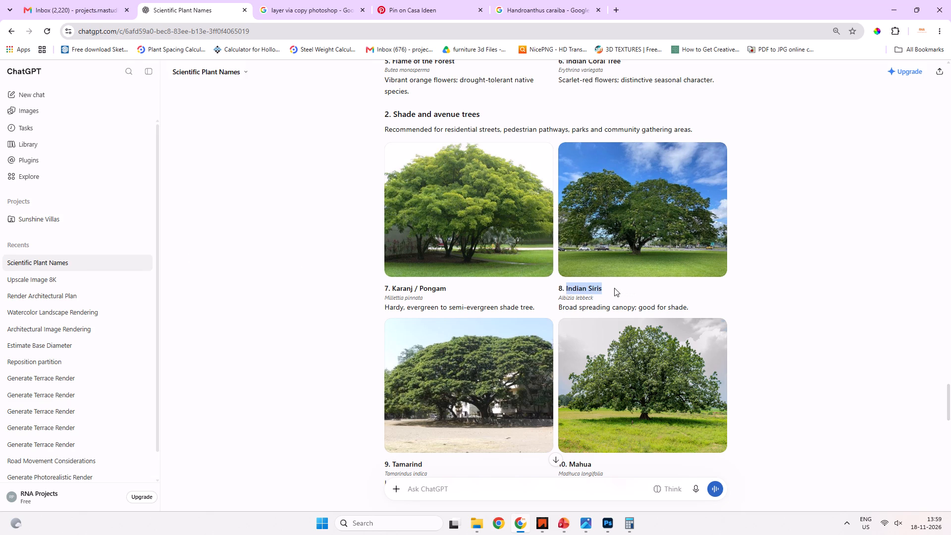
left_click(548, 7)
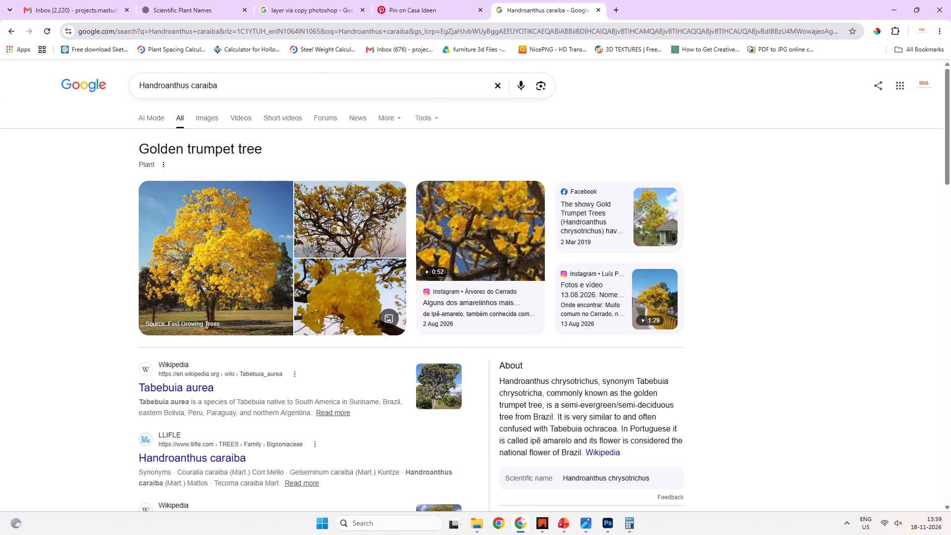
left_click(305, 94)
key("ctrl+a")
key("ctrl+v")
key("Return")
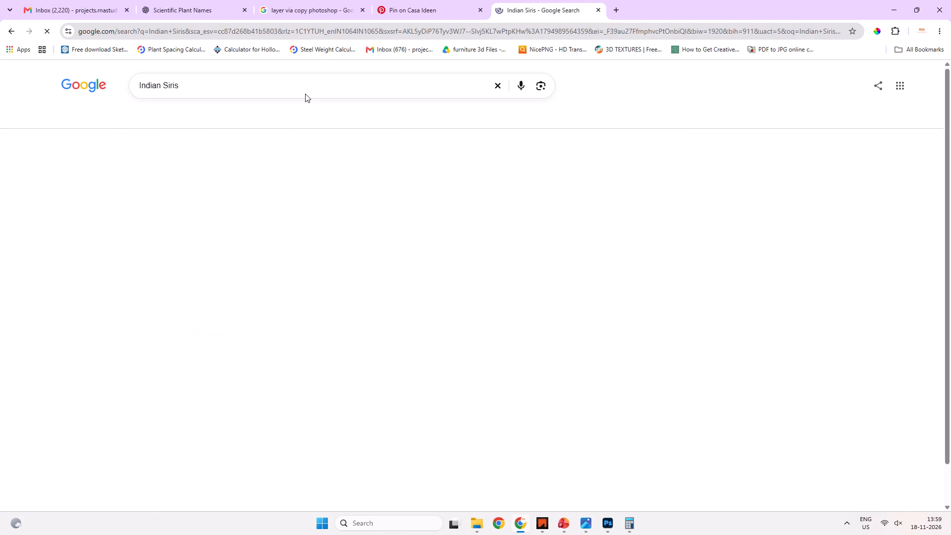
left_click(198, 120)
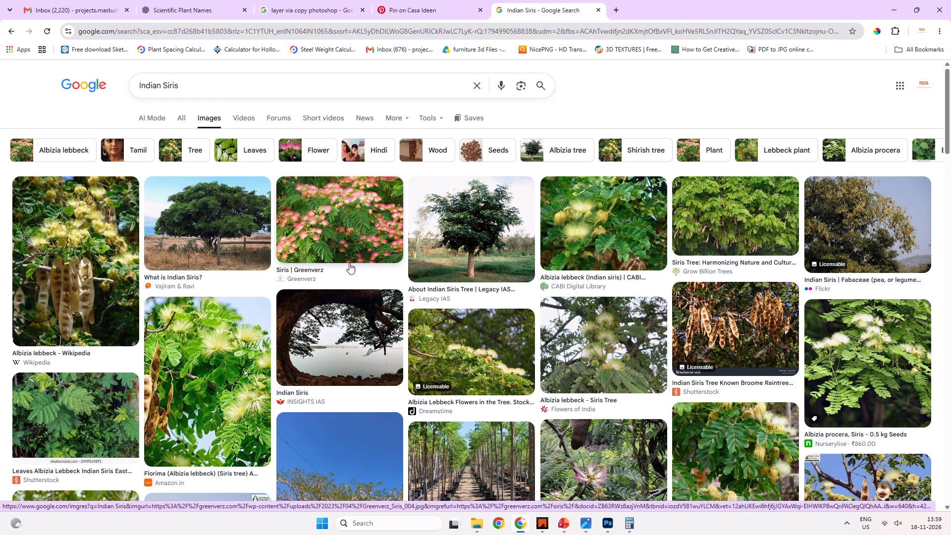
Look through the Indian Siris image results for a suitable full-tree picture.
scroll(342, 275, "down", 2)
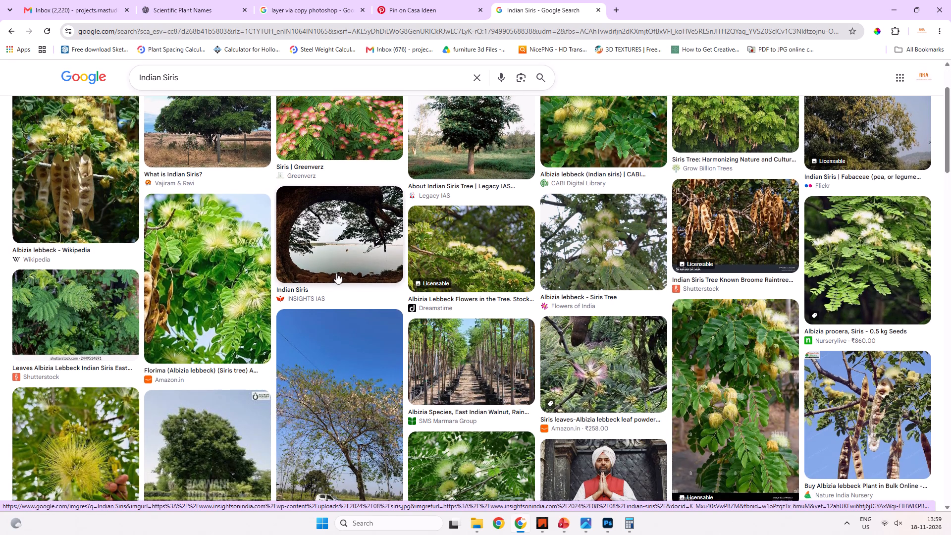
scroll(336, 276, "down", 2)
scroll(335, 292, "up", 5)
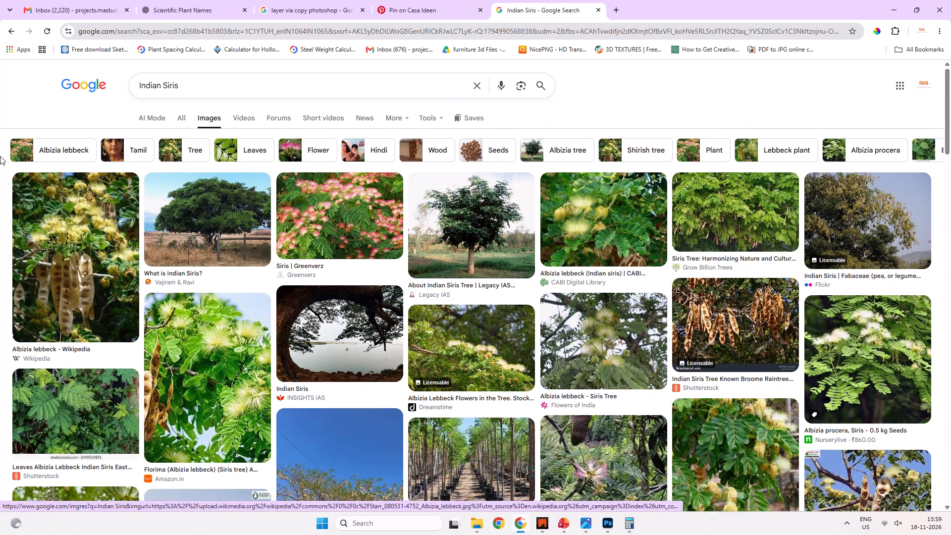
left_click(9, 34)
left_click(24, 34)
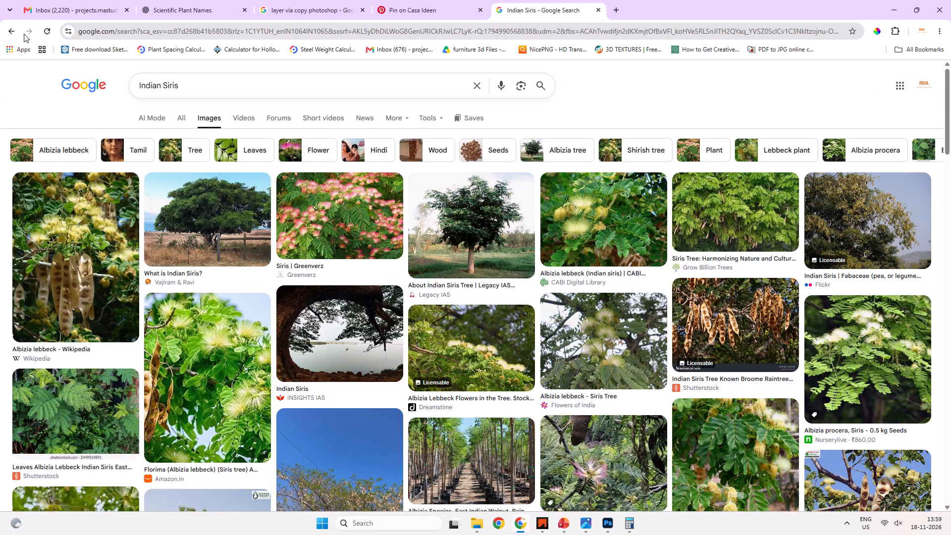
left_click(450, 11)
left_click(331, 5)
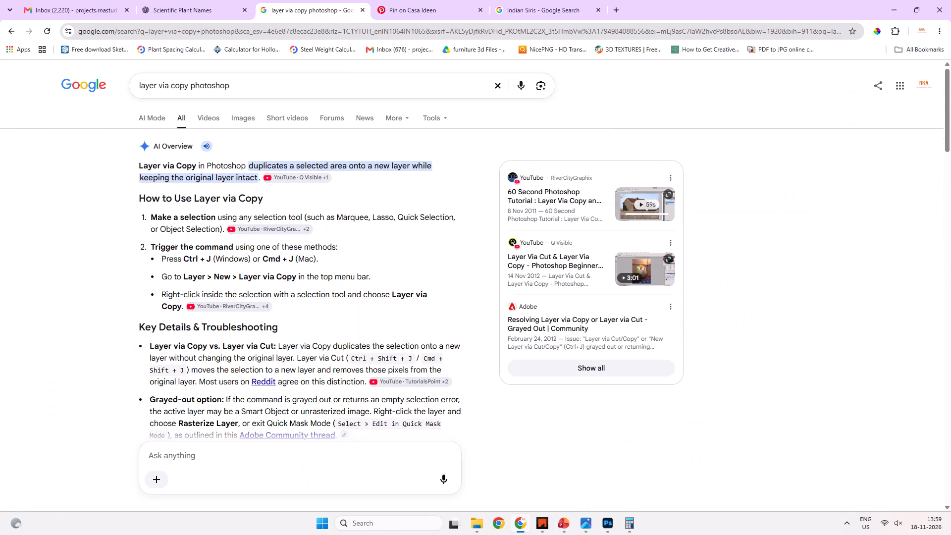
left_click(436, 7)
left_click(525, 11)
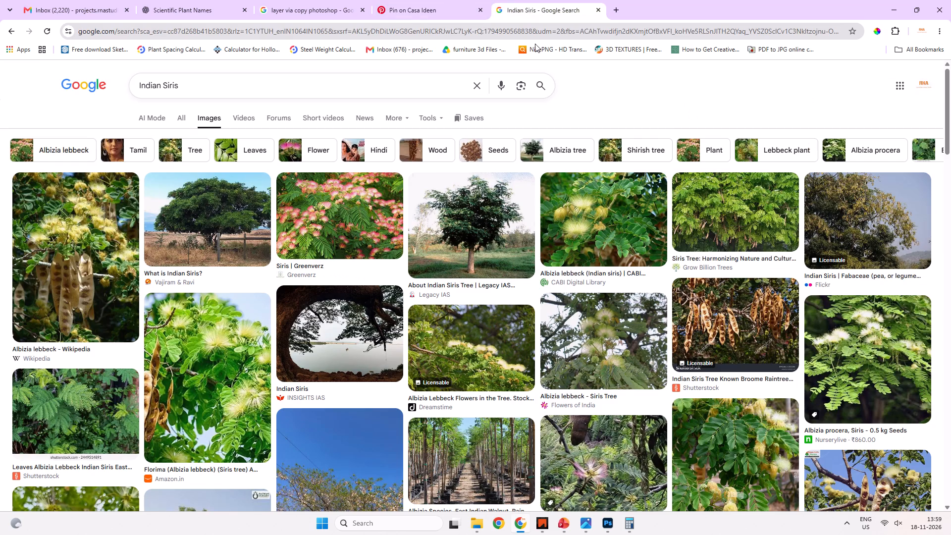
scroll(525, 393, "down", 4)
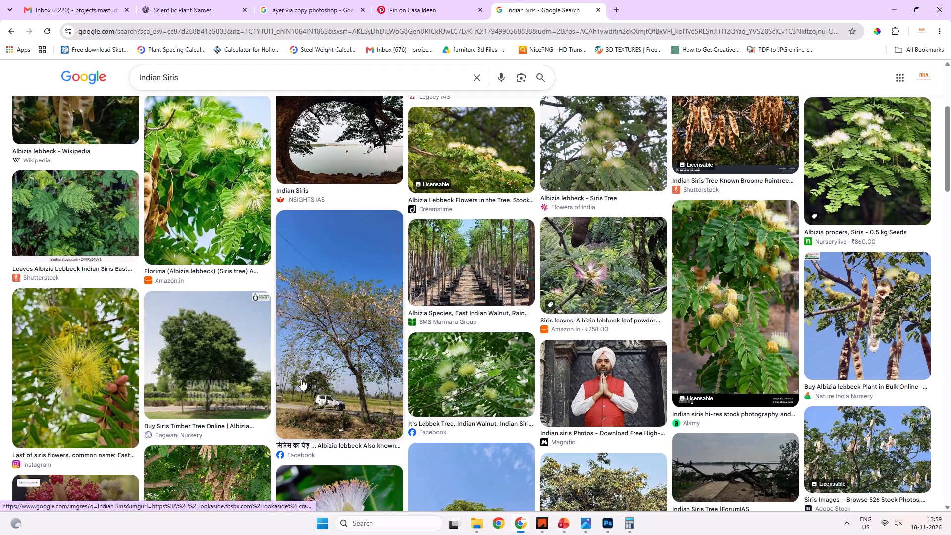
scroll(301, 379, "down", 4)
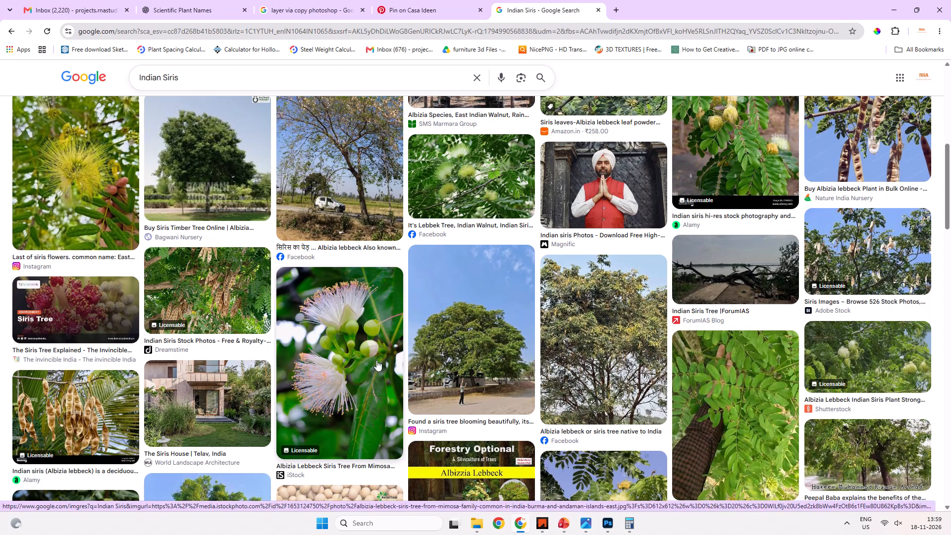
scroll(372, 365, "up", 5)
scroll(310, 299, "up", 3)
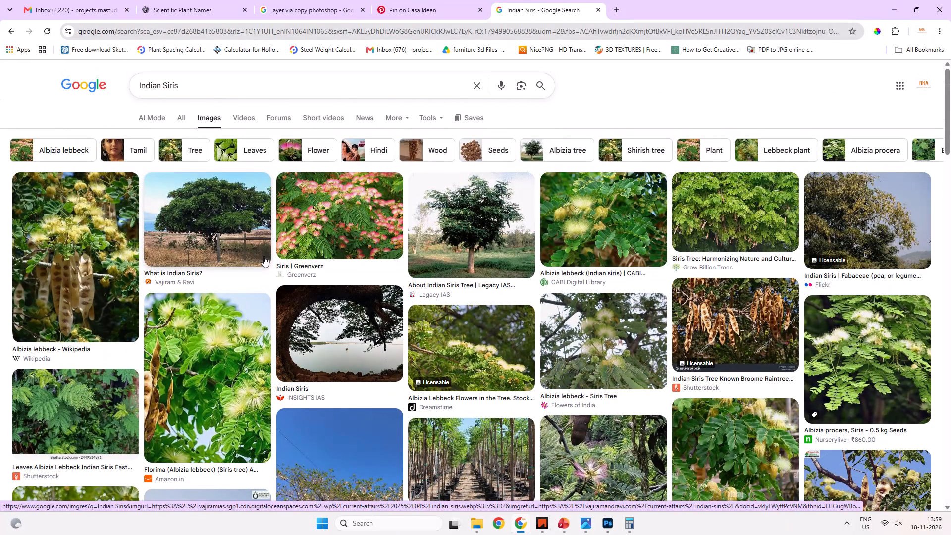
Refine the image search to "Indian Siris isolated" and copy the CABI Digital Library picture of the spreading tree by the fence.
left_click(215, 92)
key("space")
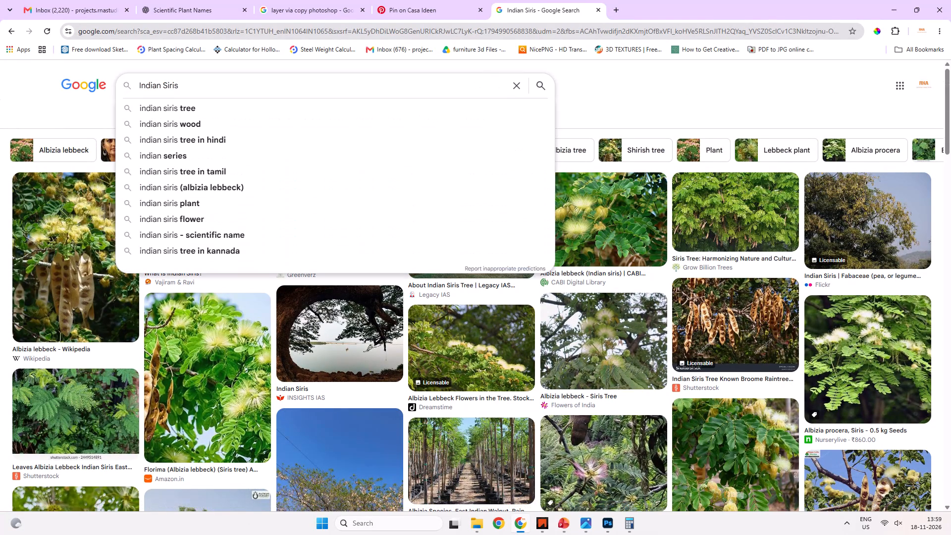
type("isolated")
key("space")
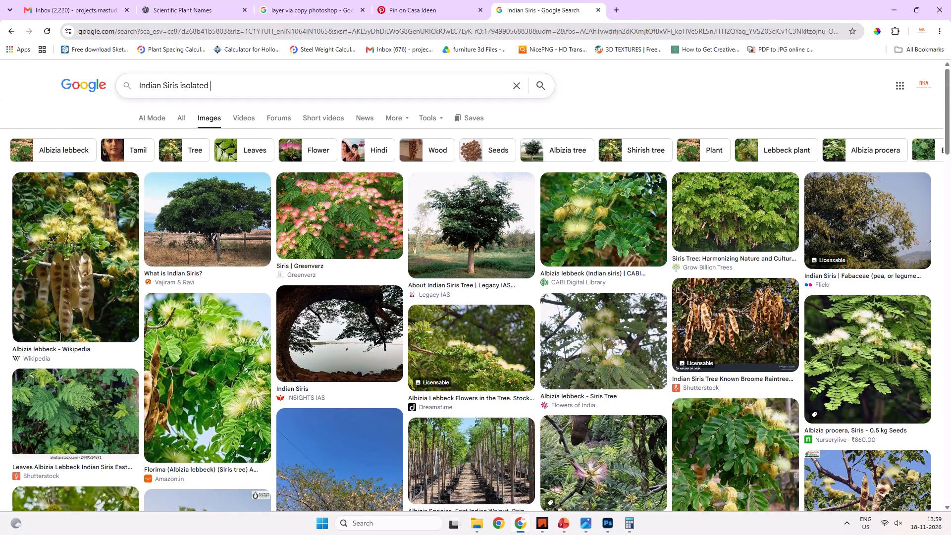
key("Return")
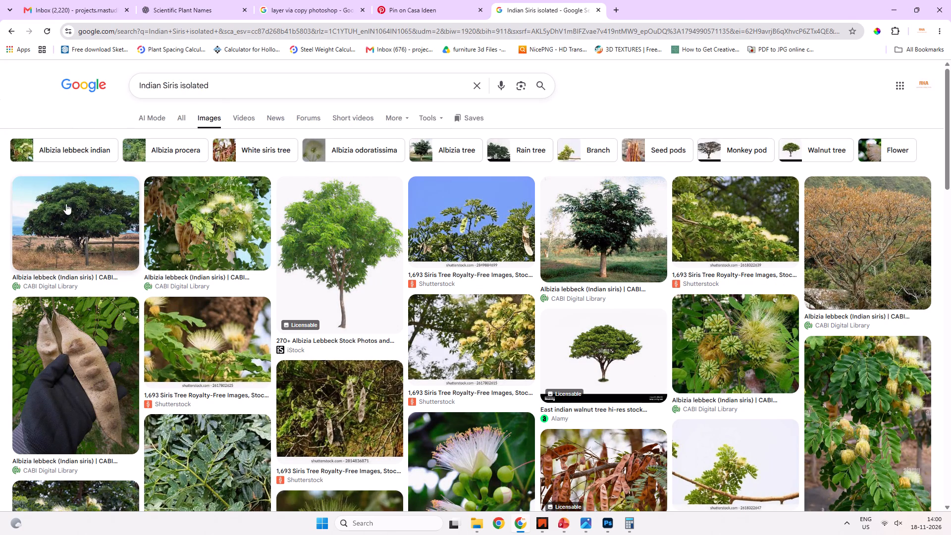
left_click(75, 216)
right_click(703, 287)
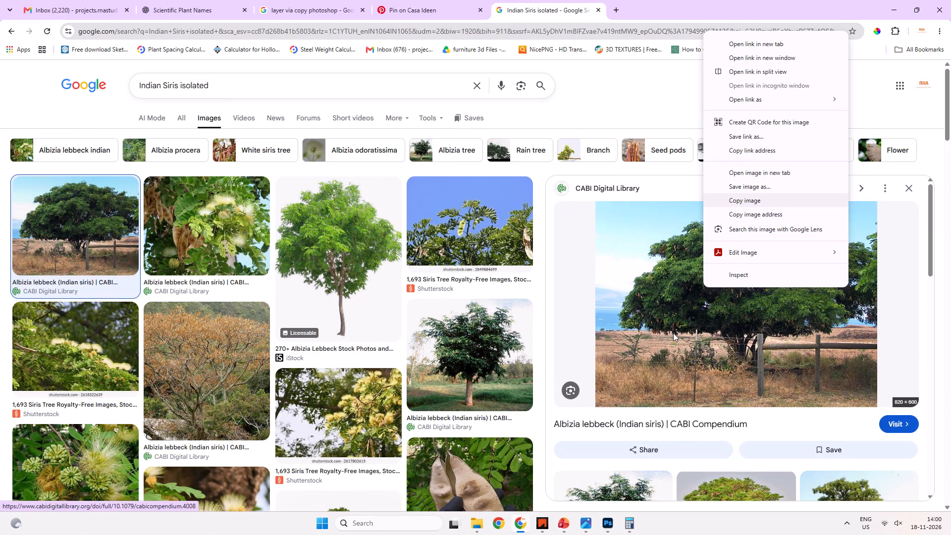
left_click(739, 201)
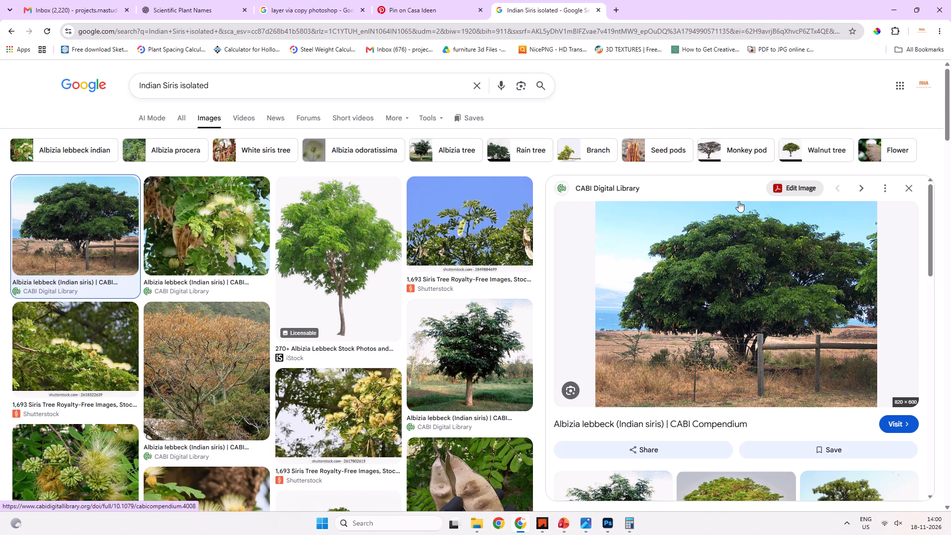
scroll(651, 363, "down", 3)
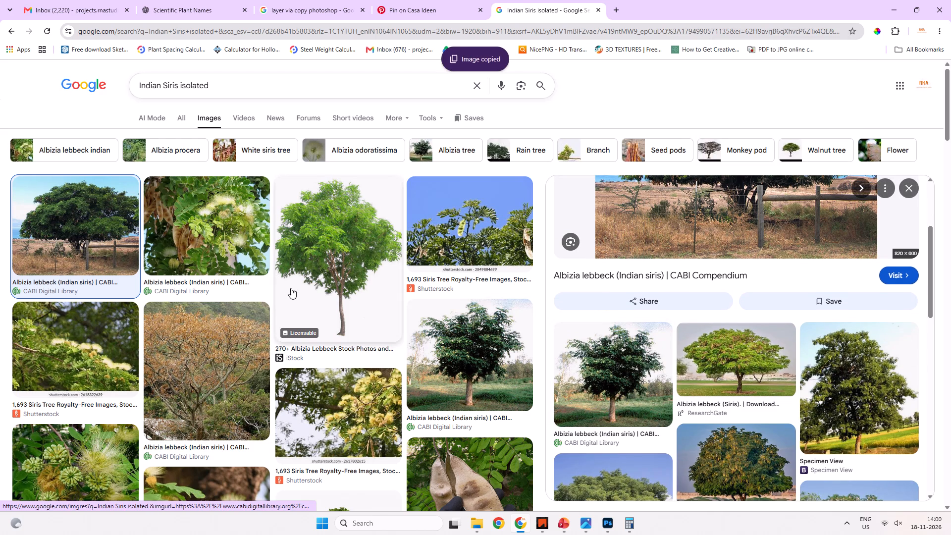
Paste the Indian Siris picture on slide 51 in PowerPoint, beside Karanj against the end margin guide, scaled proportionally to about 7.32 × 10 cm.
key("alt+Tab")
left_click(589, 305)
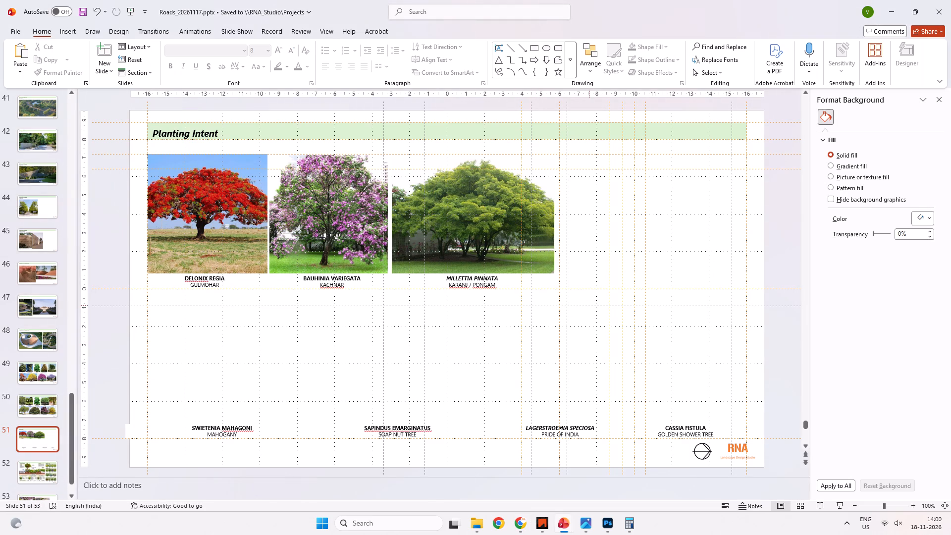
key("ctrl+v")
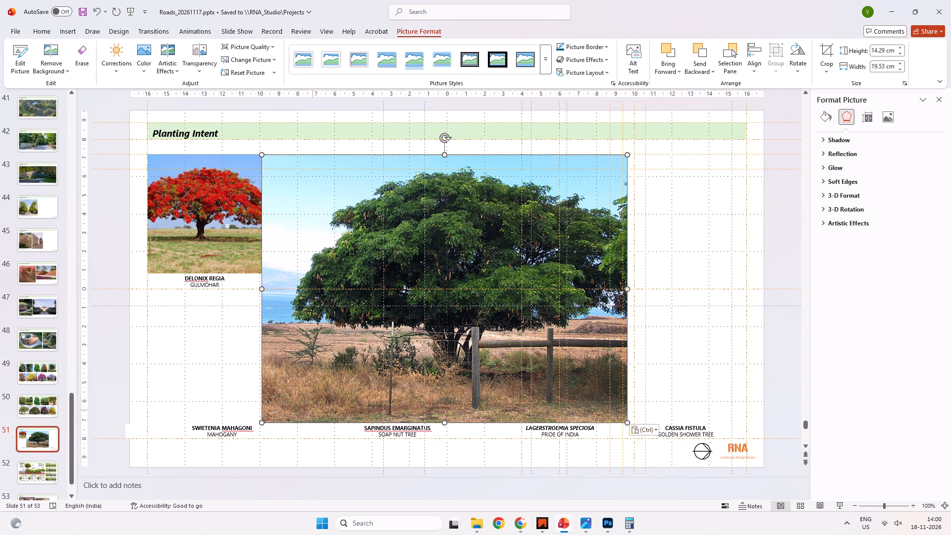
left_click_drag(263, 424, 536, 290, "shift")
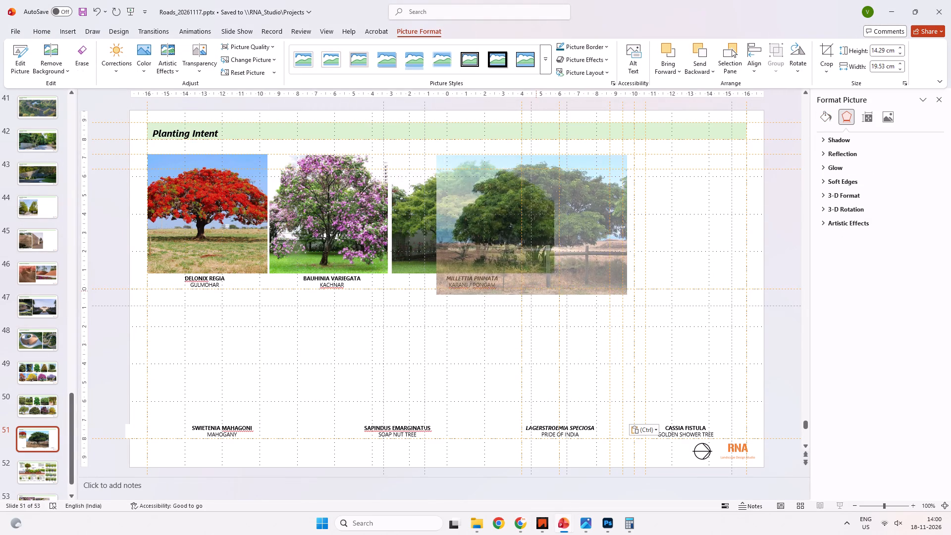
left_click_drag(536, 290, 522, 273, "shift")
left_click_drag(518, 224, 639, 221)
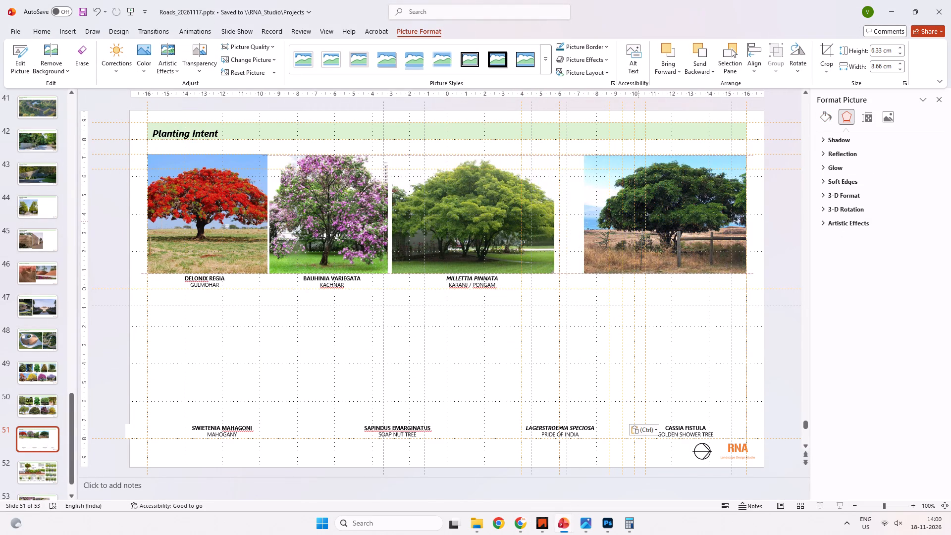
left_click_drag(639, 221, 619, 221)
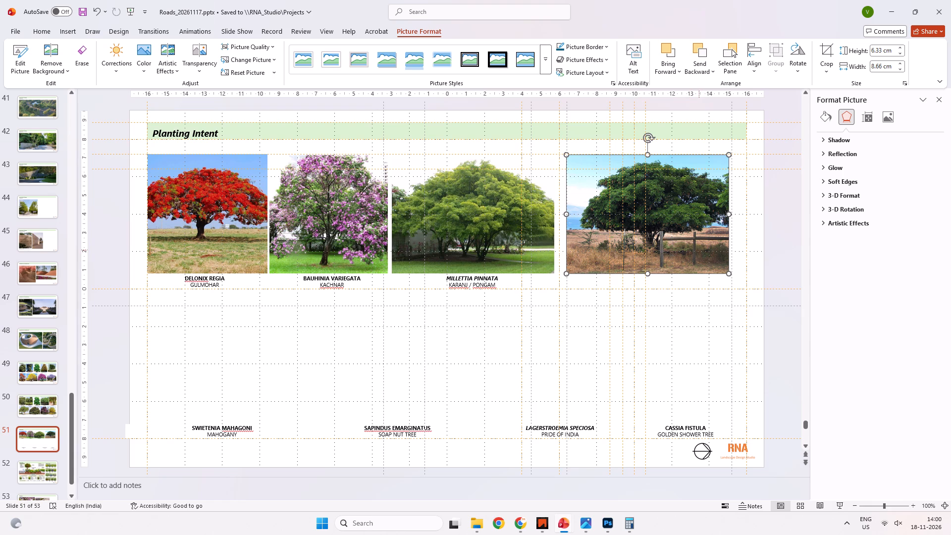
left_click_drag(700, 248, 720, 247, "shift")
left_click_drag(585, 275, 570, 282, "shift")
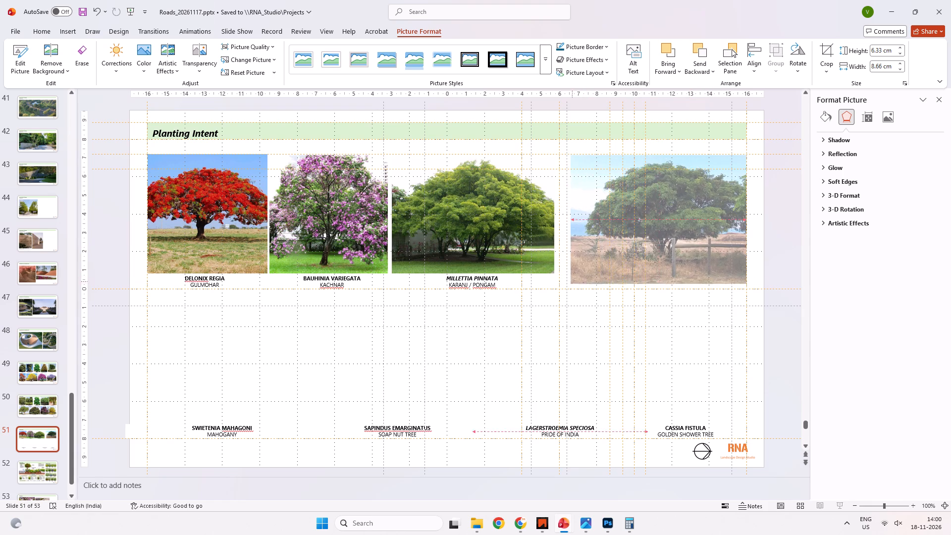
left_click_drag(570, 282, 559, 288, "shift")
Crop the Indian Siris picture, shifting it slightly upward inside its crop frame while keeping the tree's full canopy in view.
right_click(655, 274)
left_click(711, 298)
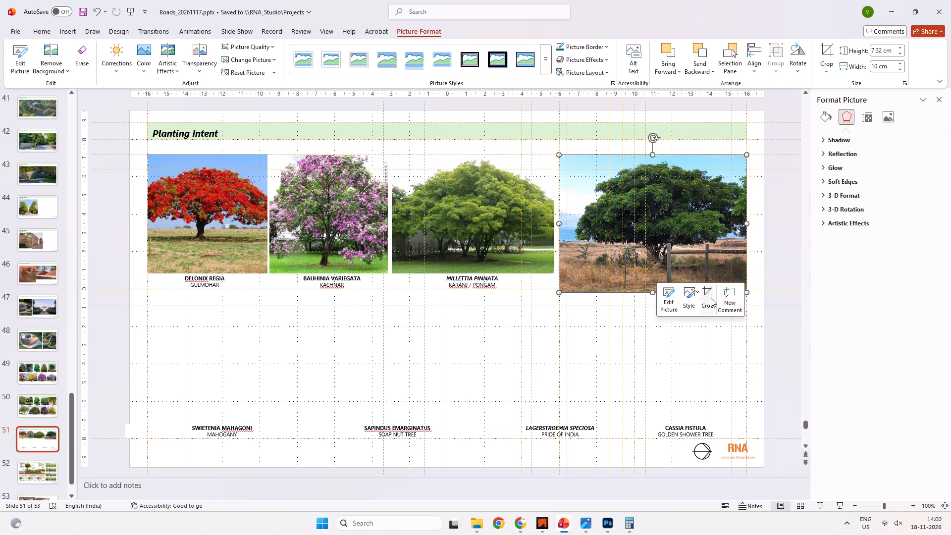
left_click_drag(667, 263, 668, 243, "shift")
left_click(654, 338)
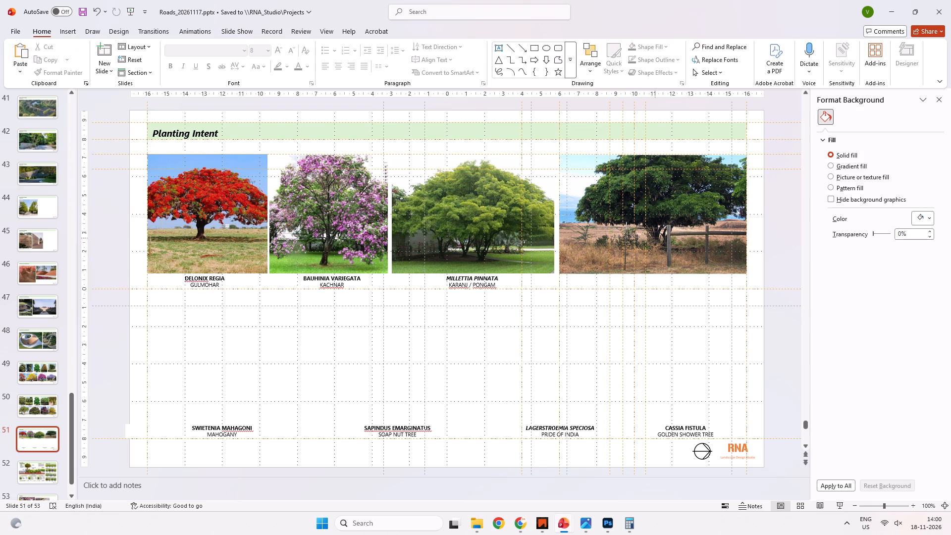
left_click(659, 225, "shift")
right_click(662, 232)
left_click(714, 202)
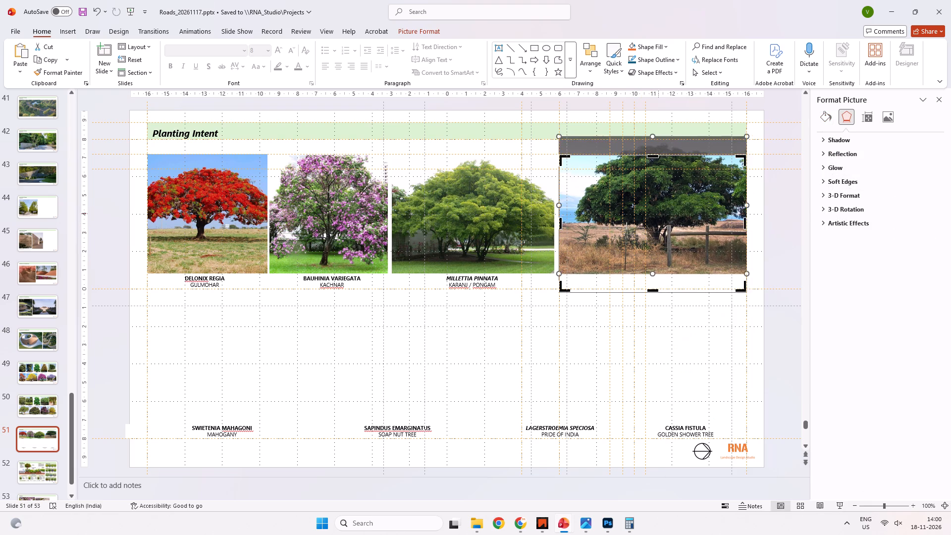
left_click_drag(654, 213, 654, 224, "shift")
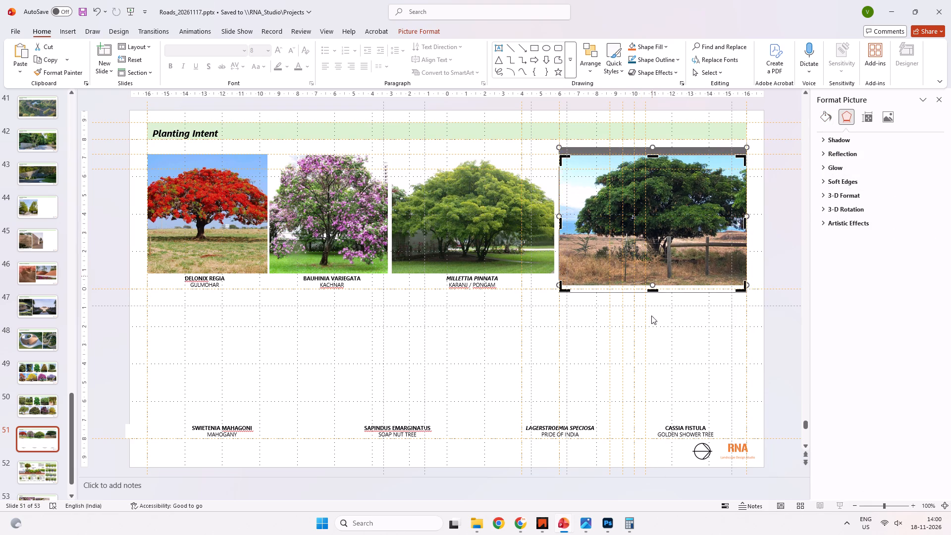
left_click(649, 338)
left_click(491, 295)
left_click(498, 289)
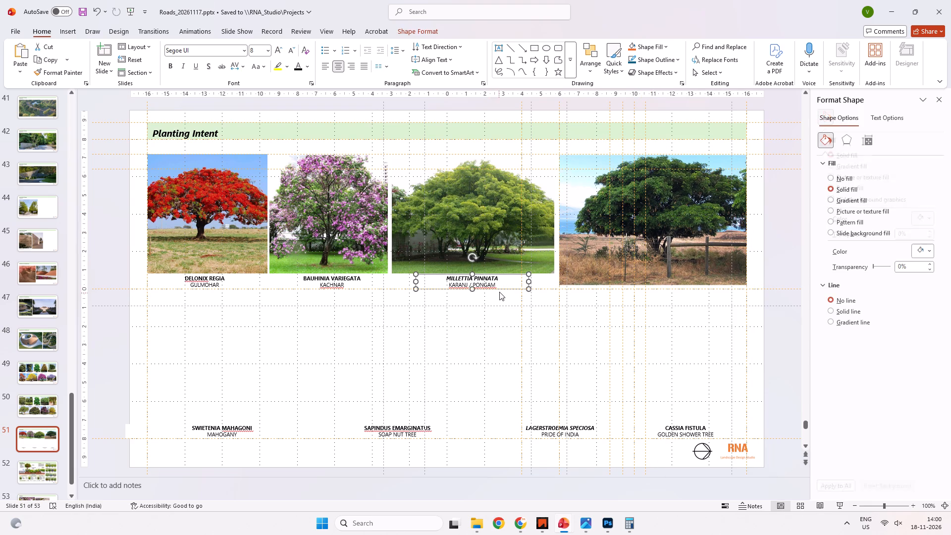
left_click_drag(499, 289, 648, 325, "ctrl")
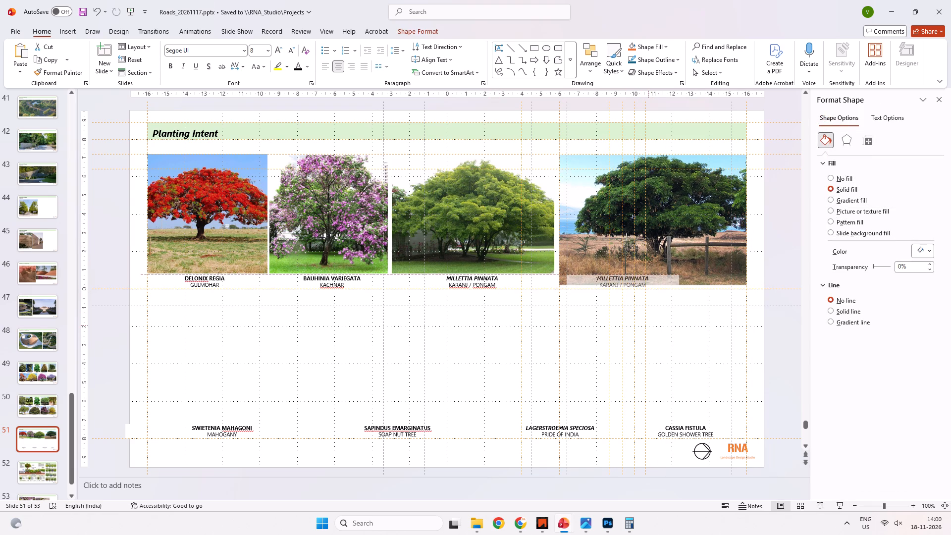
left_click_drag(648, 325, 640, 300, "ctrl")
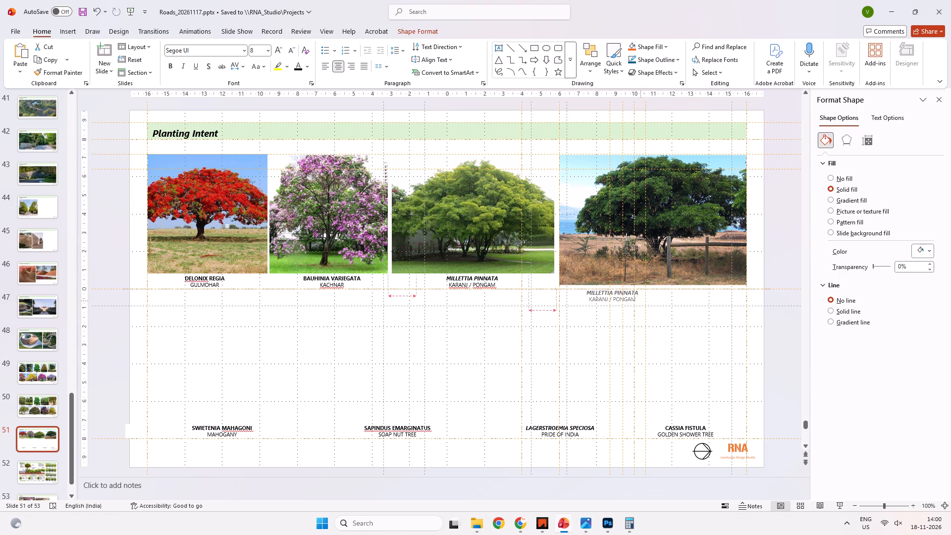
left_click_drag(640, 300, 640, 299, "ctrl")
left_click_drag(670, 292, 748, 292)
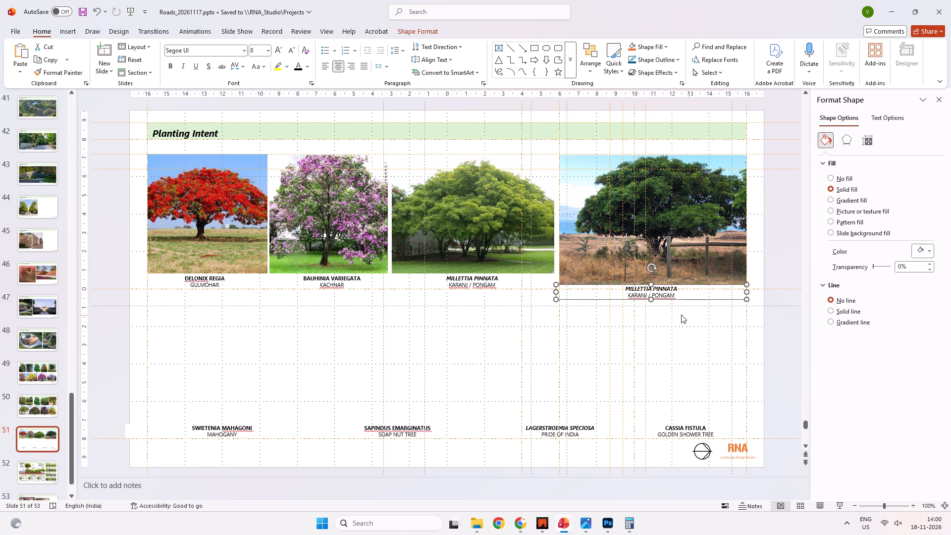
left_click_drag(556, 293, 560, 293)
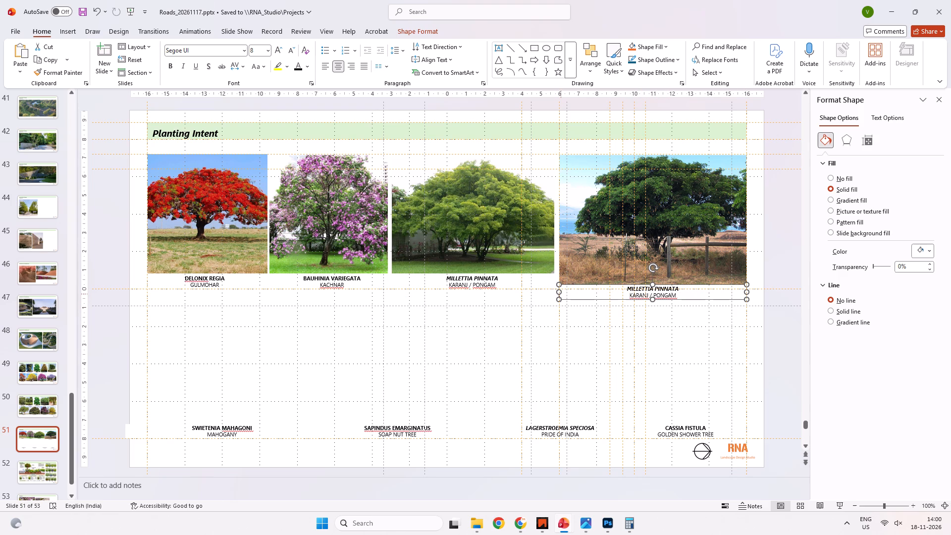
left_click(585, 299)
key("Down")
key("Down")
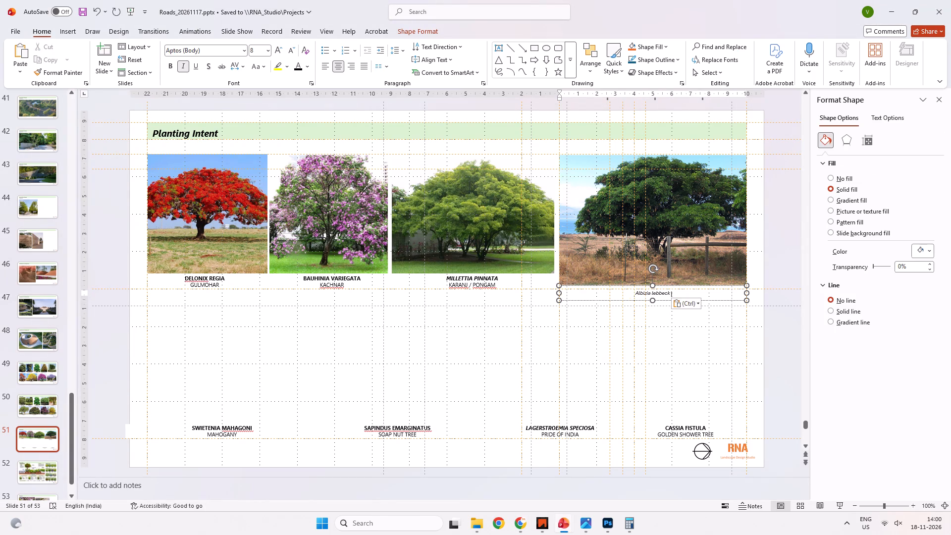
Copy "Indian Siris" from the ChatGPT list and add it as the second line of the Albizia lebbeck caption.
key("alt+Tab")
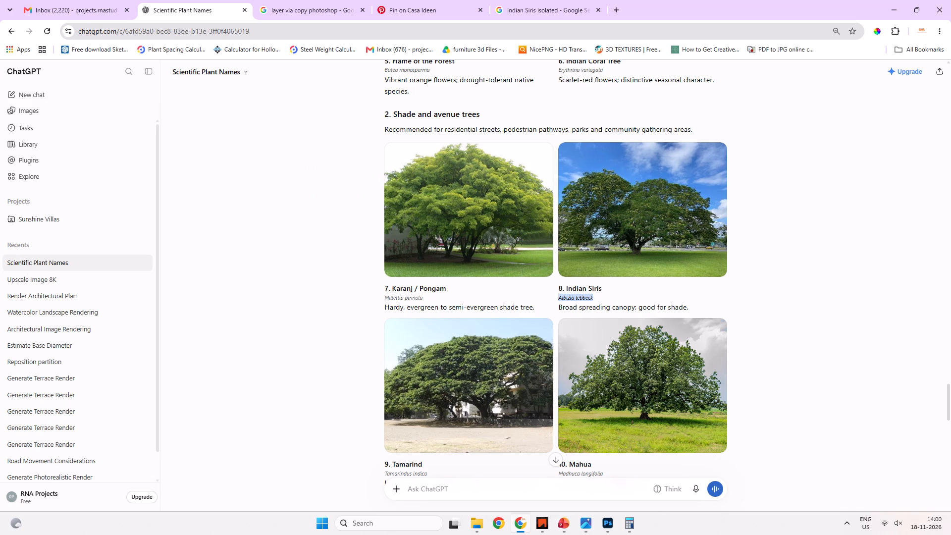
left_click_drag(567, 287, 630, 290)
key("ctrl+c")
key("alt+Tab")
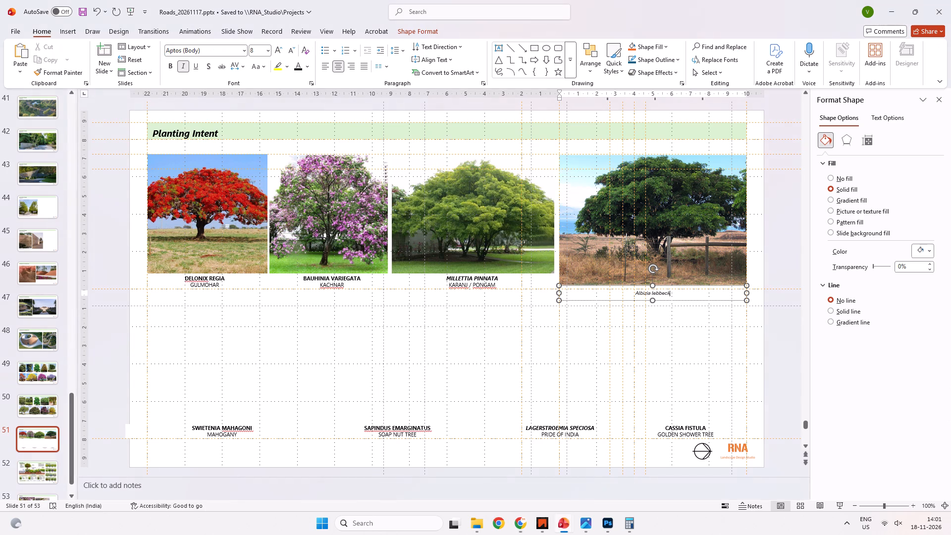
key("Return")
key("ctrl+v")
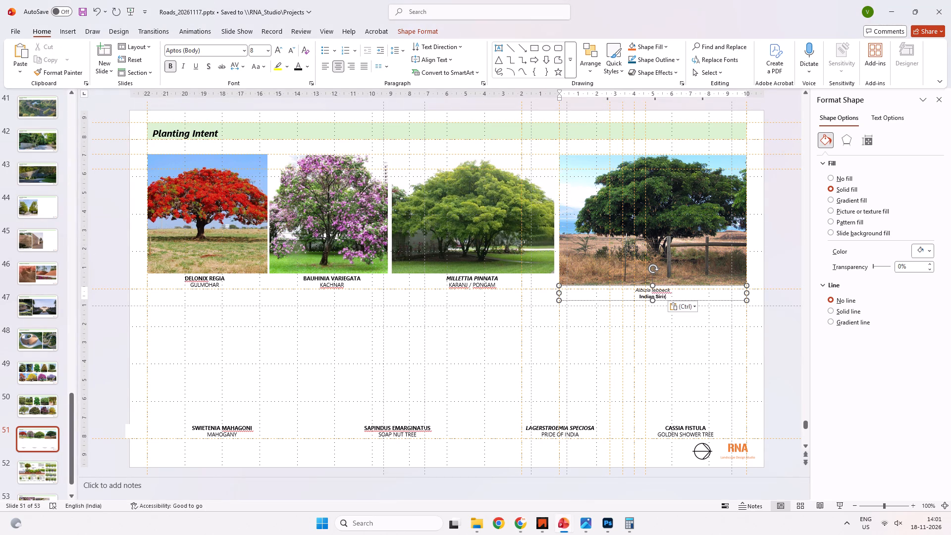
Format the Indian Siris caption in non-italic uppercase, with ALBIZIA LEBBECK bold and INDIAN SIRIS in regular weight.
key("ctrl+a")
left_click(168, 67)
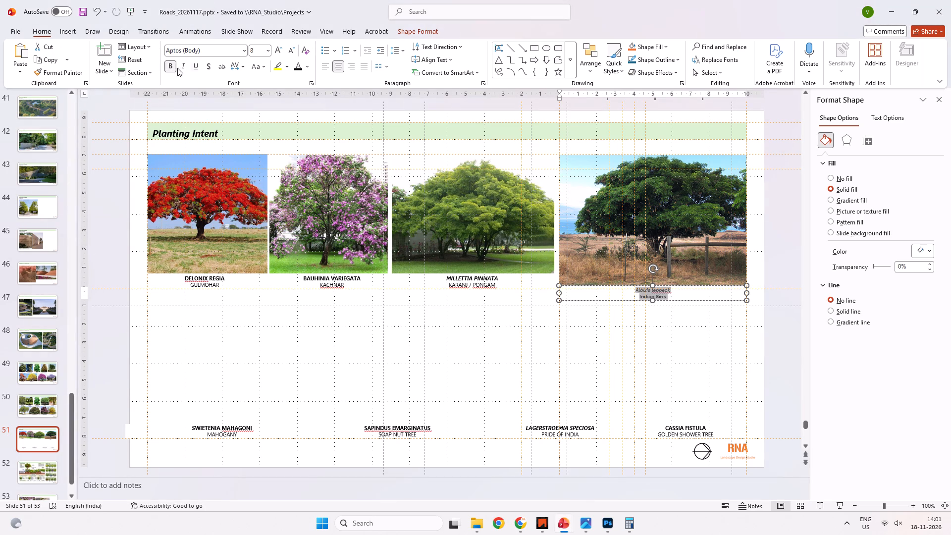
left_click(267, 68)
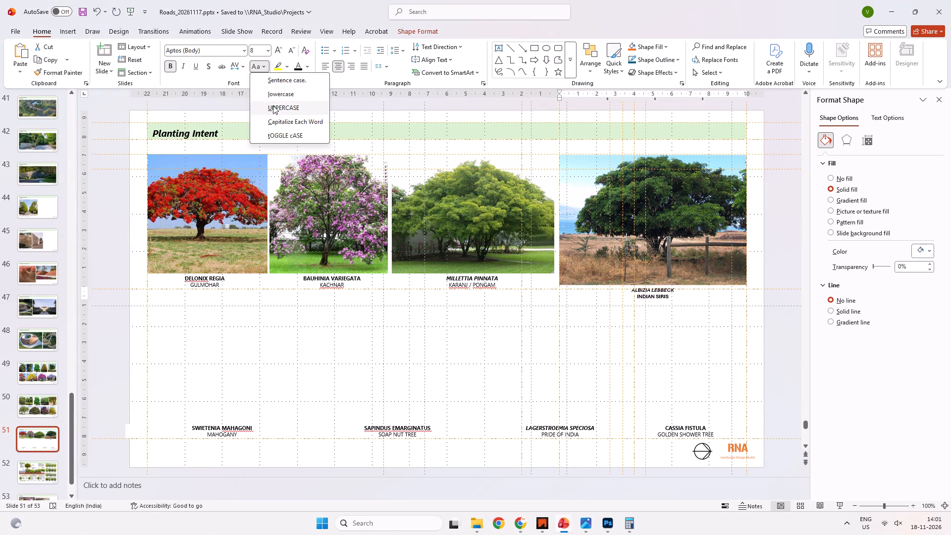
left_click(273, 106)
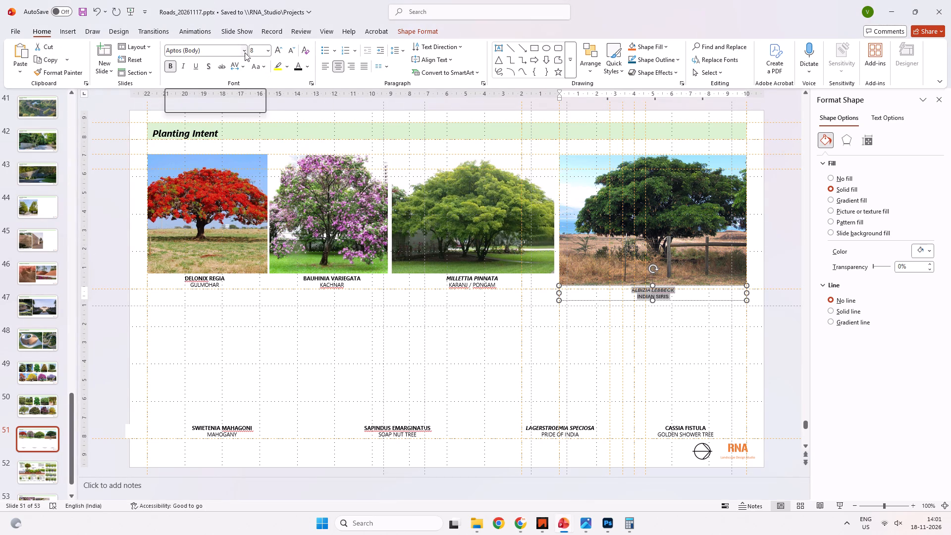
left_click(185, 68)
left_click(182, 67)
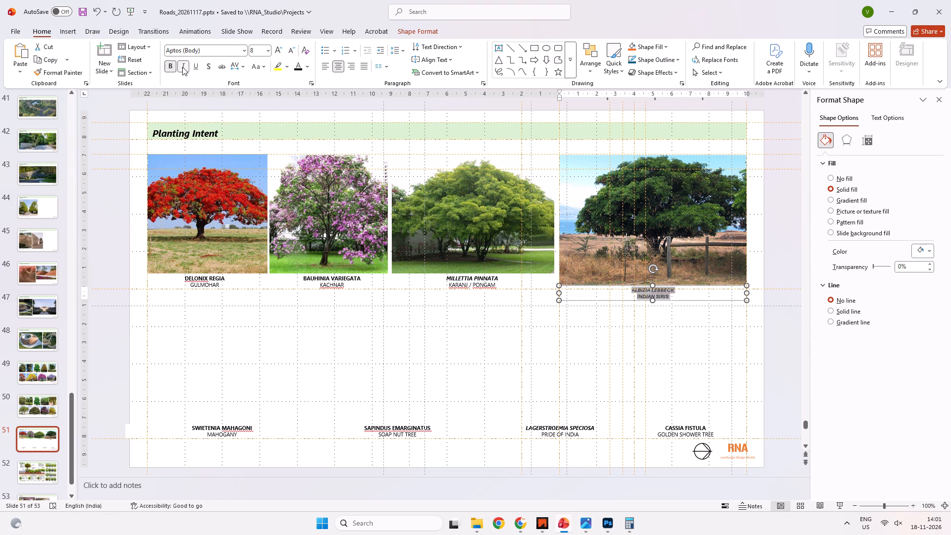
left_click(182, 67)
left_click(632, 292)
left_click_drag(635, 296, 671, 300)
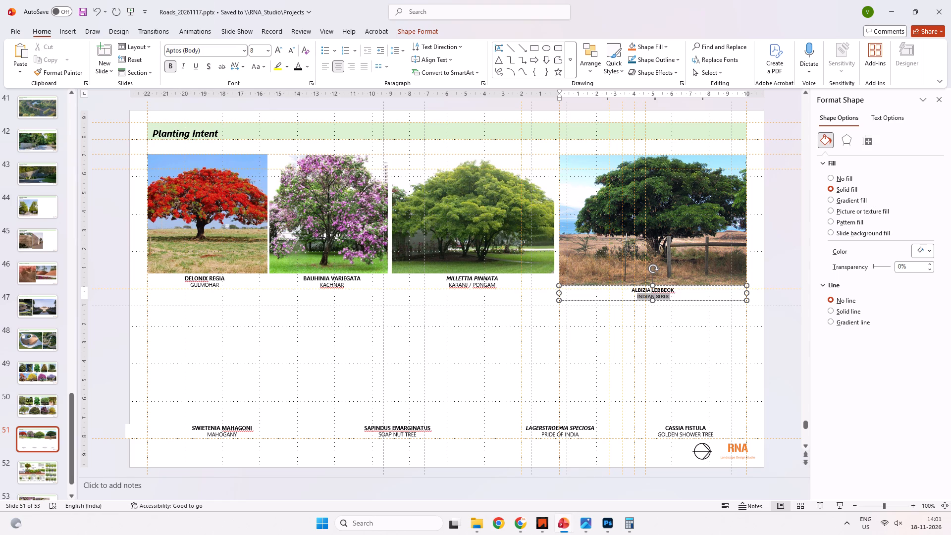
left_click_drag(671, 300, 681, 300)
key("ctrl+b")
left_click(568, 333)
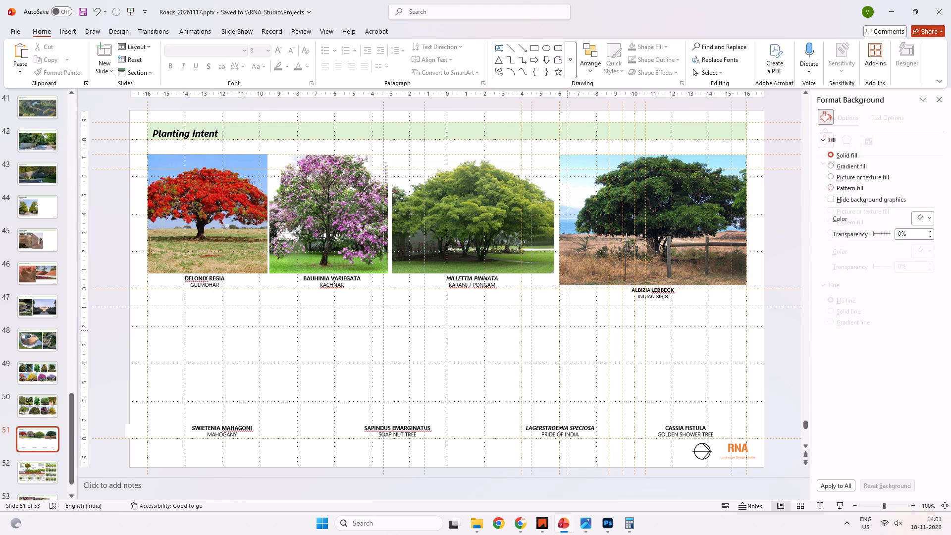
Delete the four leftover captions, Swietenia Mahagoni through Cassia Fistula, from the bottom of slide 51.
key("alt+Tab")
key("alt+Tab")
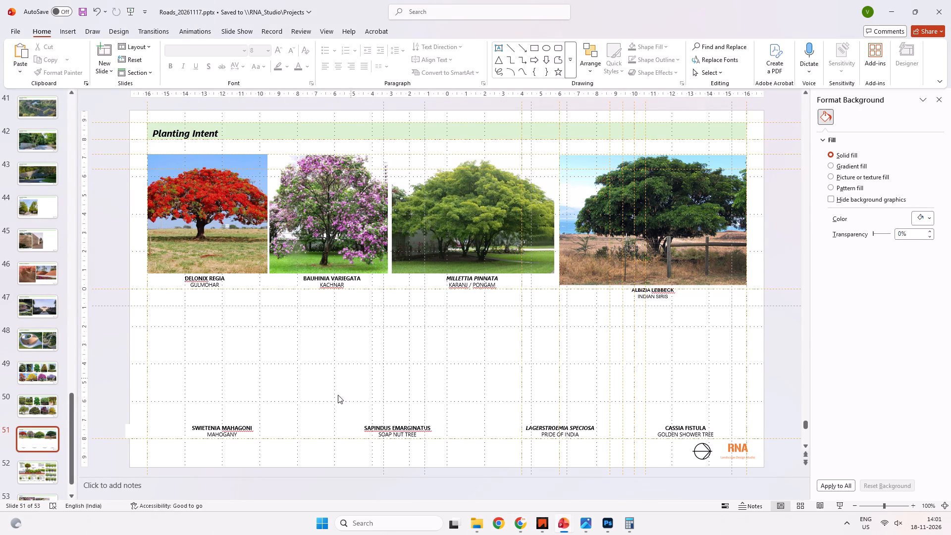
left_click_drag(95, 374, 768, 460)
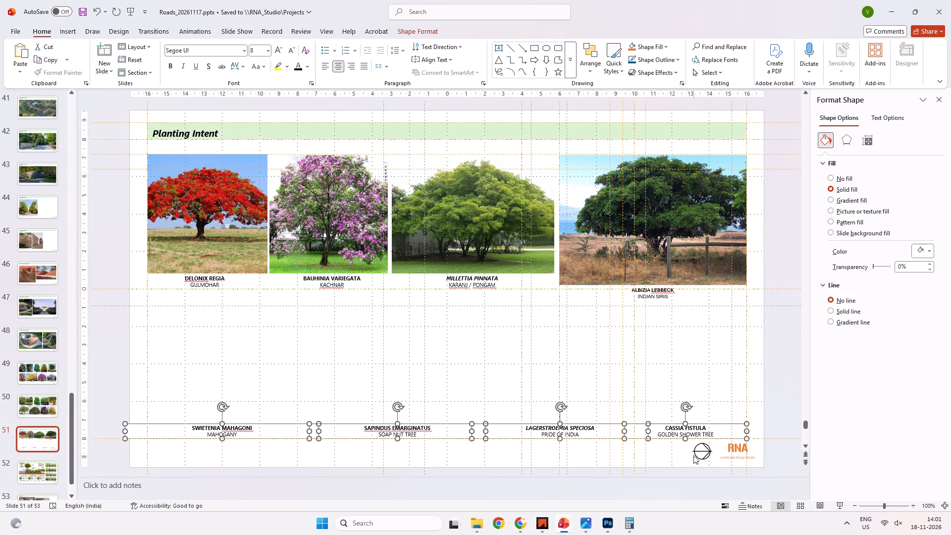
key("Delete")
Find Indian Rosewood among the shade and avenue trees in the ChatGPT list and copy its enlarged picture.
key("alt+Tab")
scroll(405, 365, "down", 1)
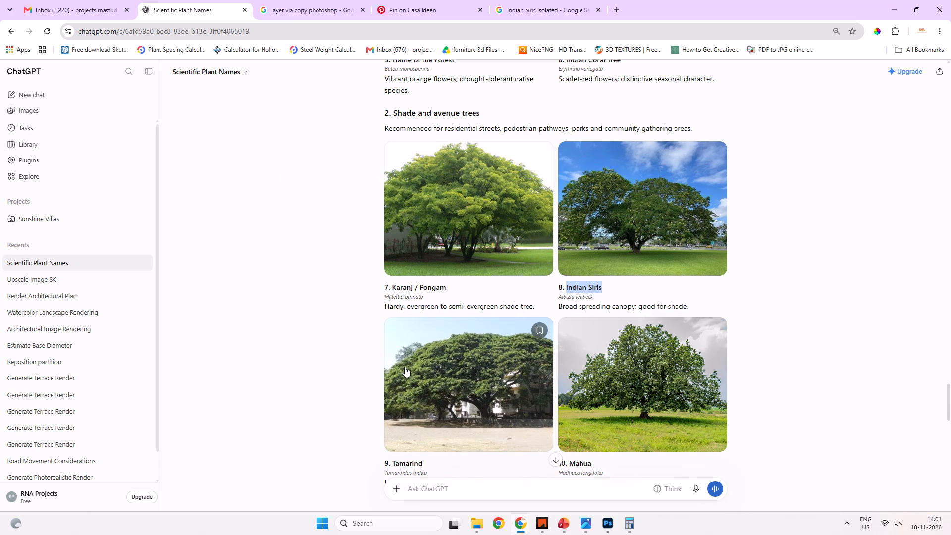
scroll(405, 367, "down", 4)
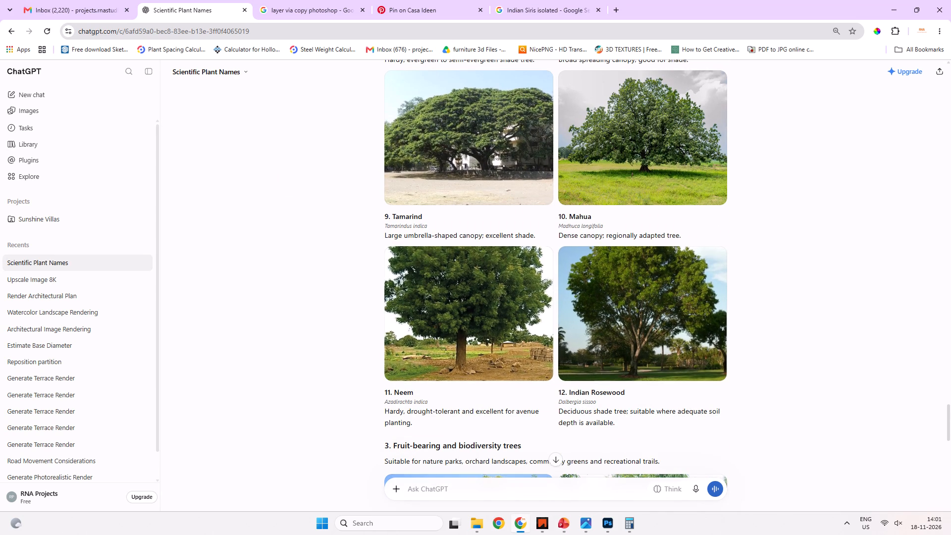
left_click_drag(559, 401, 607, 400)
key("ctrl+c")
key("alt+Tab")
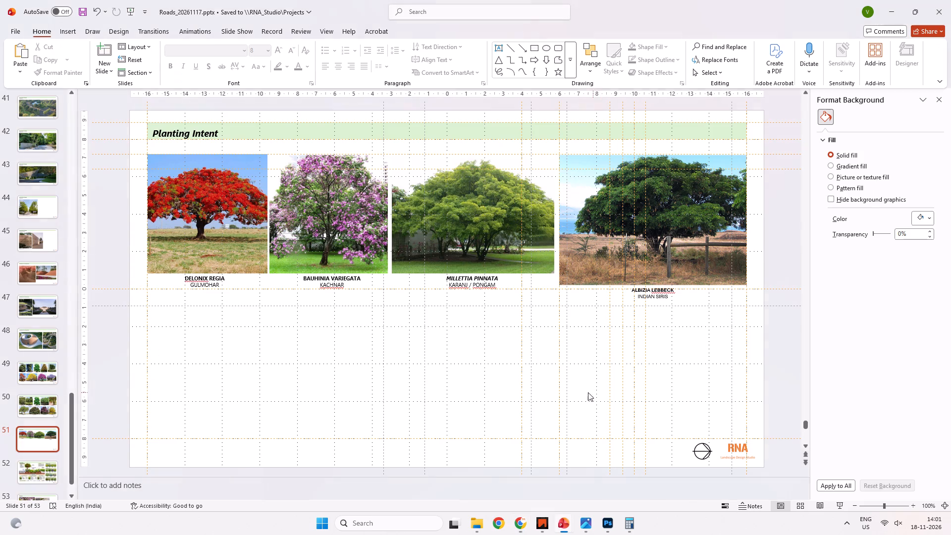
key("alt+Tab")
left_click(637, 343)
right_click(490, 283)
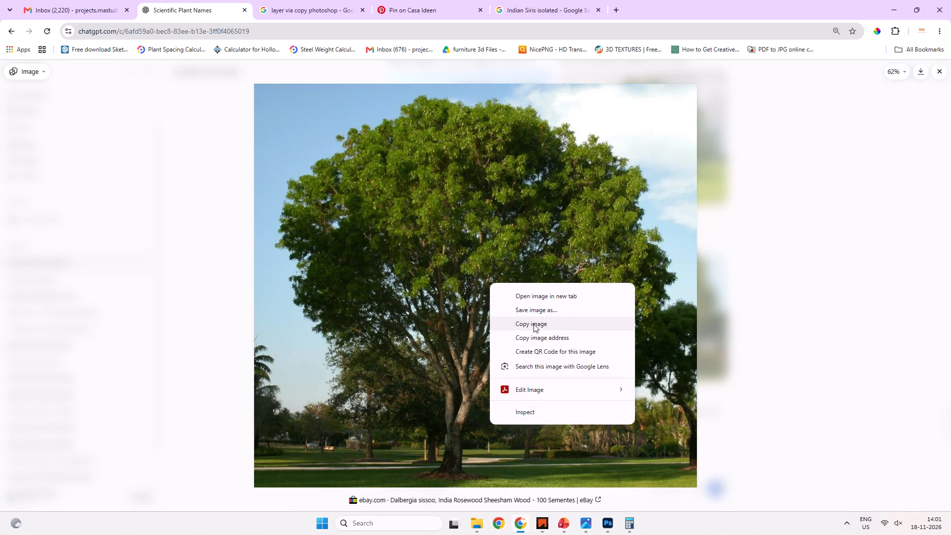
left_click(533, 324)
Paste the Indian Rosewood picture on slide 51 and scale it proportionally to fit below the Gulmohar caption, against the starting margin and lower guides.
key("alt+Tab")
left_click(344, 361)
key("ctrl+v")
left_click_drag(344, 356, 191, 374)
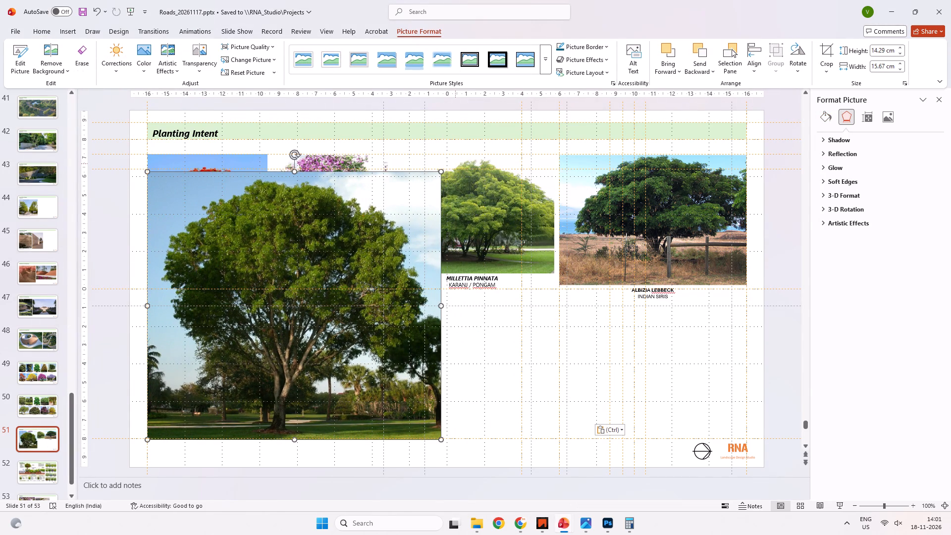
left_click_drag(441, 174, 312, 304, "shift")
left_click(371, 315)
Duplicate the Delonix Regia / Gulmohar caption onto the bottom edge of the Indian Rosewood picture and stretch it to the picture's full width.
left_click(213, 282)
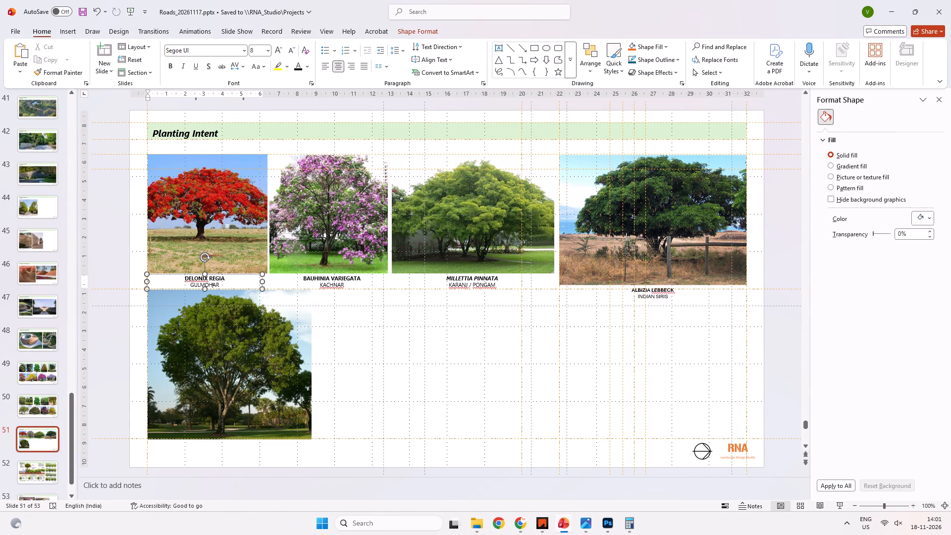
left_click_drag(225, 286, 209, 437, "ctrl")
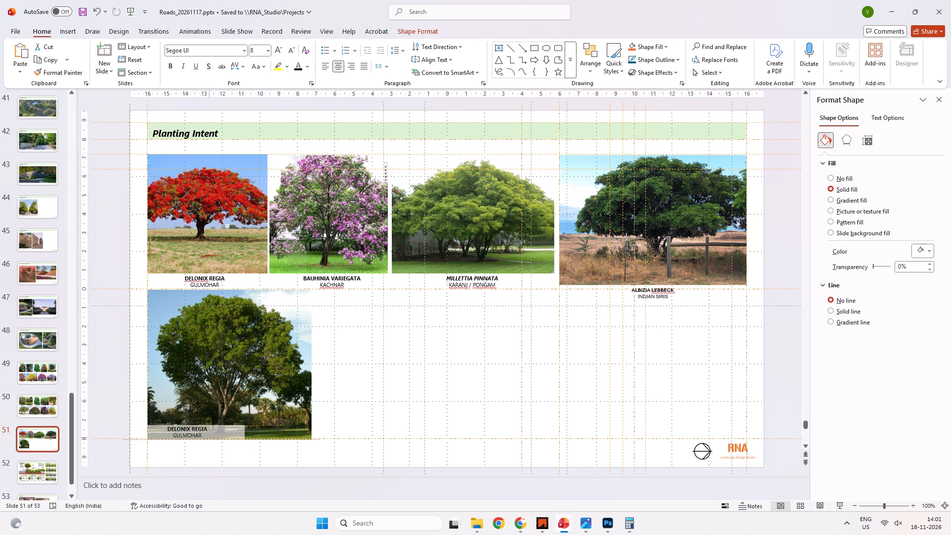
left_click_drag(209, 437, 209, 437, "ctrl")
left_click_drag(243, 432, 312, 435)
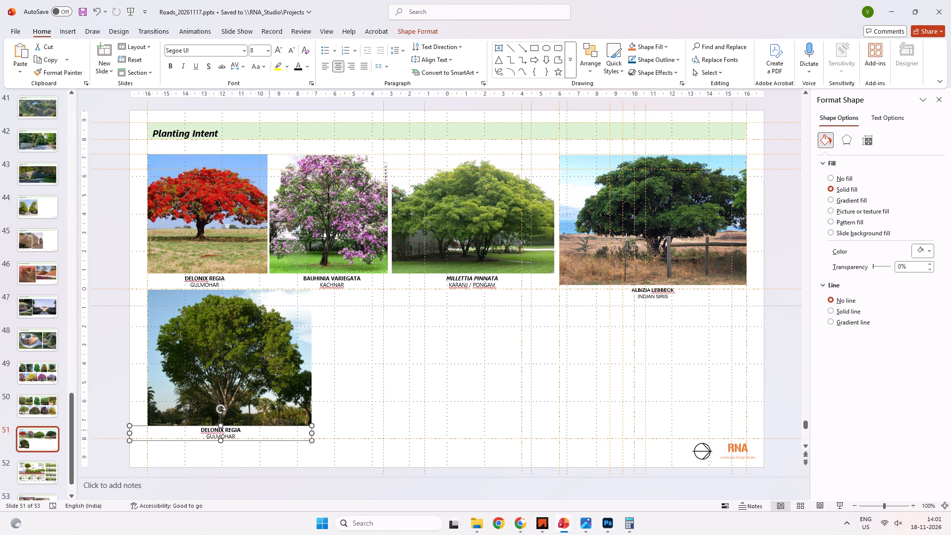
left_click(268, 429)
left_click_drag(131, 431, 148, 431)
left_click(363, 420)
left_click(262, 434)
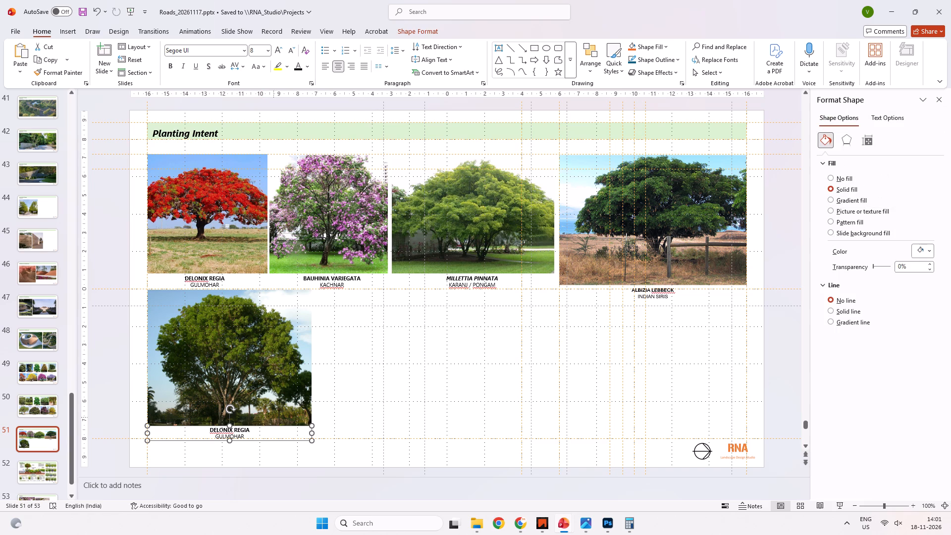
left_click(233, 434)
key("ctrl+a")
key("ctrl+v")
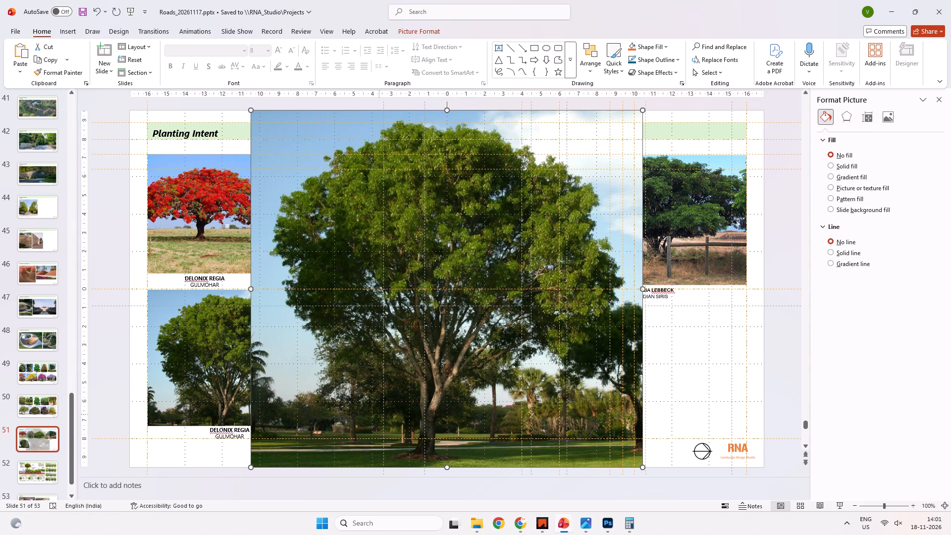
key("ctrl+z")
Copy the botanical name Dalbergia sissoo from the ChatGPT list and replace the duplicated caption's text with it.
key("alt+Tab")
key("Escape")
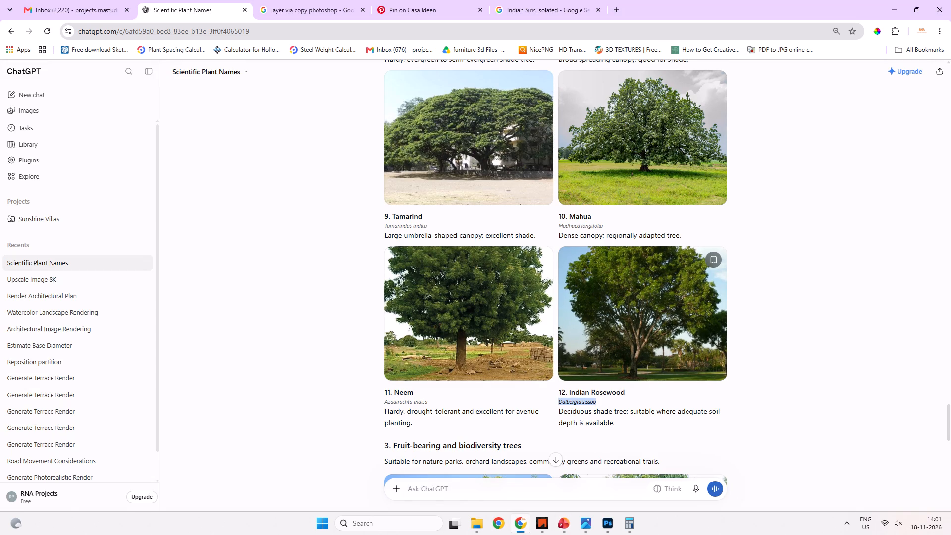
right_click(586, 402)
left_click(618, 297)
key("alt+Tab")
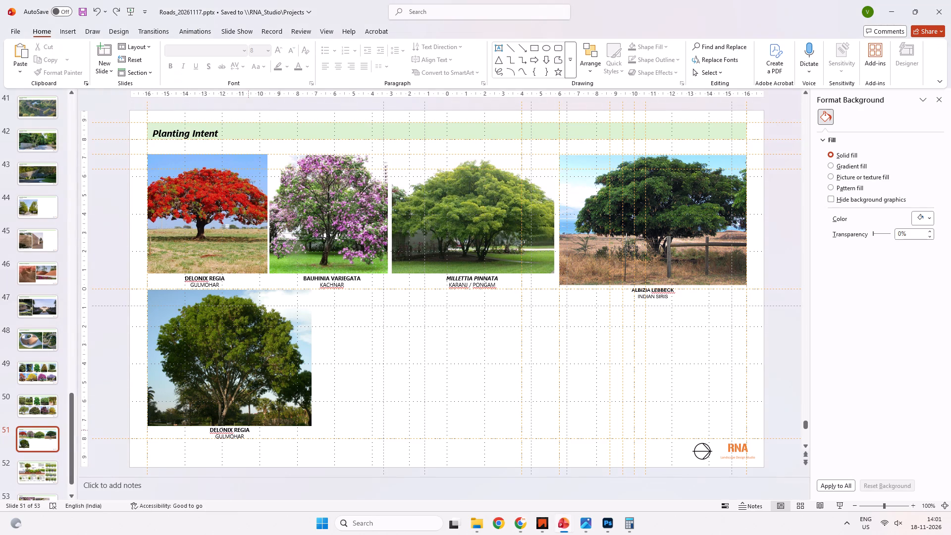
left_click(241, 436)
key("ctrl+a")
key("ctrl+v")
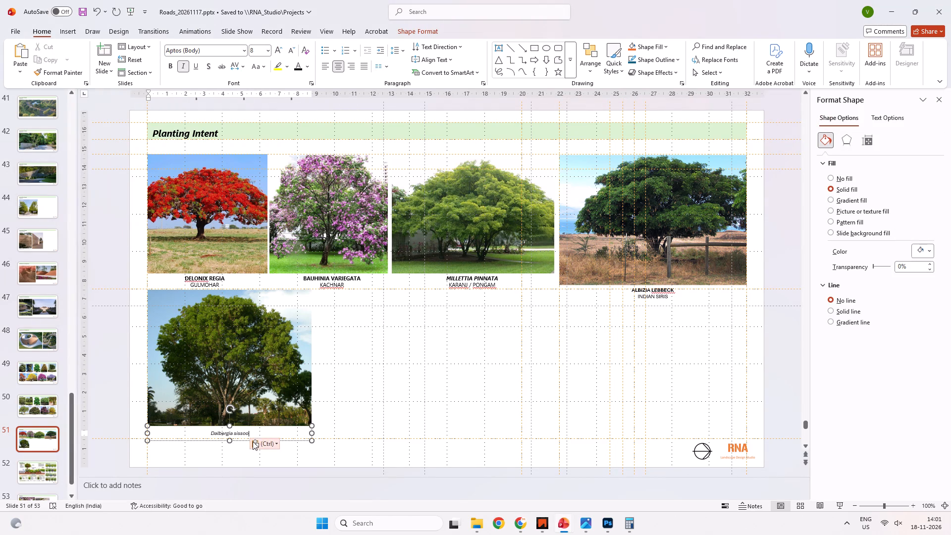
Copy the name Indian Rosewood from the ChatGPT list and add it as the caption's second line below Dalbergia sissoo.
key("alt+Tab")
left_click_drag(568, 391, 637, 394)
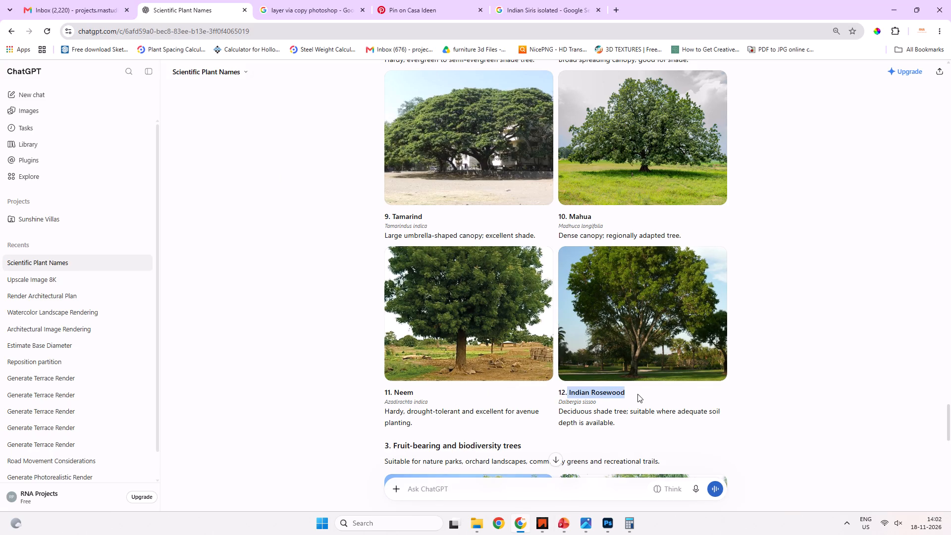
left_click_drag(637, 394, 639, 394)
key("ctrl+c")
key("alt+Tab")
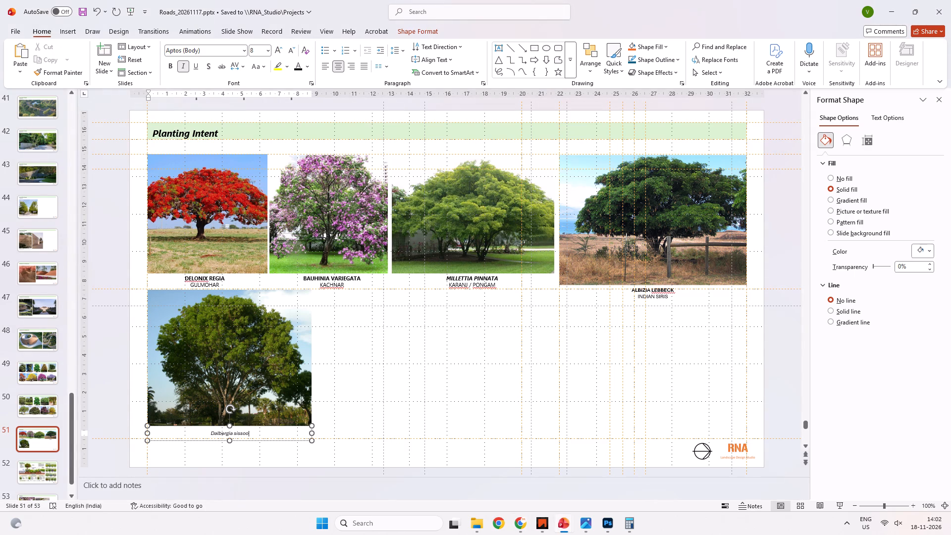
key("Return")
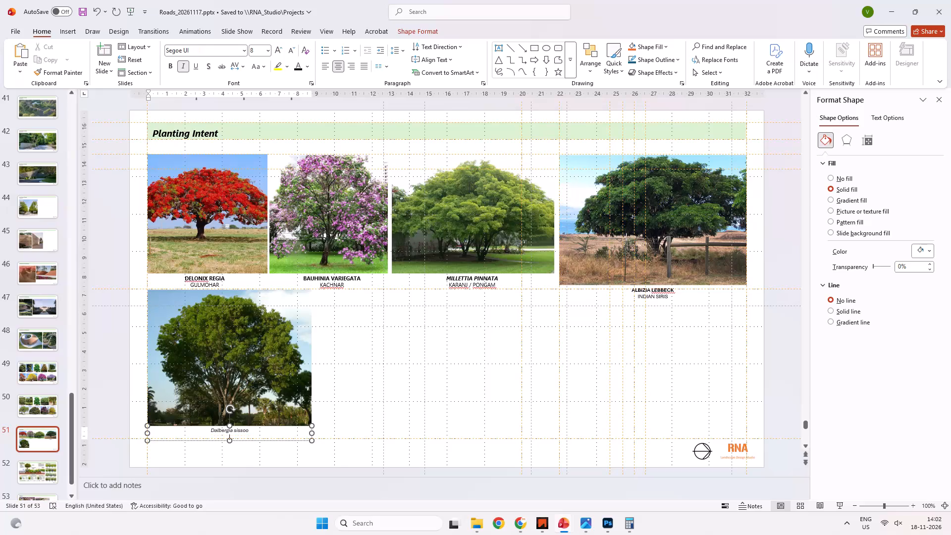
key("ctrl+v")
Format the Indian Rosewood caption in non-italic uppercase Segoe UI, with DALBERGIA SISSOO bold and INDIAN ROSEWOOD in regular weight.
key("ctrl+a")
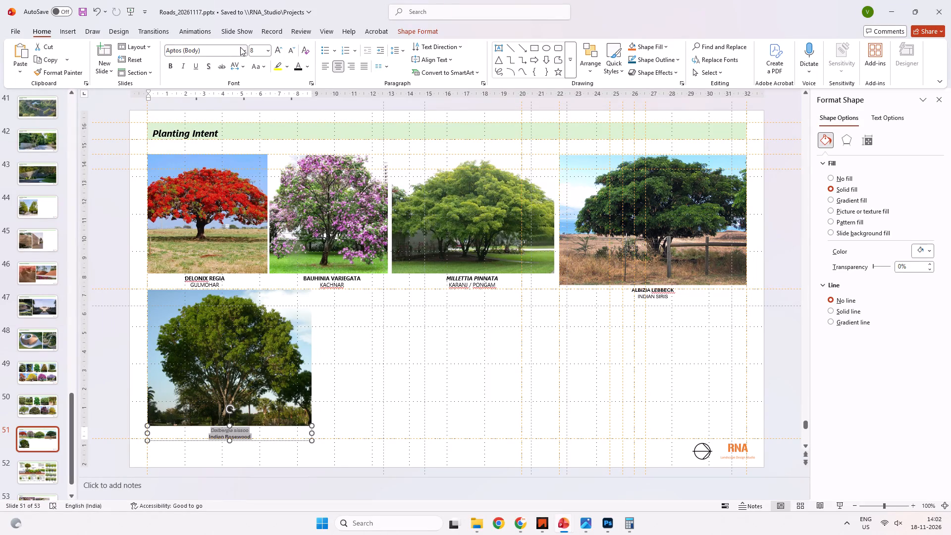
left_click(241, 47)
left_click(194, 119)
left_click(265, 71)
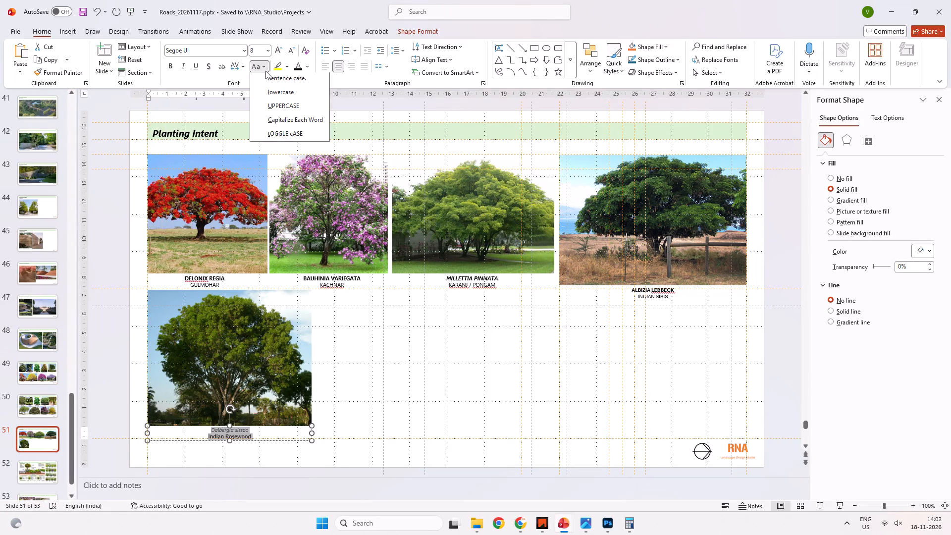
left_click(267, 106)
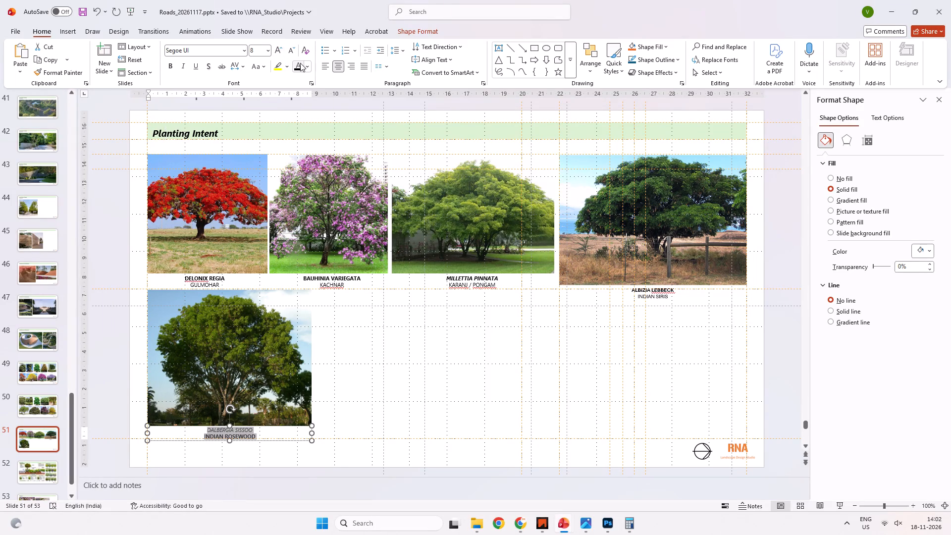
left_click(308, 67)
left_click(308, 67)
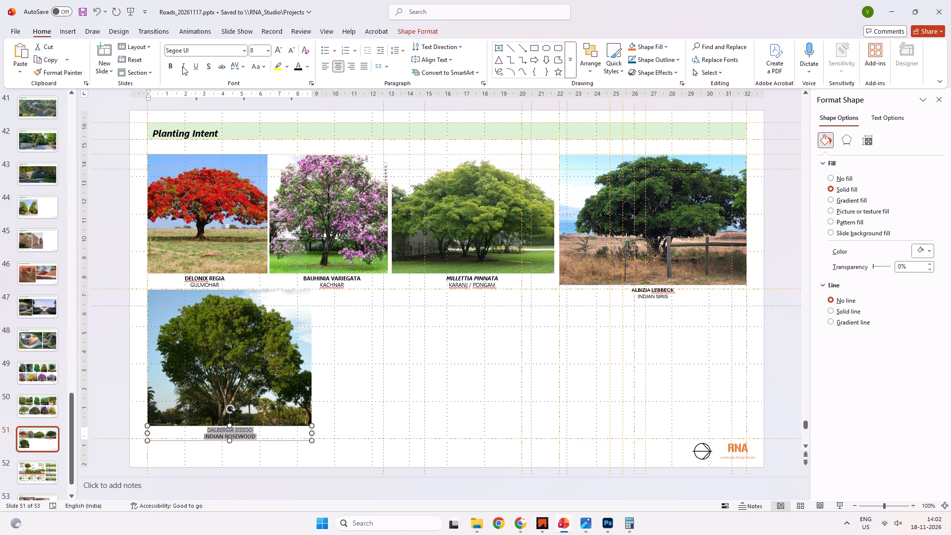
left_click(182, 66)
left_click(168, 66)
left_click(255, 435)
left_click(256, 437)
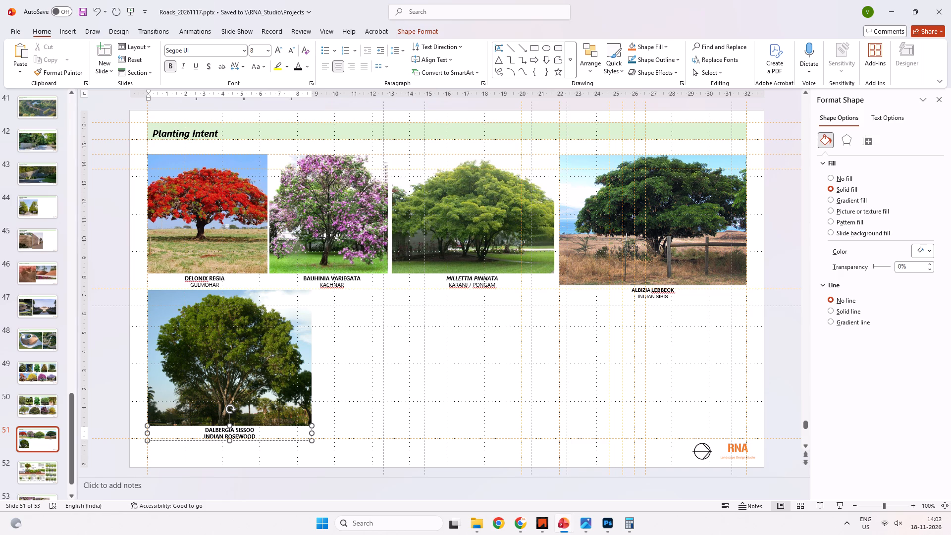
left_click_drag(255, 437, 173, 439)
key("ctrl+b")
key("ctrl+v")
key("ctrl+z")
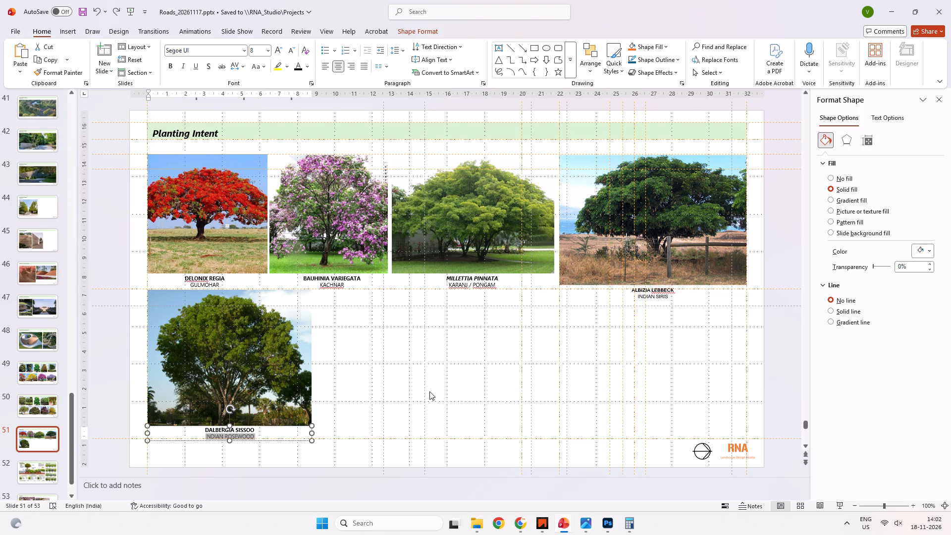
Save the presentation.
left_click(429, 391)
key("ctrl+s")
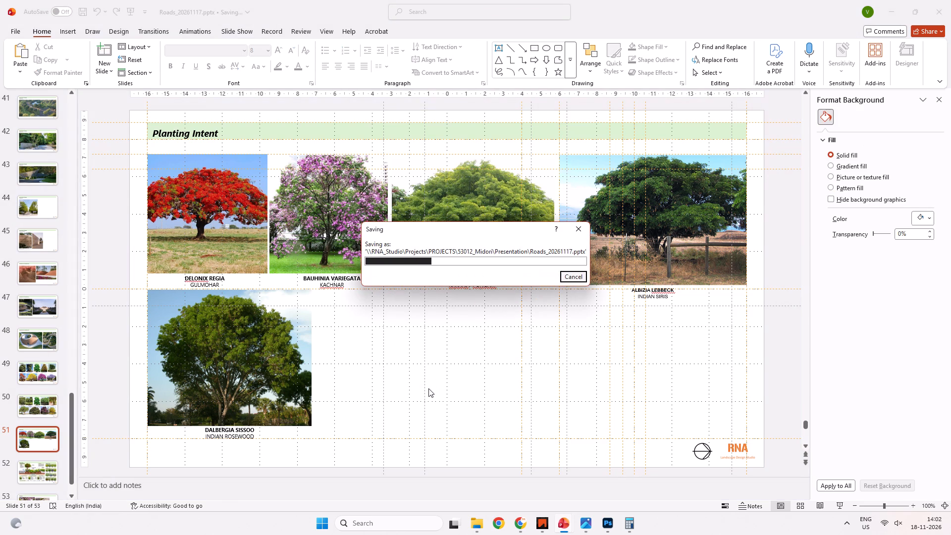
Duplicate the Indian Rosewood caption beside the original and replace its text with Phyllanthus emblica, copied from Amla in ChatGPT's fruit-bearing trees.
key("alt+Tab")
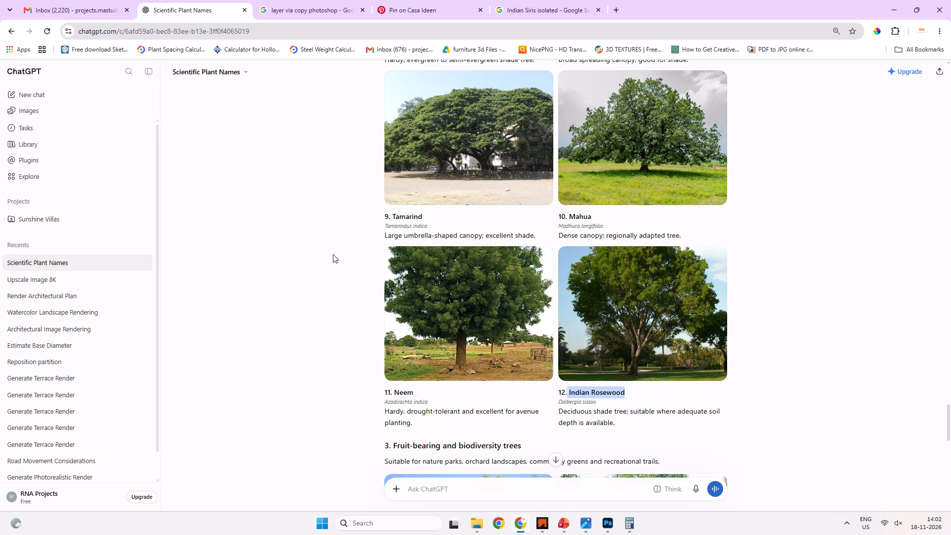
scroll(332, 254, "down", 4)
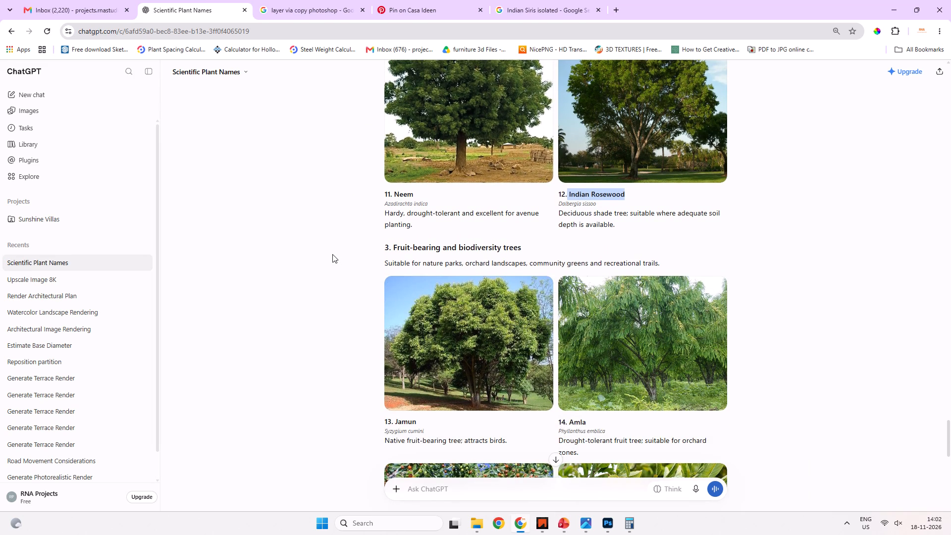
scroll(332, 254, "down", 3)
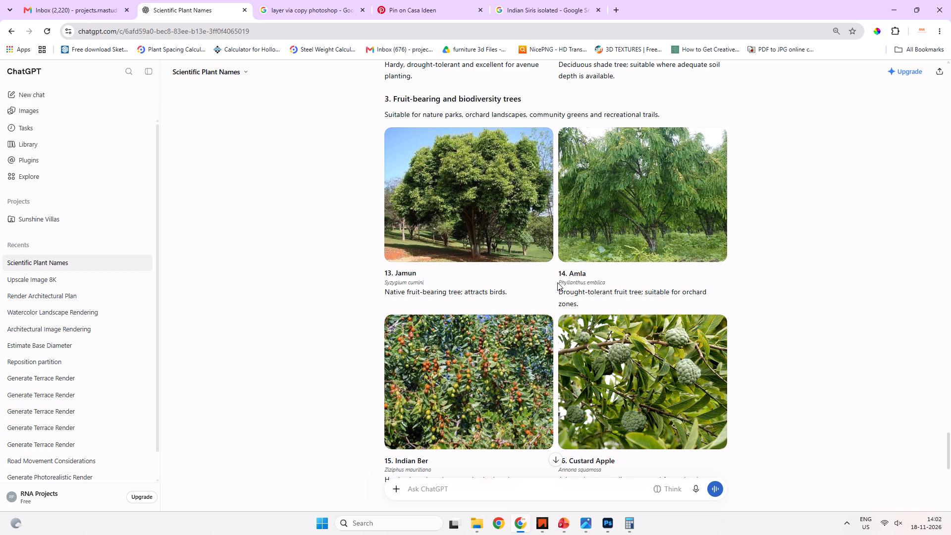
left_click_drag(559, 282, 625, 285)
key("ctrl+c")
key("alt+Tab")
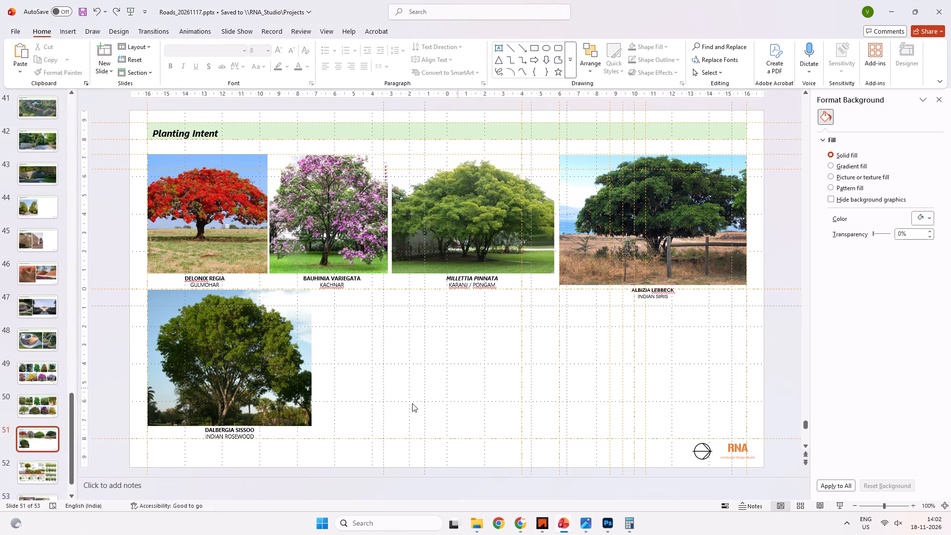
left_click(232, 439)
left_click_drag(270, 441, 451, 445, "ctrl")
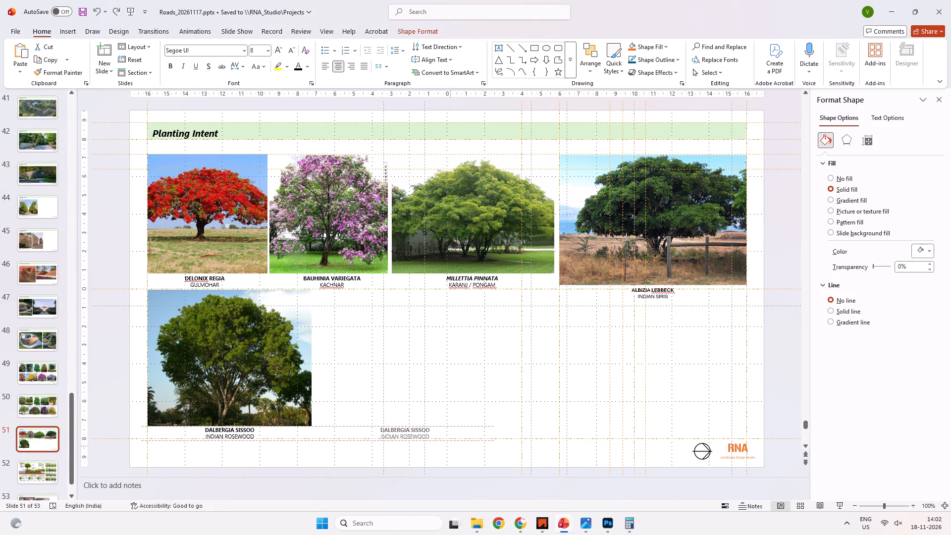
left_click_drag(451, 445, 448, 446, "ctrl")
left_click(413, 434)
key("ctrl+a")
key("ctrl+v")
Copy ChatGPT's enlarged Amla picture onto slide 51, scaled proportionally to the Indian Rosewood picture's height and placed beside it above the Phyllanthus emblica caption.
key("alt+Tab")
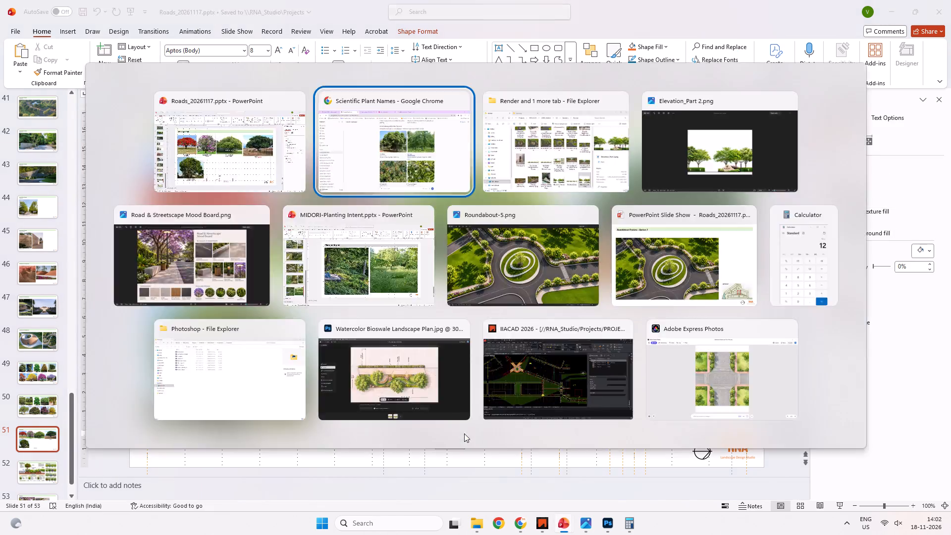
left_click(647, 214)
right_click(602, 226)
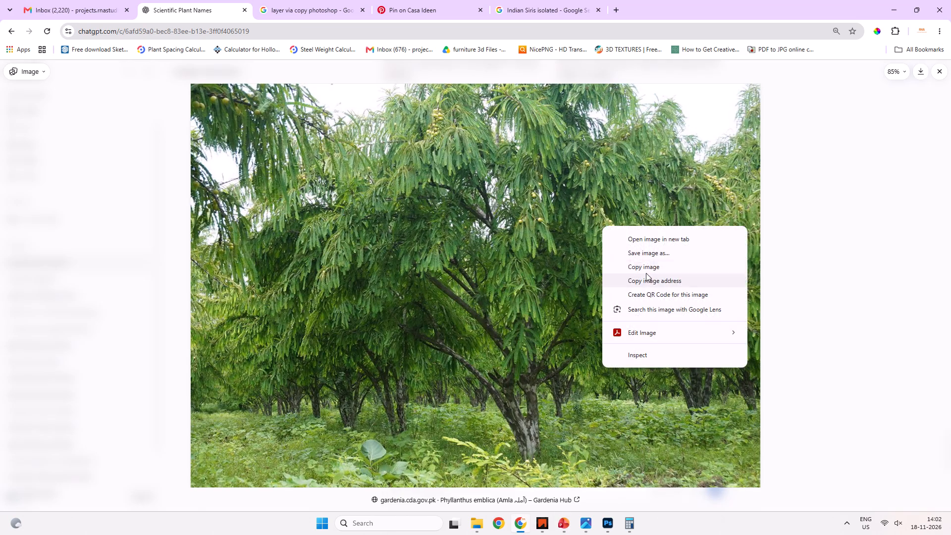
left_click(644, 267)
key("alt+Tab")
left_click(550, 374)
key("ctrl+v")
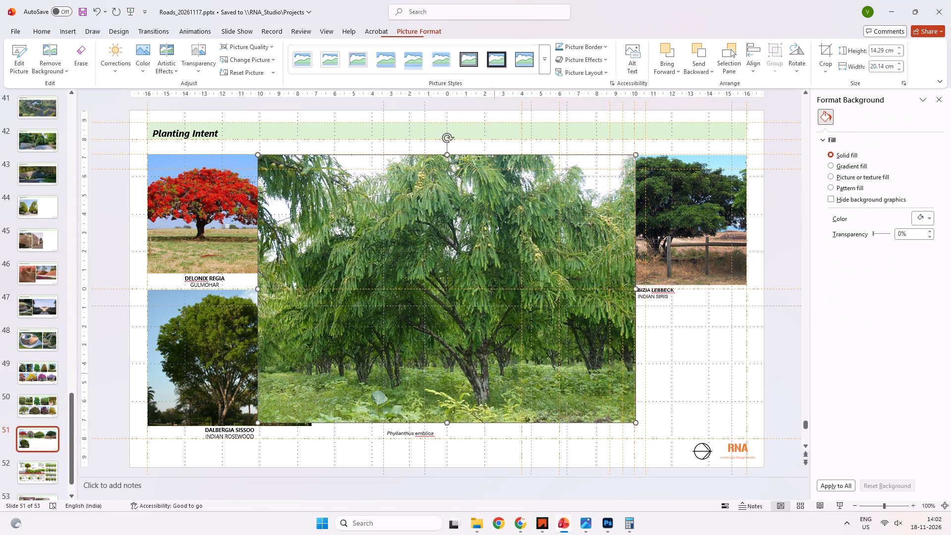
left_click_drag(471, 374, 527, 378)
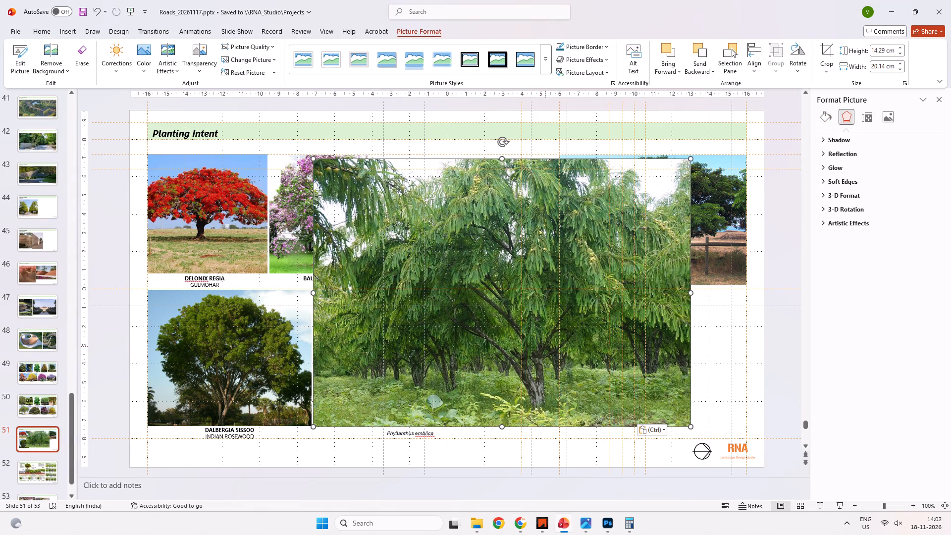
left_click_drag(691, 159, 485, 289, "shift")
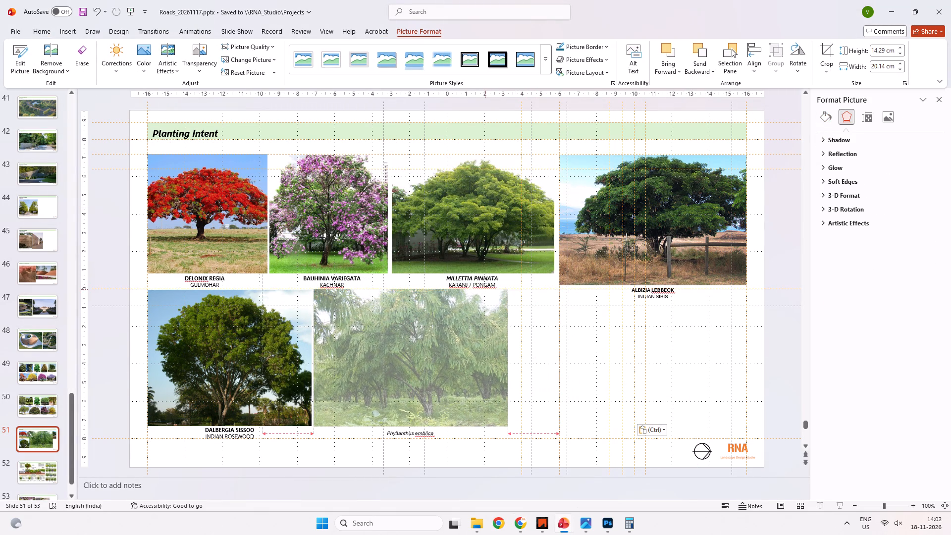
left_click_drag(485, 289, 487, 291, "shift")
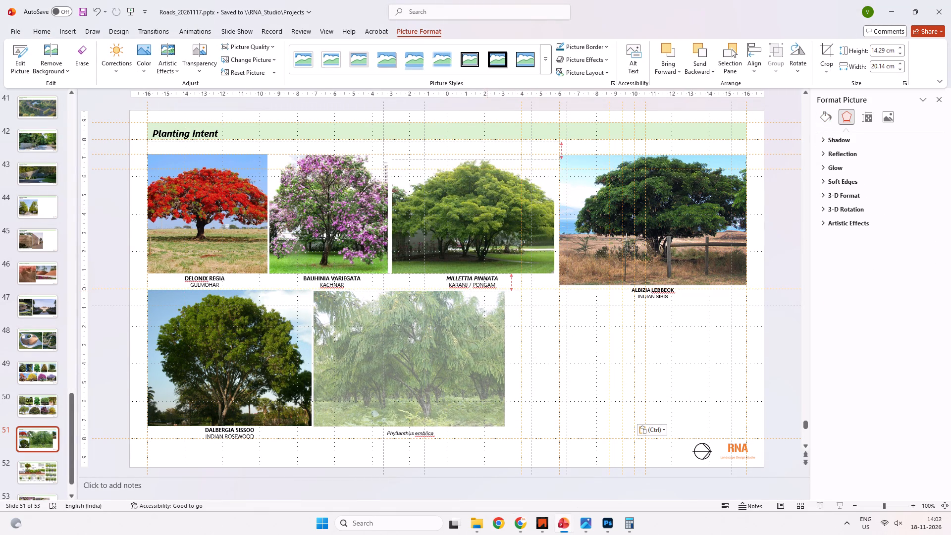
left_click_drag(487, 291, 490, 290, "shift")
left_click(520, 356)
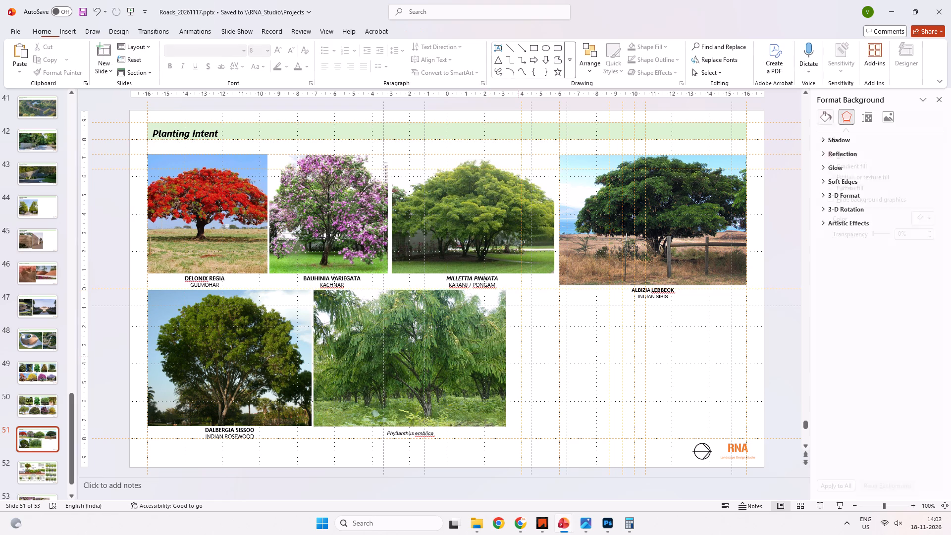
left_click(433, 378, "shift")
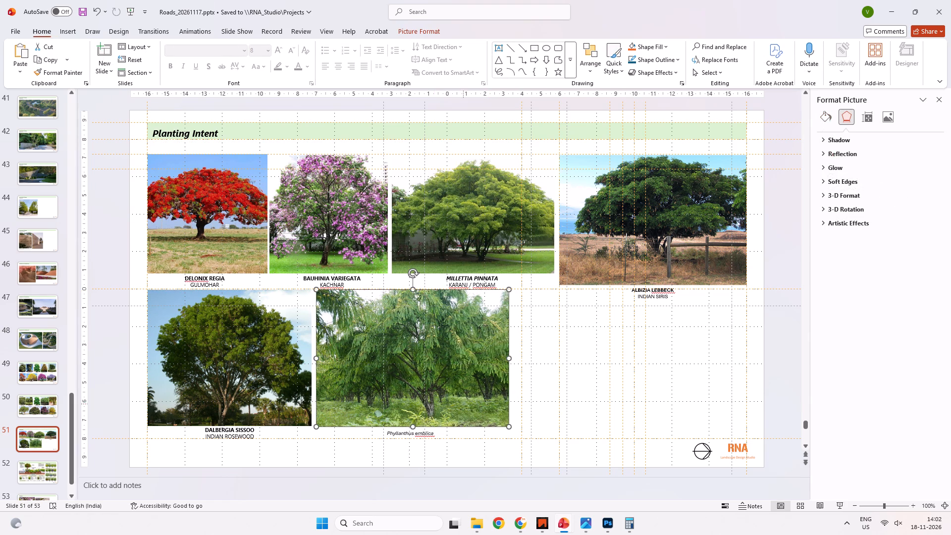
Copy the name Amla from ChatGPT and add it as a second line in slide 51's Phyllanthus emblica caption.
key("alt+Tab")
key("Escape")
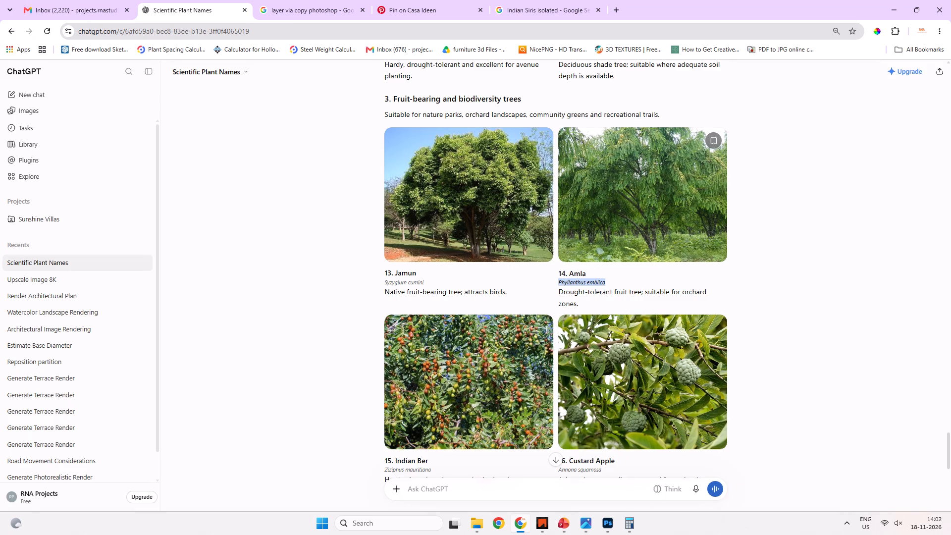
left_click_drag(570, 272, 607, 276)
key("ctrl+c")
key("alt+Tab")
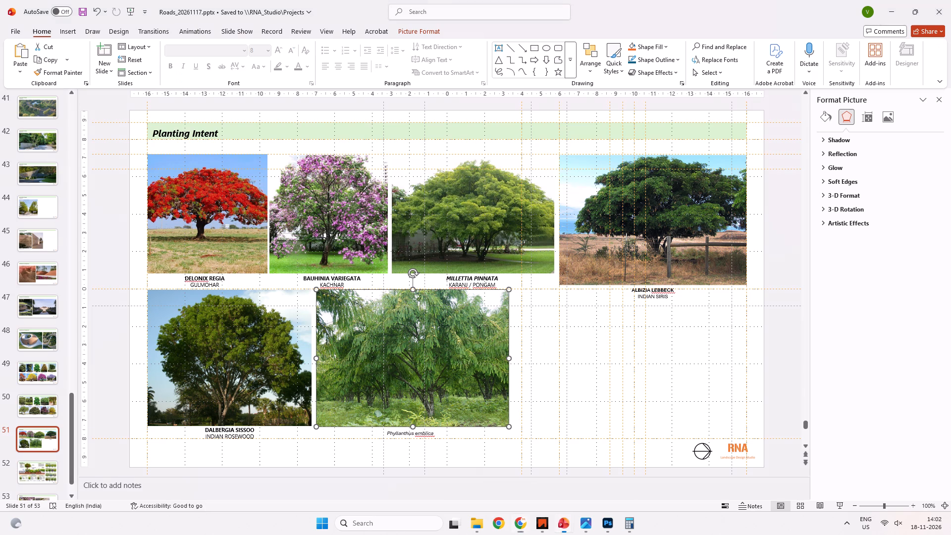
left_click(433, 432)
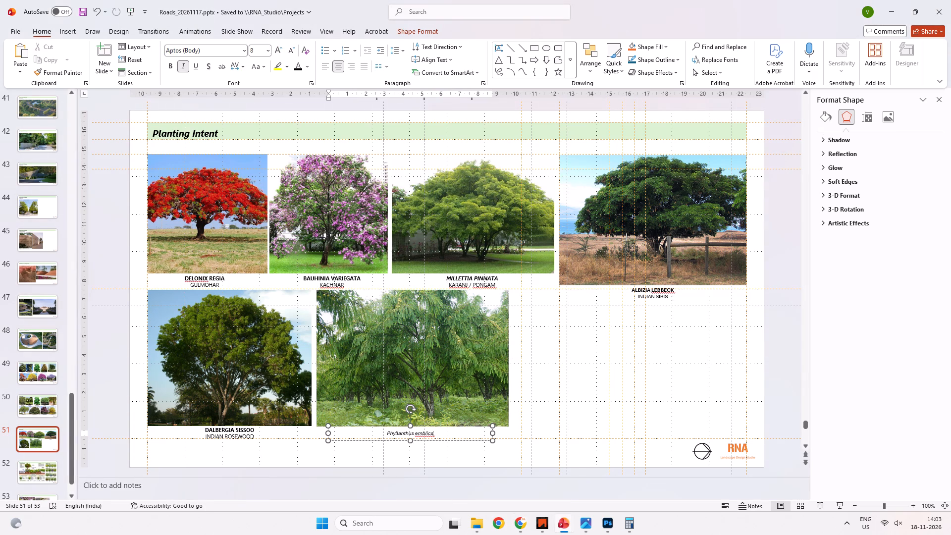
key("Return")
key("ctrl+v")
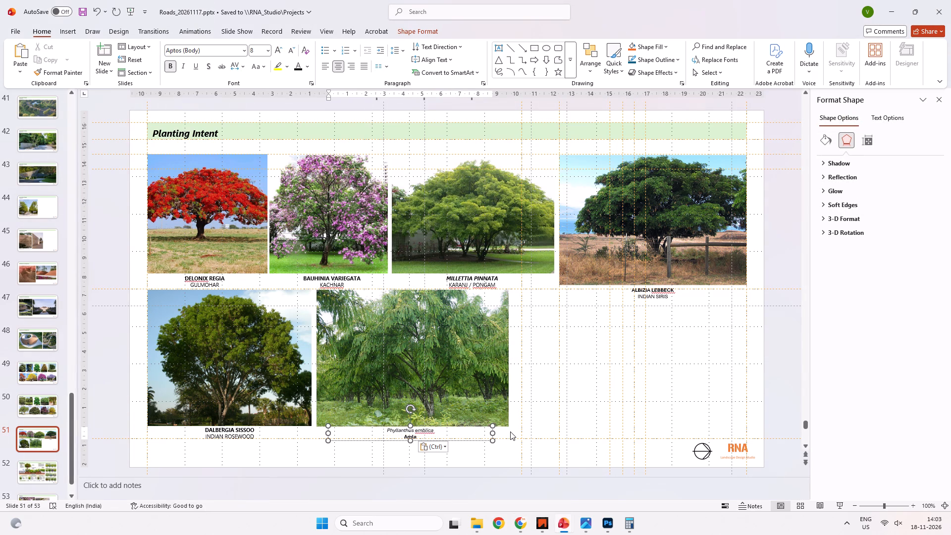
Format the Amla caption in non-italic uppercase, with PHYLLANTHUS EMBLICA bold and AMLA in regular weight.
key("ctrl+a")
left_click(263, 69)
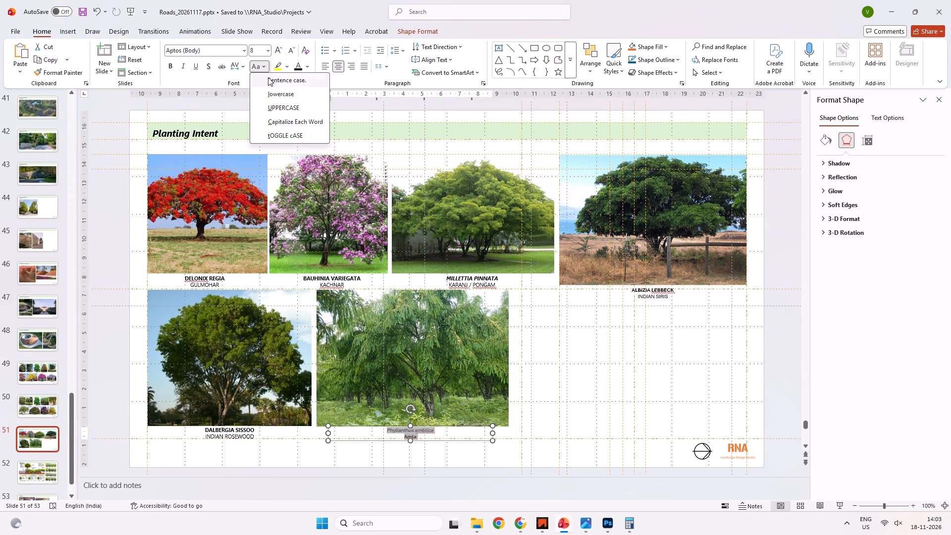
left_click(273, 106)
left_click(245, 51)
left_click(210, 95)
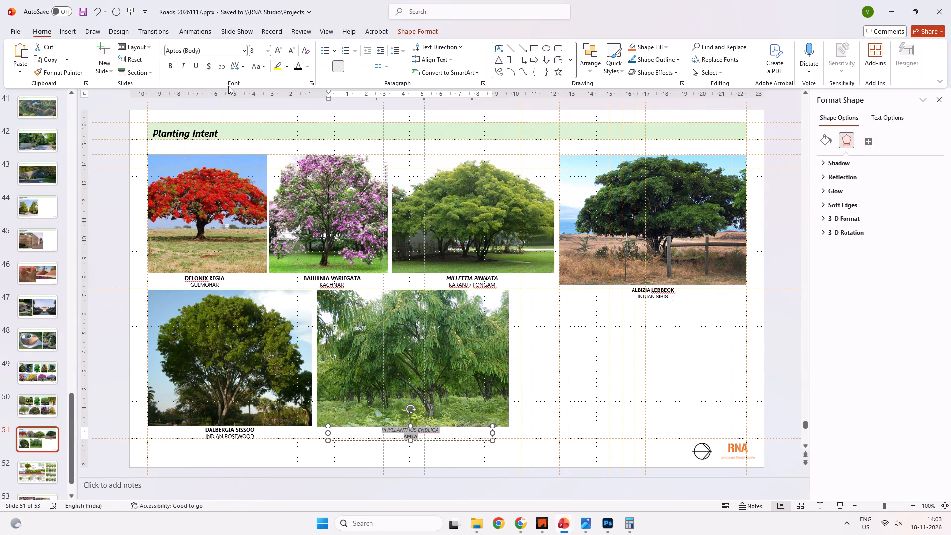
left_click(264, 68)
left_click(264, 71)
left_click(183, 68)
left_click(162, 67)
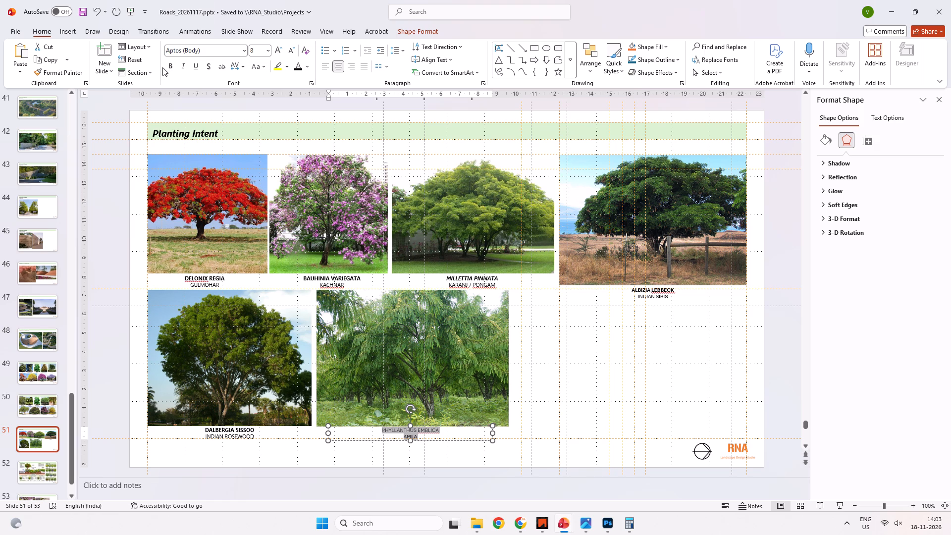
left_click(174, 65)
left_click(417, 436)
left_click_drag(419, 436, 383, 437)
key("ctrl+b")
left_click(615, 381)
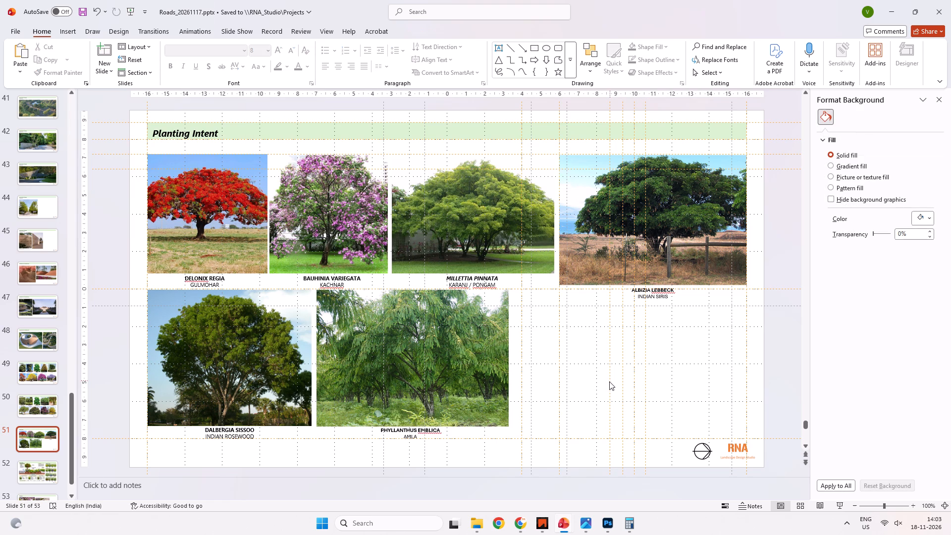
Duplicate the Amla caption beside the original and replace its text with Ziziphus mauritiana, copied from Indian Ber in ChatGPT's fruit-bearing trees.
key("alt+Tab")
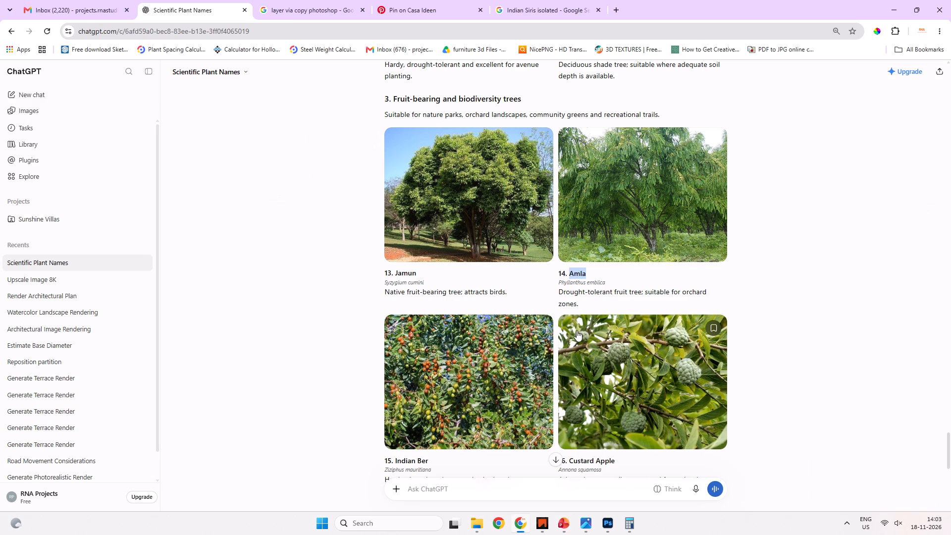
scroll(771, 331, "down", 3)
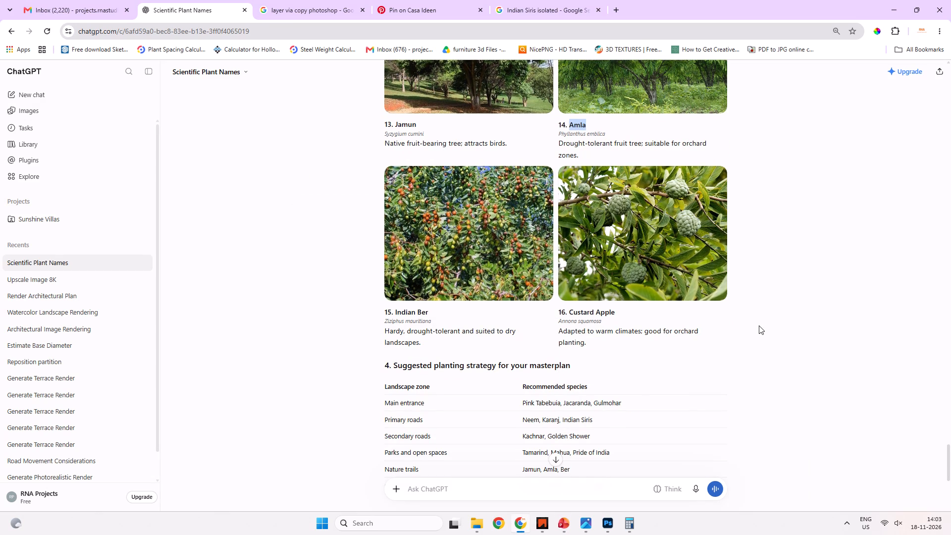
left_click(479, 288)
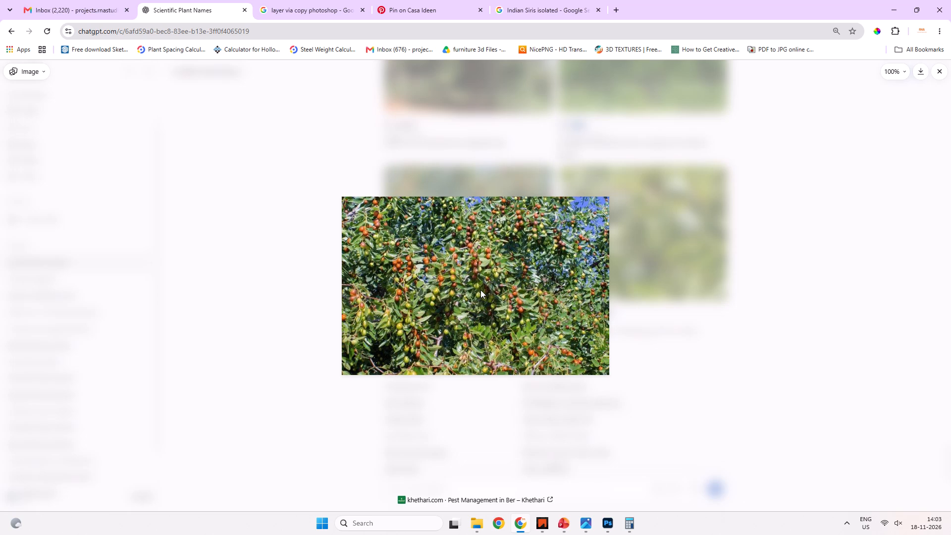
key("Escape")
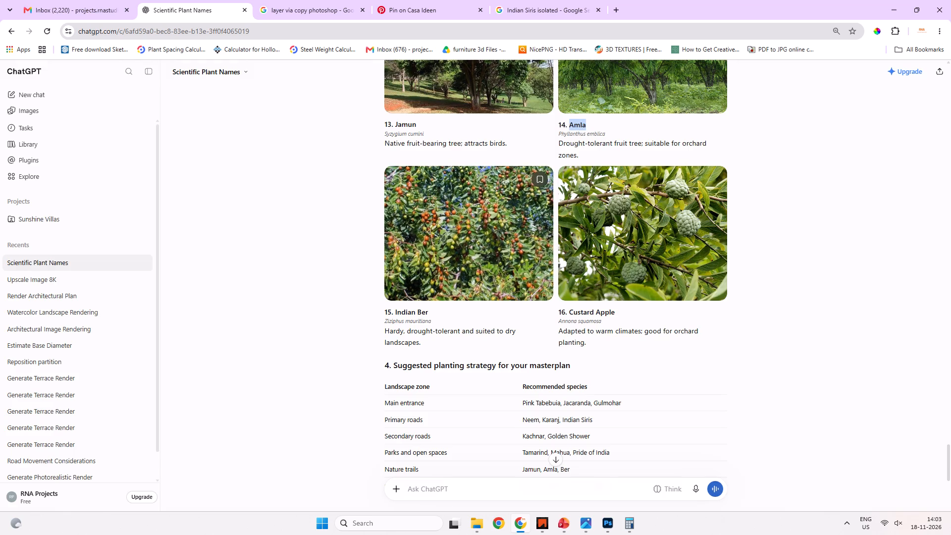
left_click_drag(383, 320, 454, 321)
key("ctrl+c")
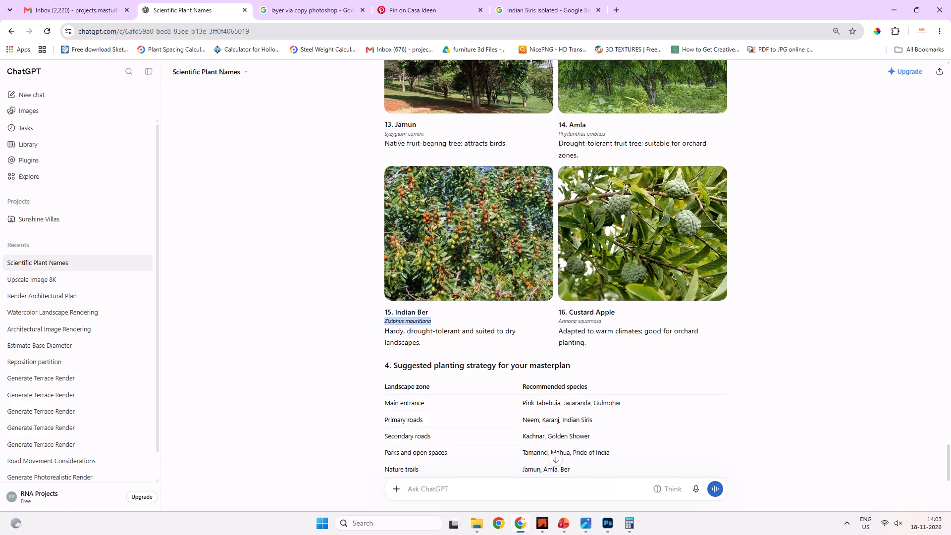
key("alt+Tab")
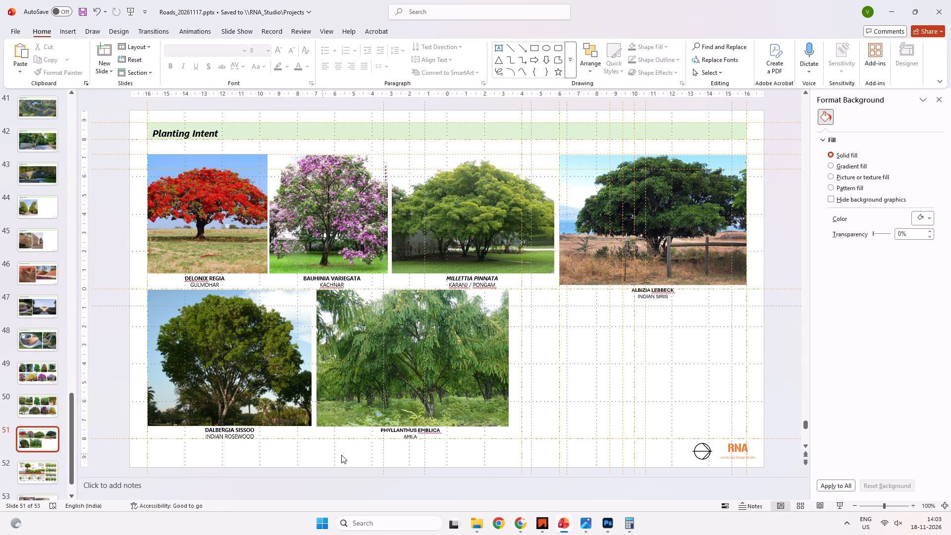
left_click(402, 442)
left_click_drag(417, 444, 554, 443, "ctrl")
left_click(439, 442)
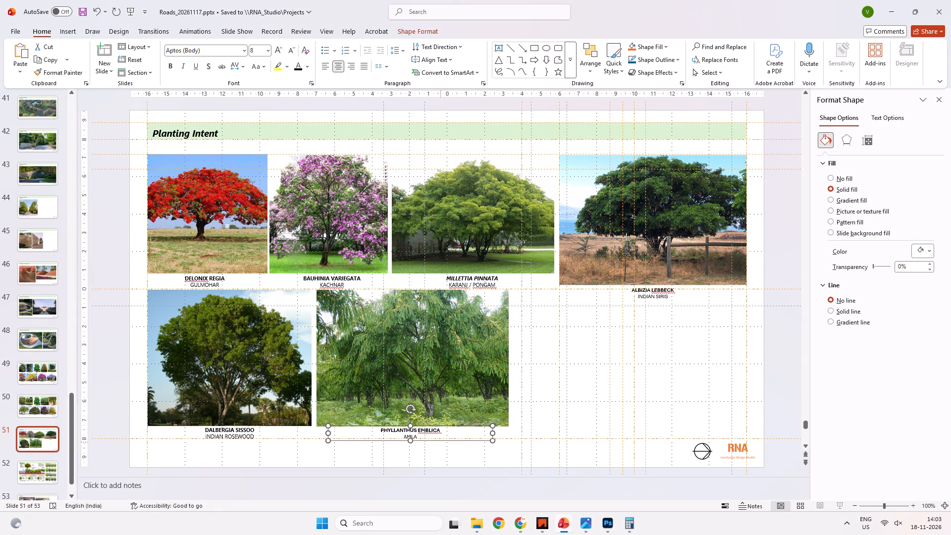
left_click_drag(436, 439, 630, 441, "ctrl")
left_click(607, 433)
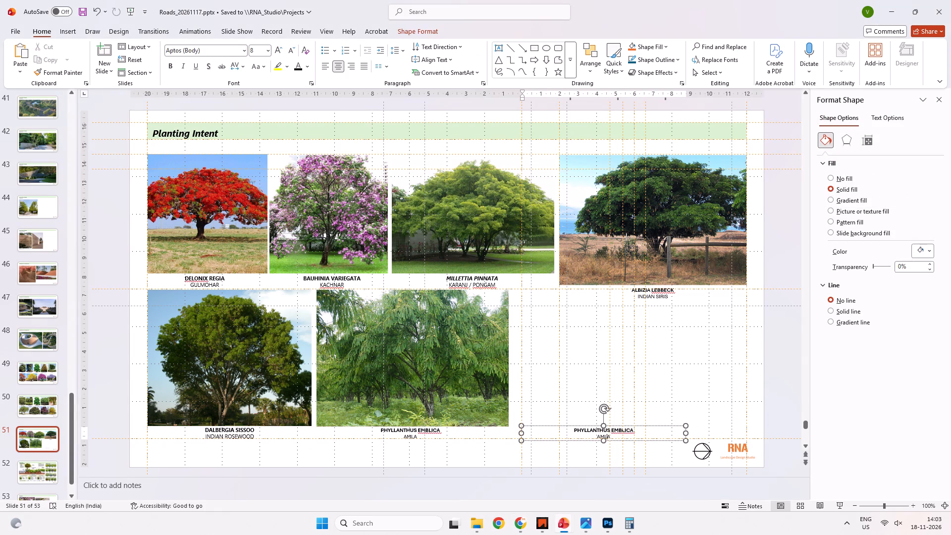
key("ctrl+a")
key("ctrl+v")
left_click(580, 387)
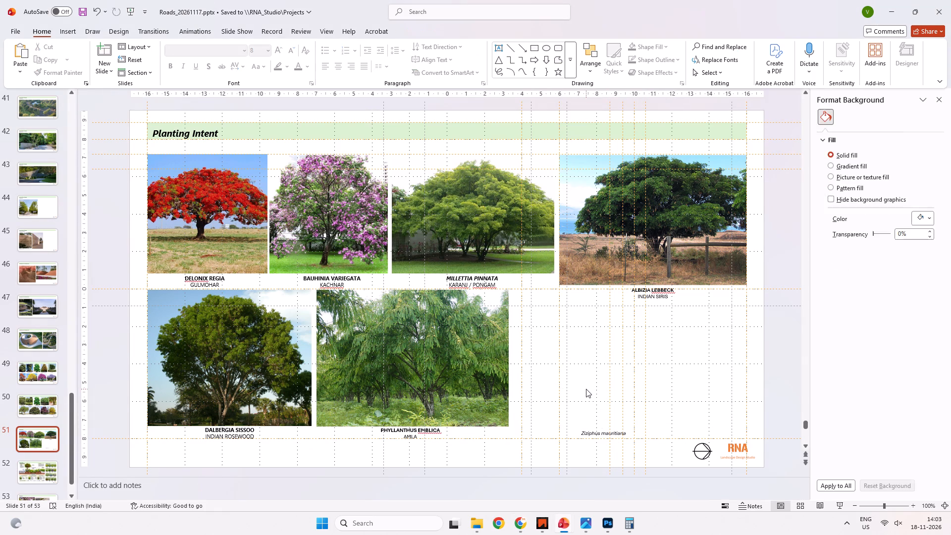
Copy ChatGPT's enlarged Indian Ber picture onto slide 51, scaled proportionally to about 12.4 cm wide, filling the second row beside Amla.
key("alt+Tab")
left_click(414, 250)
right_click(420, 250)
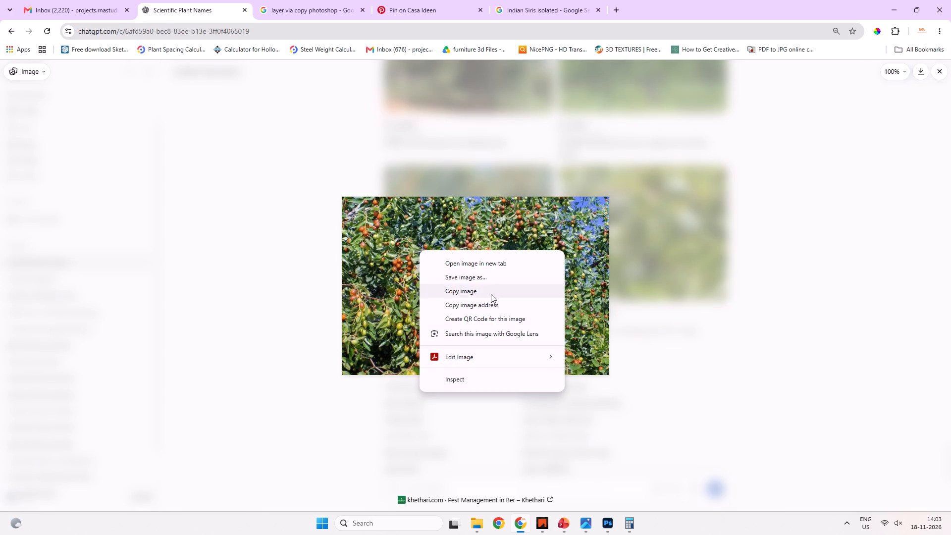
left_click(488, 294)
key("alt+Tab")
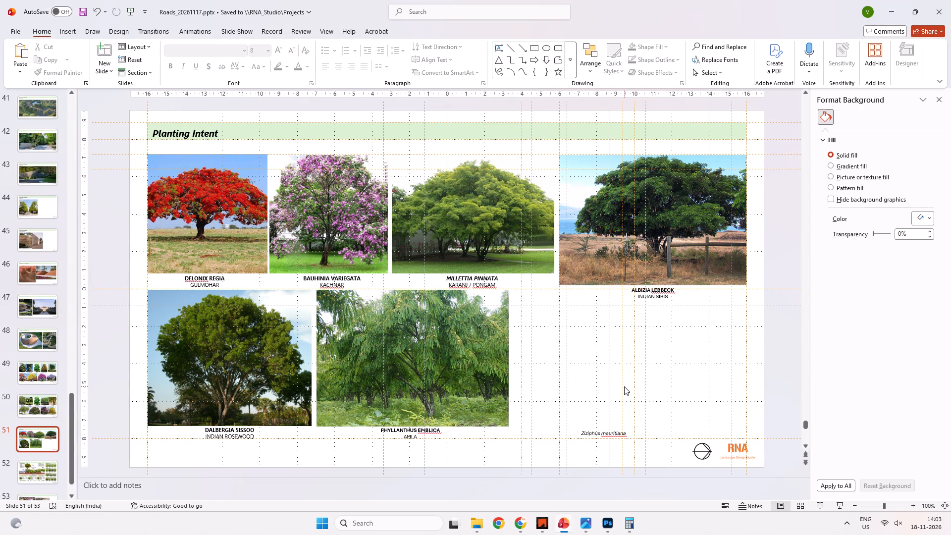
key("ctrl+v")
left_click_drag(502, 348, 723, 384)
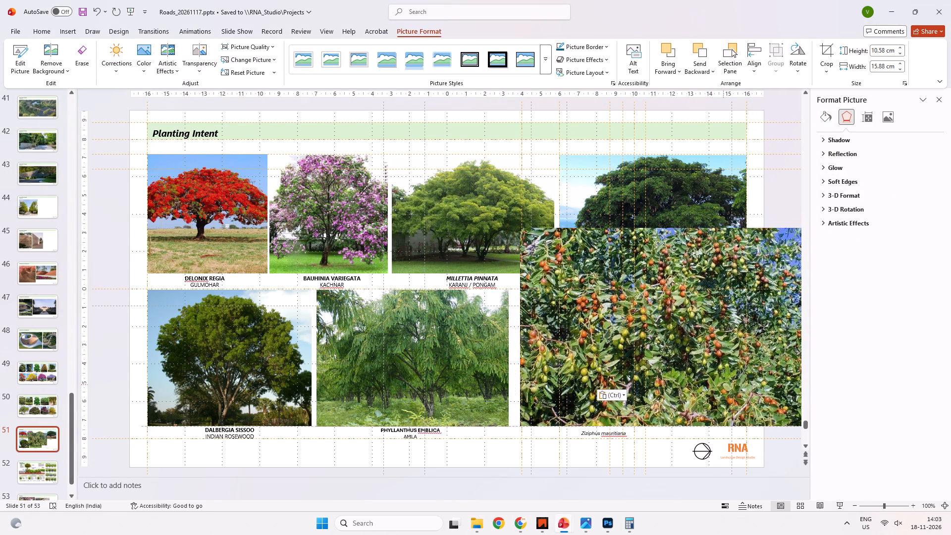
left_click_drag(723, 384, 716, 384)
left_click_drag(793, 228, 728, 316, "shift")
Crop the top of the Indian Ber picture to just below the Indian Siris caption and adjust the picture within its crop frame.
right_click(611, 327)
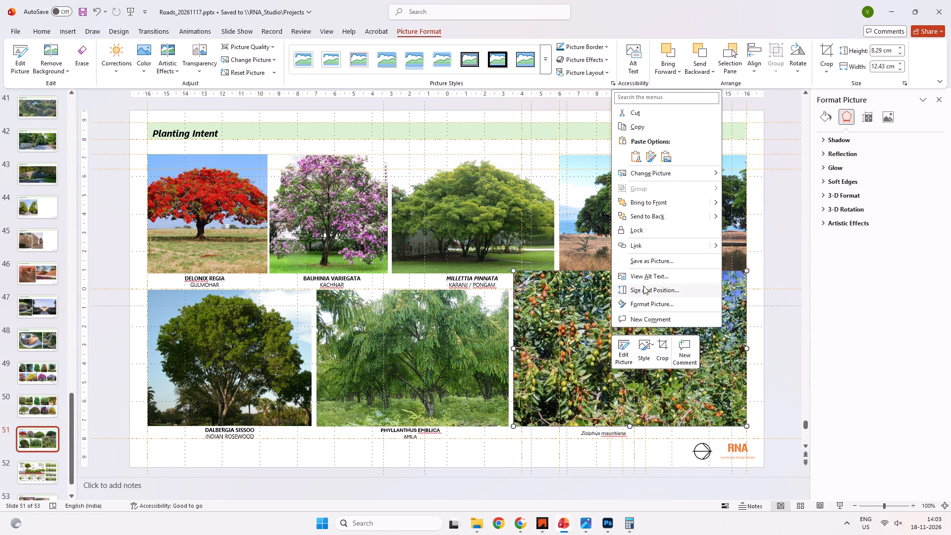
left_click(663, 349)
left_click_drag(633, 273, 634, 296)
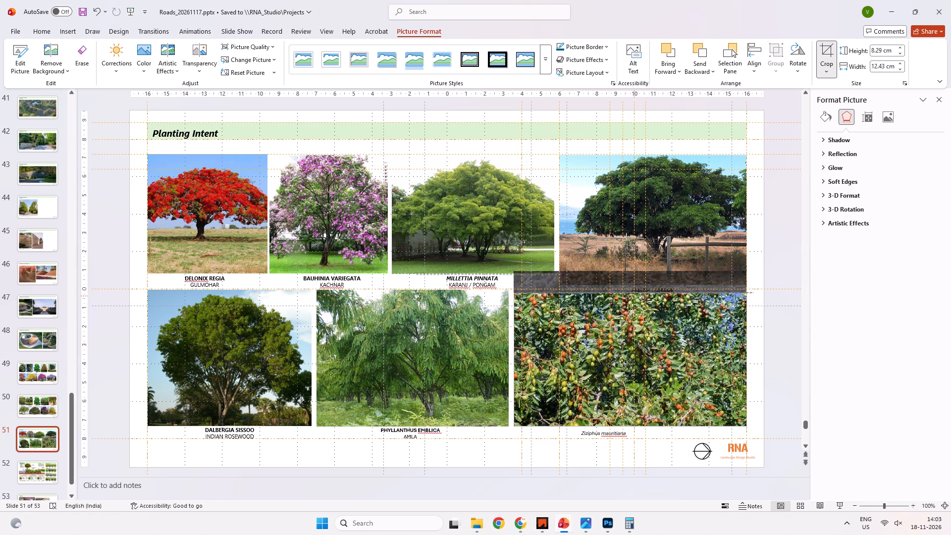
left_click_drag(634, 296, 633, 305)
left_click(761, 333)
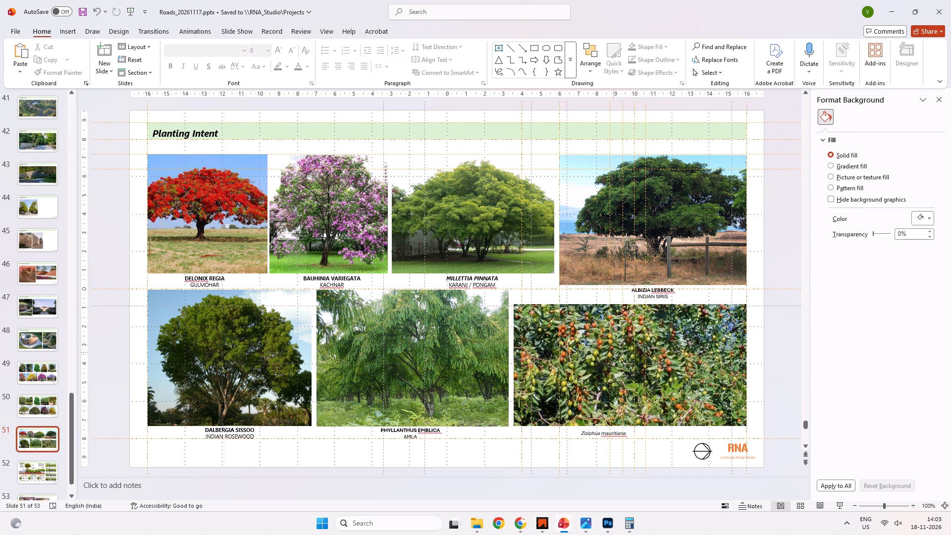
right_click(613, 352)
left_click(667, 373, "shift")
left_click_drag(617, 351, 620, 356, "shift")
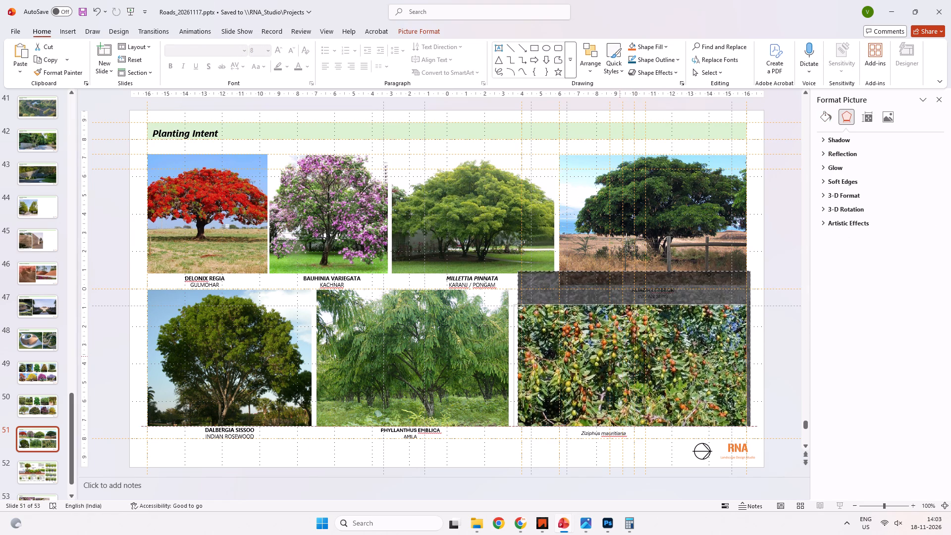
left_click_drag(620, 356, 619, 358, "shift")
left_click(746, 350)
left_click(770, 351)
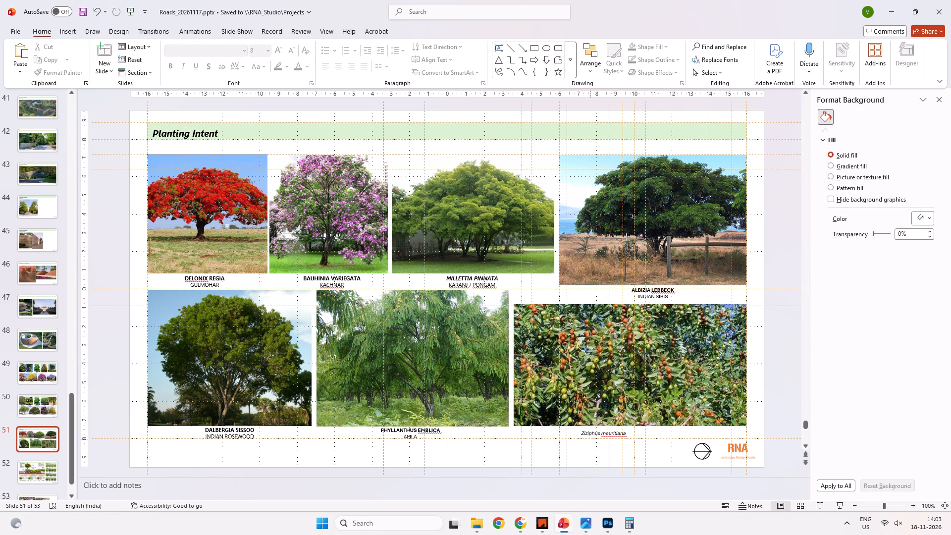
Copy the name Indian Ber from ChatGPT and add it as a second line in the Ziziphus mauritiana caption.
left_click(596, 434)
key("alt+Tab")
key("Escape")
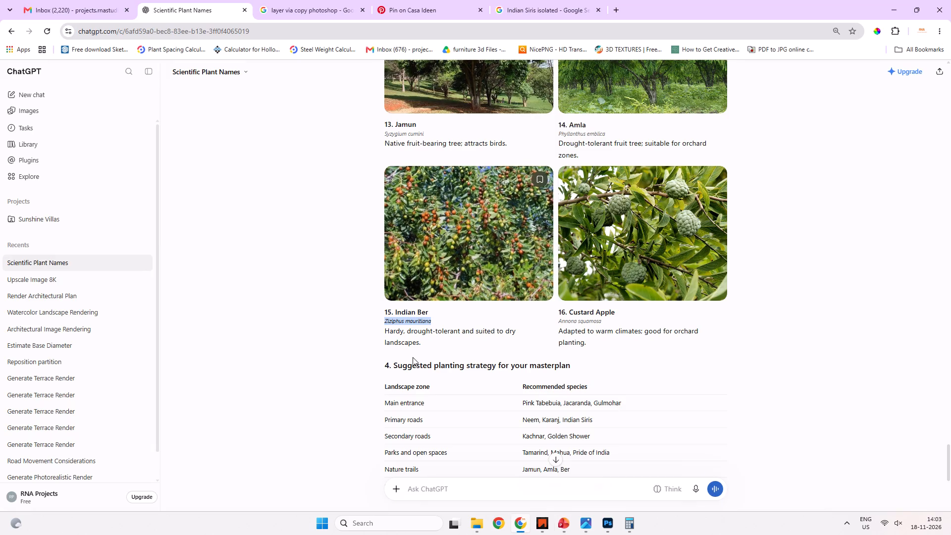
left_click_drag(395, 314, 446, 313)
key("ctrl+c")
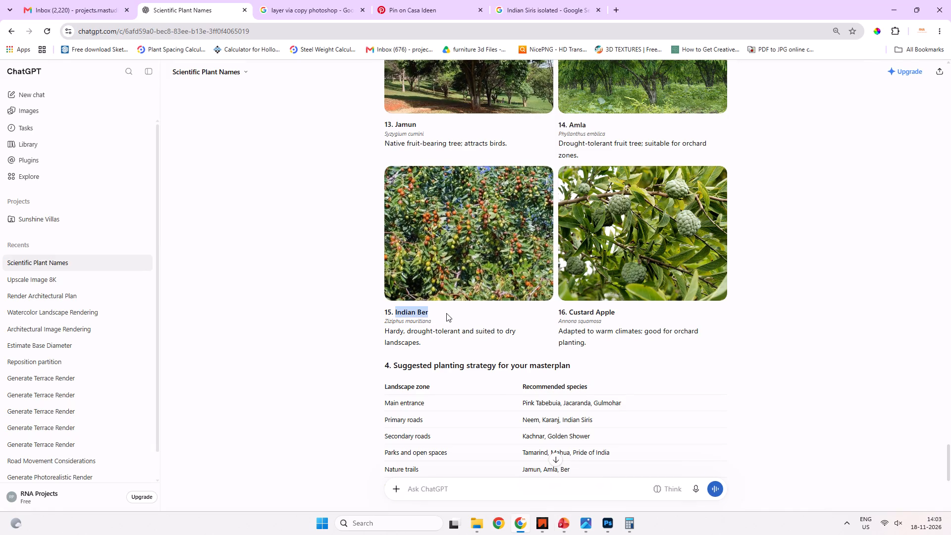
key("alt+Tab")
left_click(582, 434)
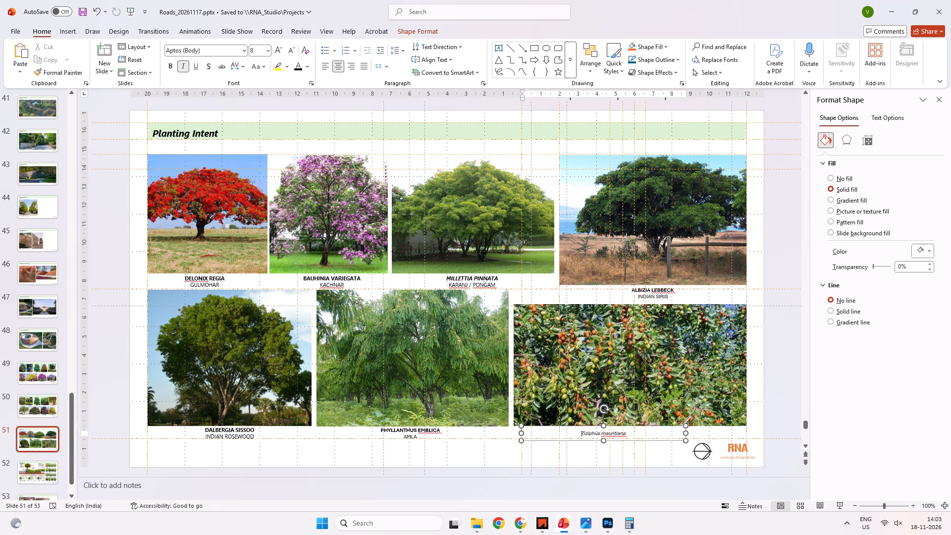
left_click(625, 434)
key("shift+Return")
key("ctrl+v")
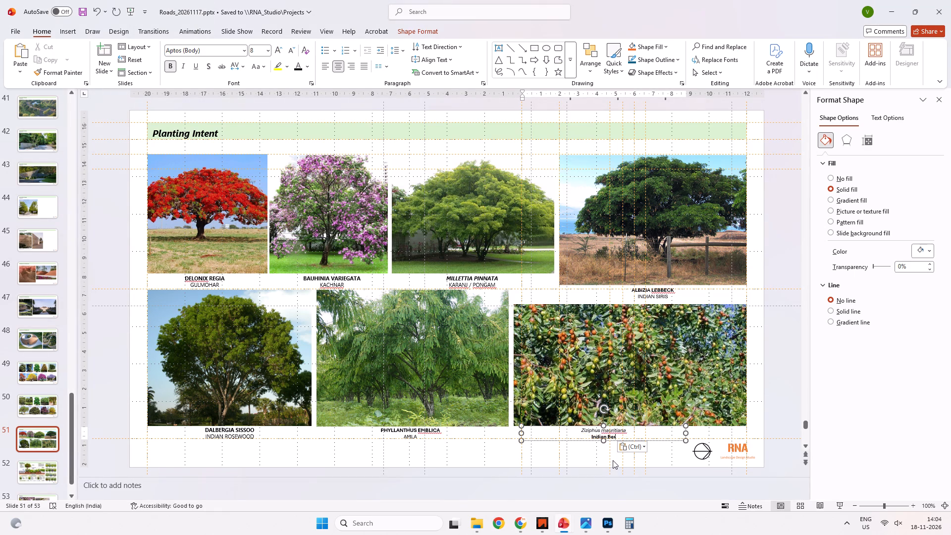
Format the Ziziphus mauritiana / Indian Ber caption as uppercase, non-italic Segoe UI, with only the scientific name in bold.
key("ctrl+a")
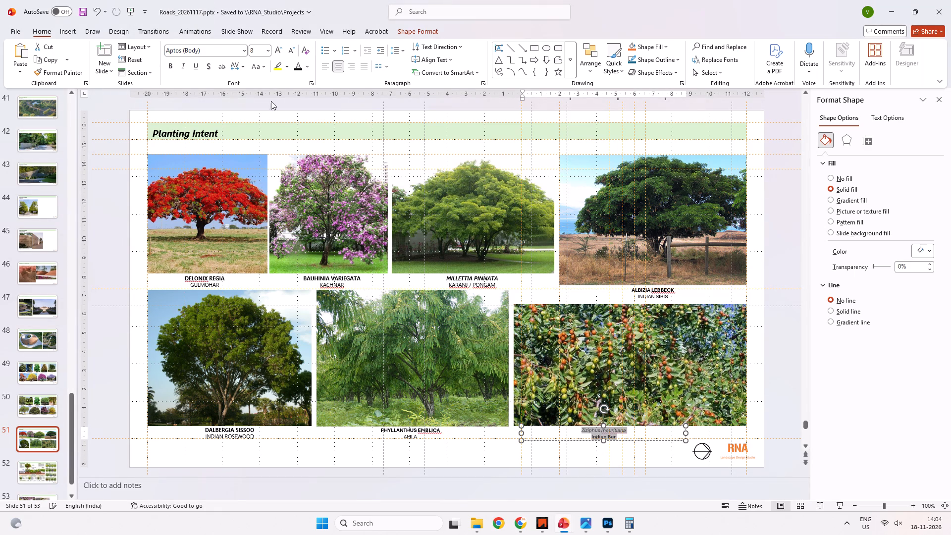
left_click(265, 67)
left_click(275, 107)
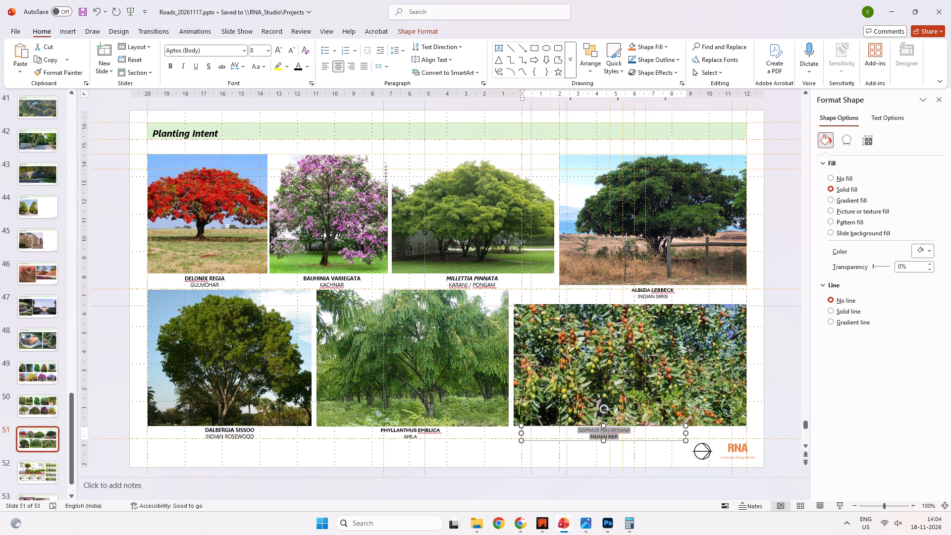
left_click(178, 62)
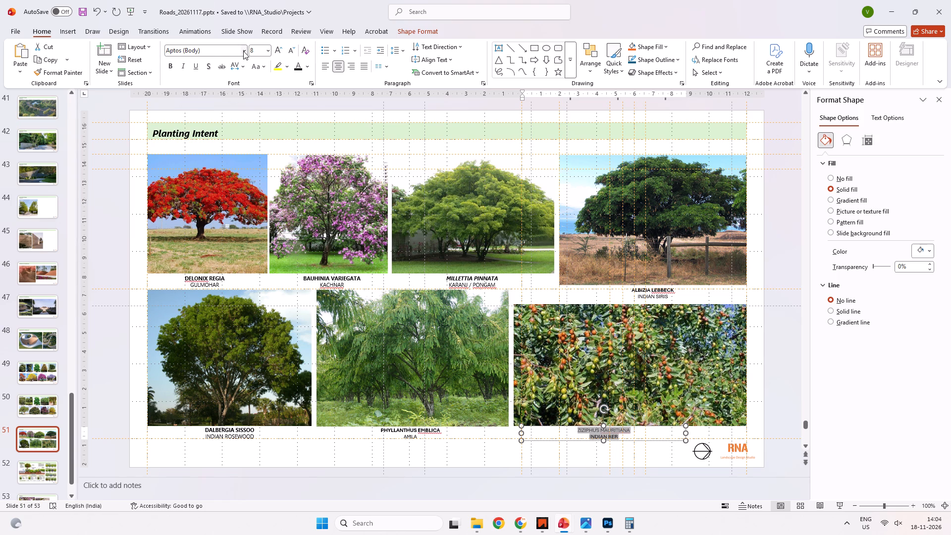
left_click(243, 51)
left_click(198, 121)
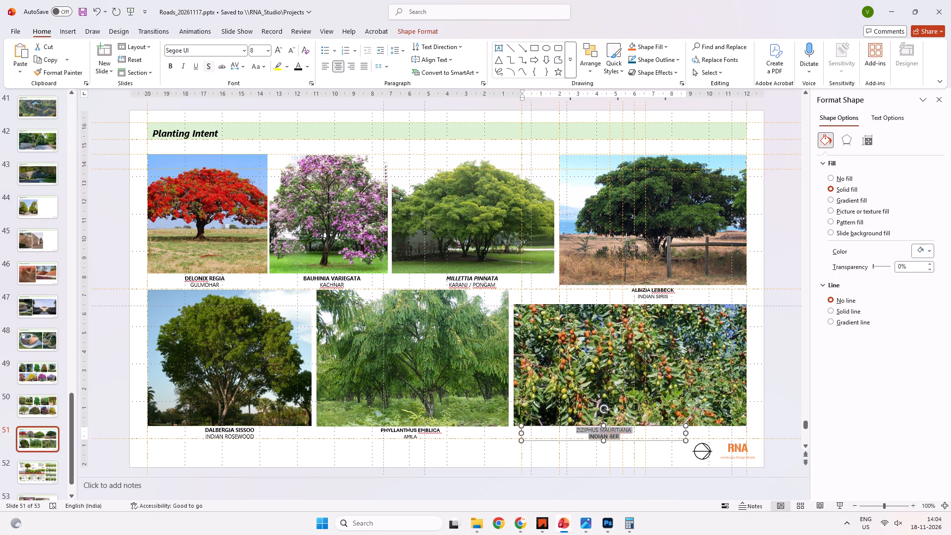
left_click(173, 65)
left_click(621, 437)
left_click_drag(621, 437, 584, 438)
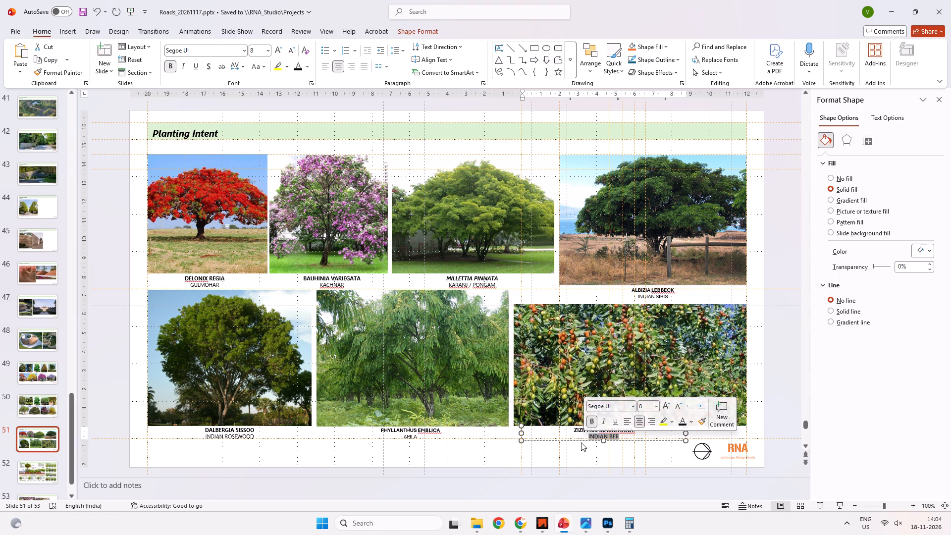
left_click(596, 421)
left_click(577, 453)
left_click(590, 437)
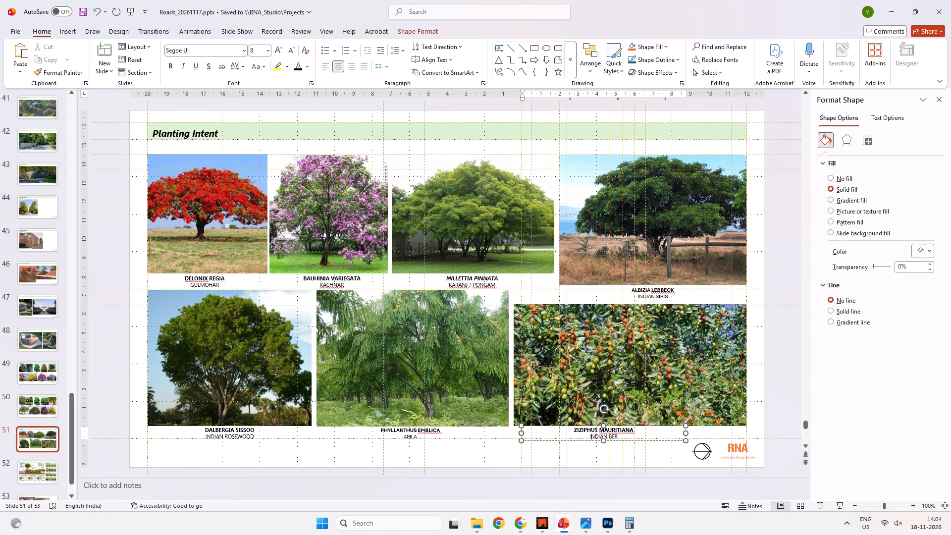
Move the Ziziphus mauritiana caption to roughly centre beneath the Indian Ber picture and save the presentation.
left_click_drag(581, 440, 620, 441)
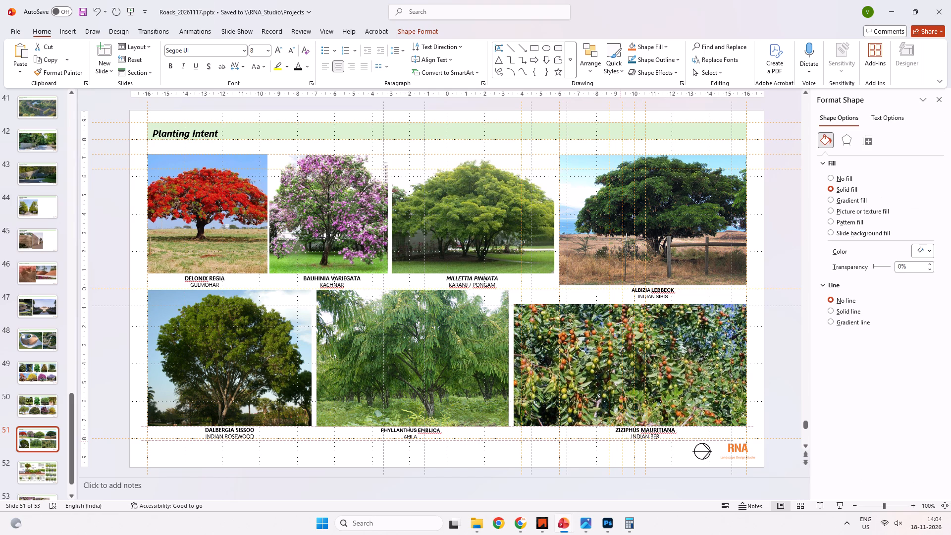
left_click_drag(620, 441, 616, 441)
left_click(631, 468)
key("ctrl+s")
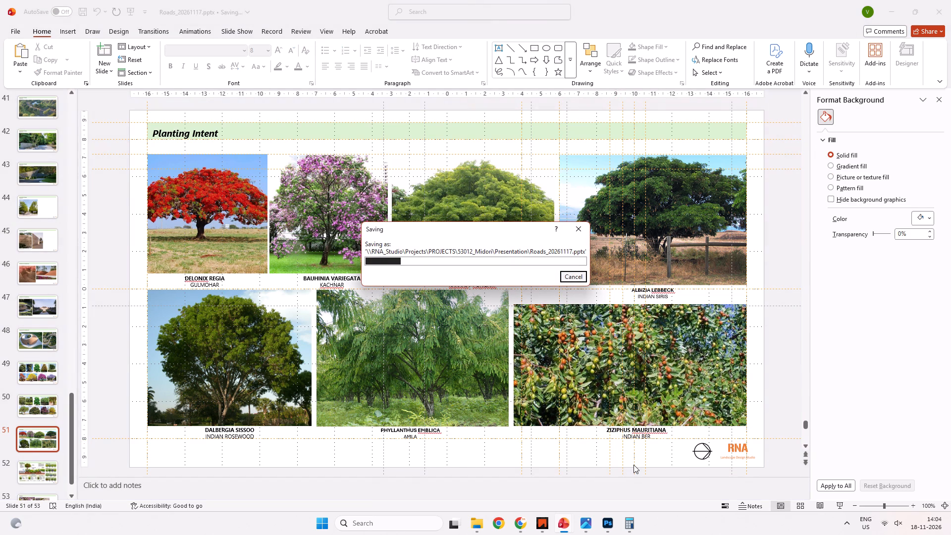
left_click(578, 440)
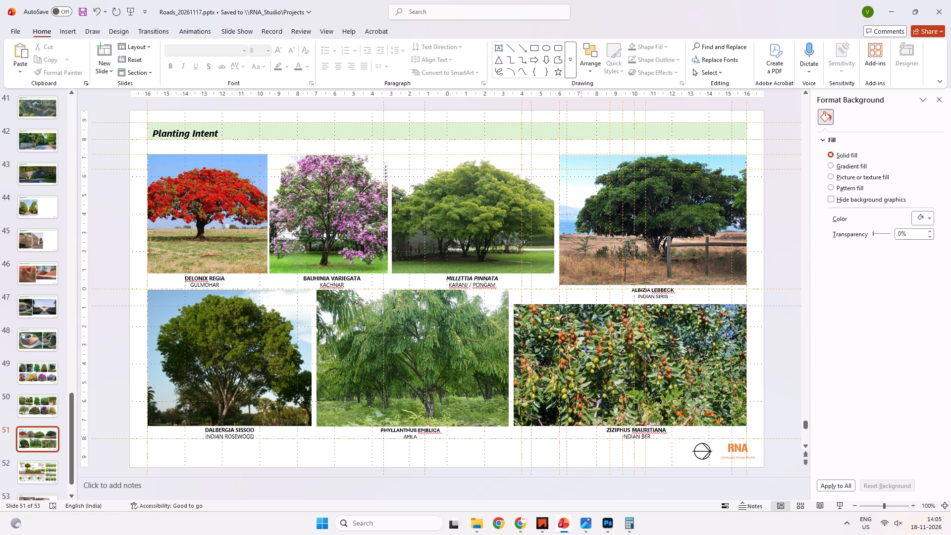
key("ctrl+s")
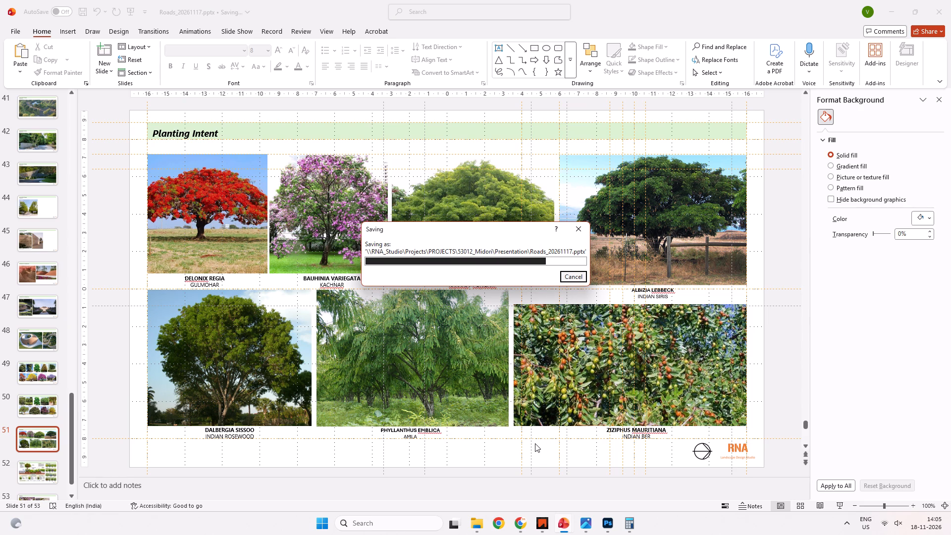
On slide 45, copy the Rammed Earth Walls caption beneath the stone wall picture, narrow its box to the picture's width, and save.
left_click(53, 242)
left_click(214, 437)
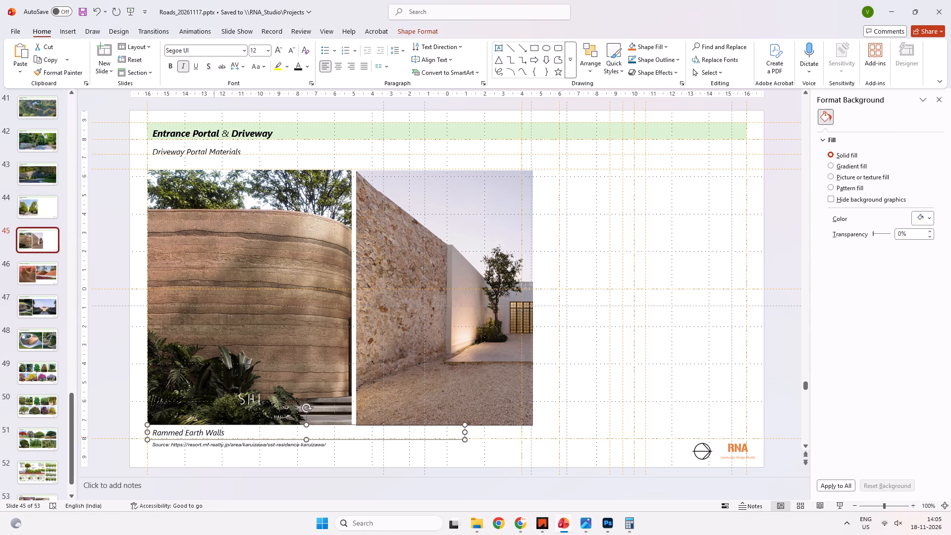
left_click_drag(227, 435, 435, 438, "ctrl")
left_click_drag(672, 430, 534, 421)
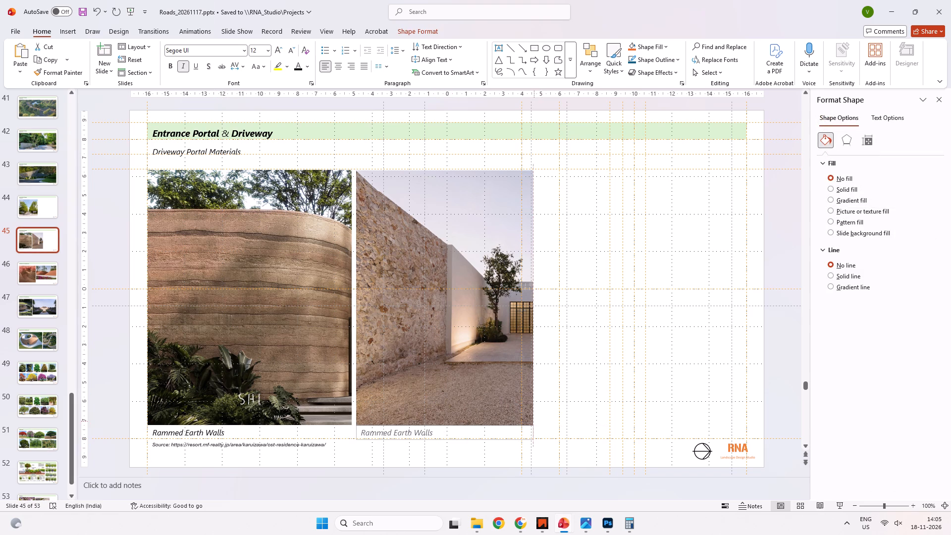
left_click_drag(534, 421, 532, 421)
left_click(554, 417)
key("ctrl+s")
Switch to ChatGPT in Chrome and look back through the tree recommendations in the Scientific Plant Names chat.
key("alt+Tab")
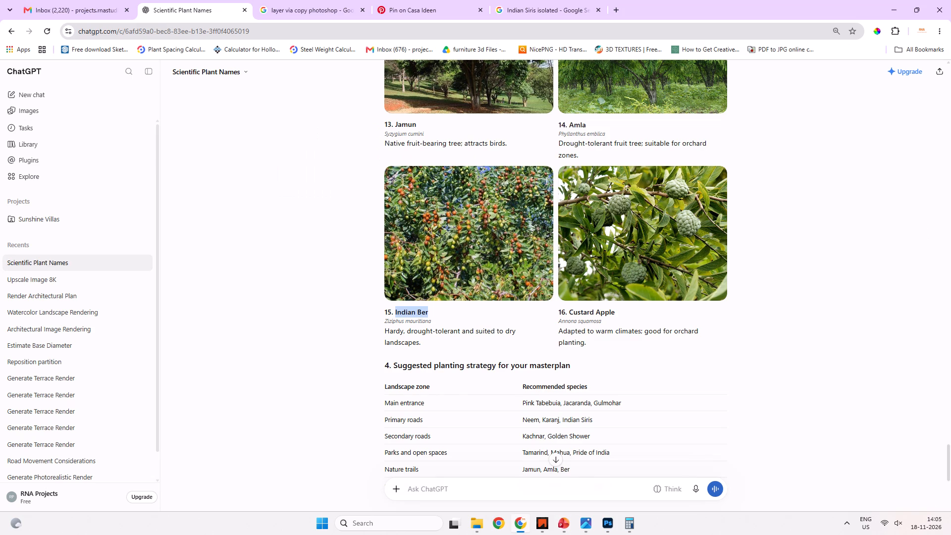
scroll(349, 321, "up", 11)
scroll(348, 321, "down", 2)
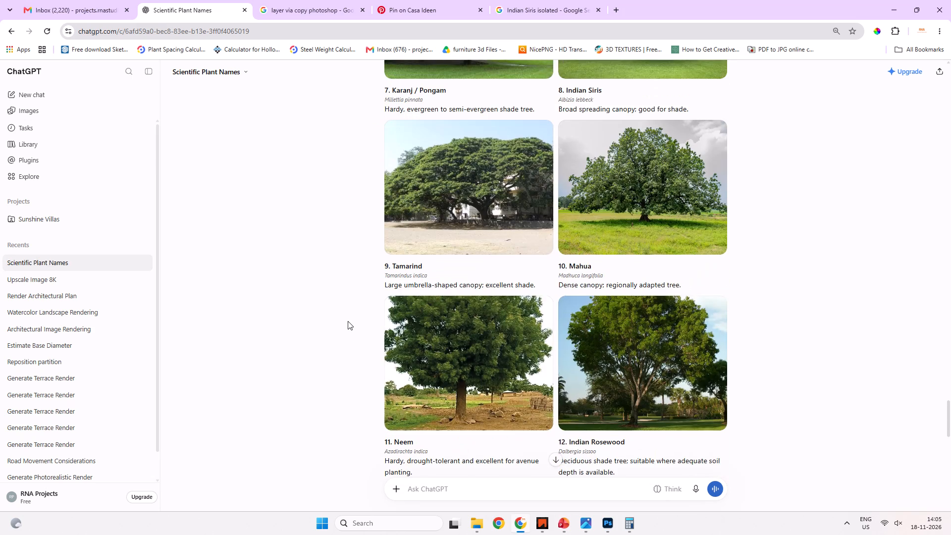
scroll(348, 321, "down", 20)
scroll(349, 320, "up", 10)
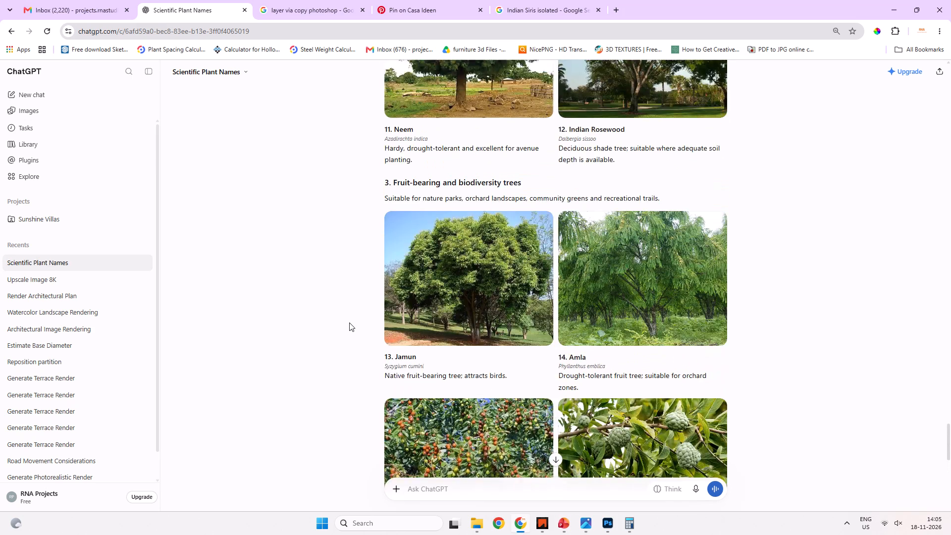
scroll(349, 322, "up", 17)
scroll(350, 323, "up", 5)
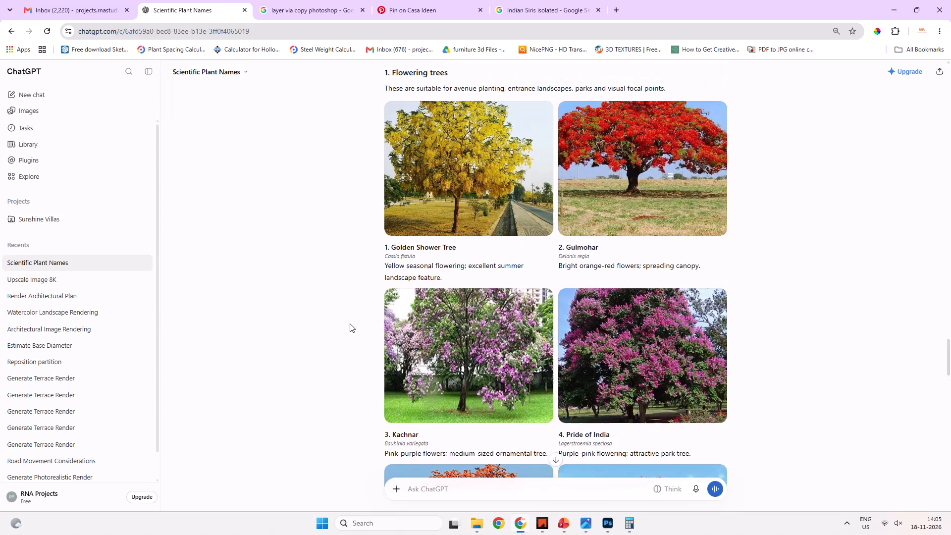
scroll(350, 323, "up", 15)
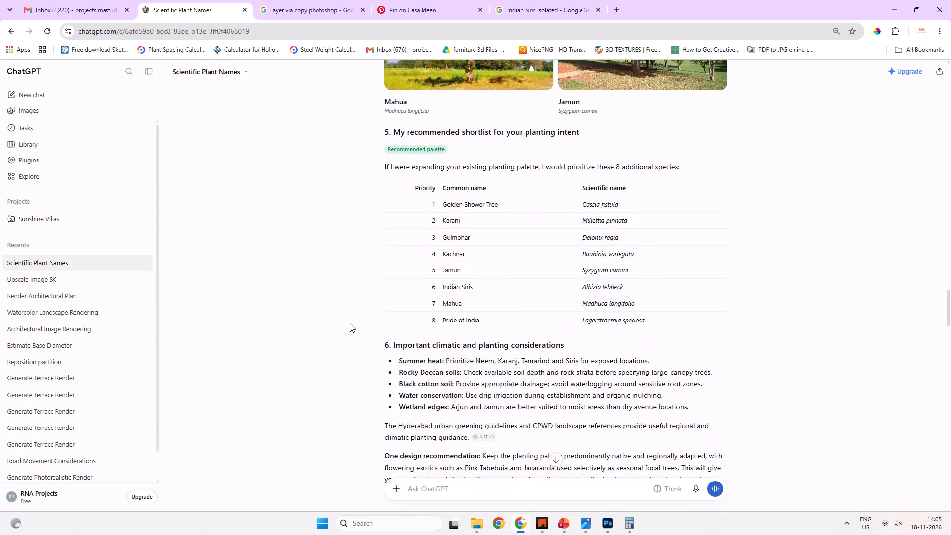
scroll(350, 323, "up", 2)
key("alt+Tab")
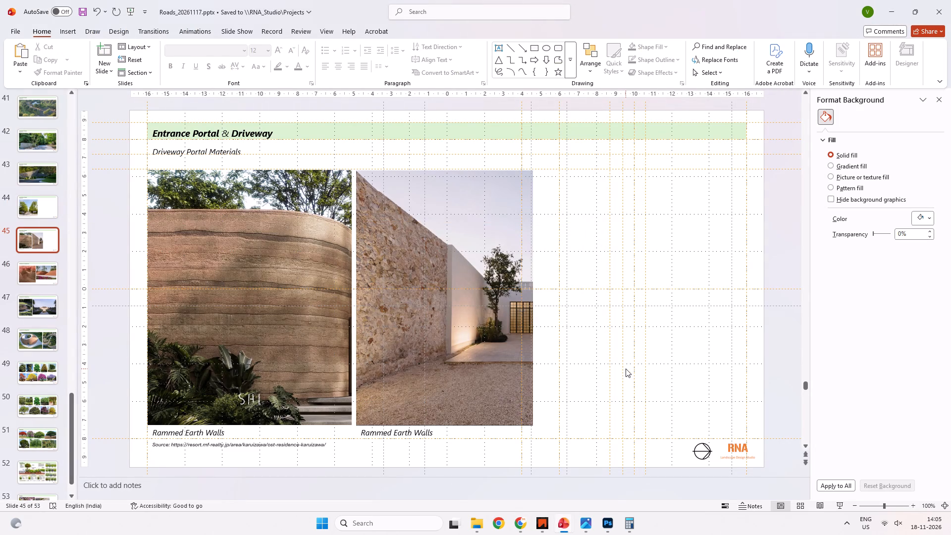
key("alt+Tab")
Ask ChatGPT "give me examples of gable walls" in the Scientific Plant Names chat.
left_click(445, 491)
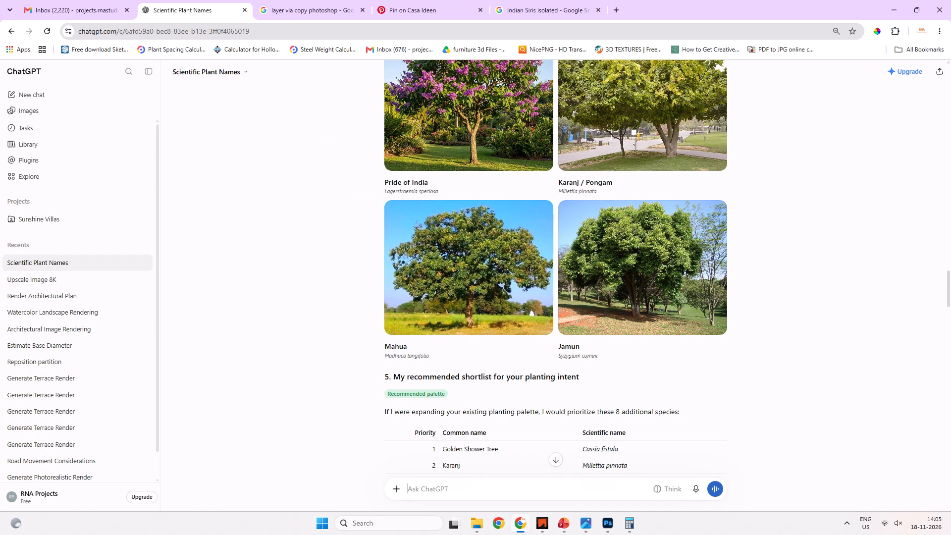
type("give me exa")
type("mples f")
key("BackSpace")
type("of gable walls")
key("space")
key("Return")
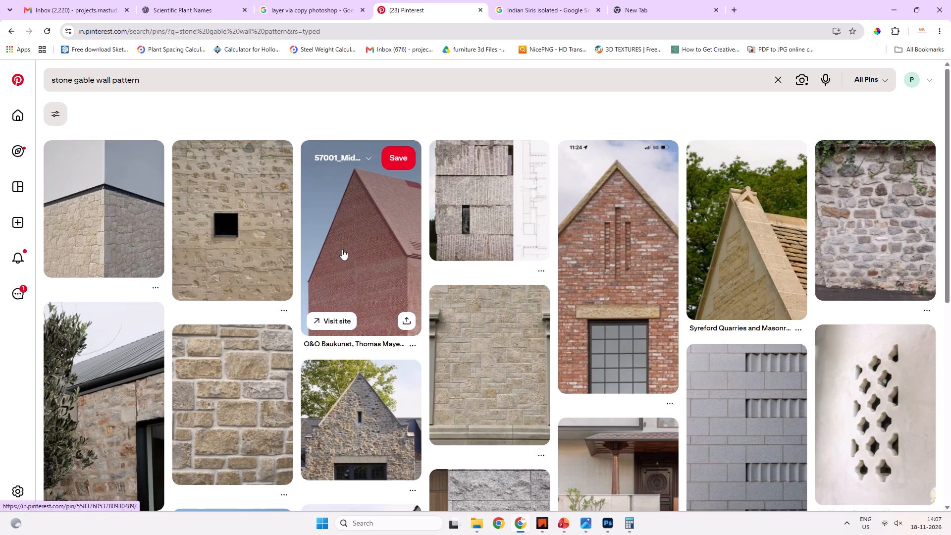
Open the pin showing beige rectangular stones with pale mortar joints and copy its image.
left_click(248, 377)
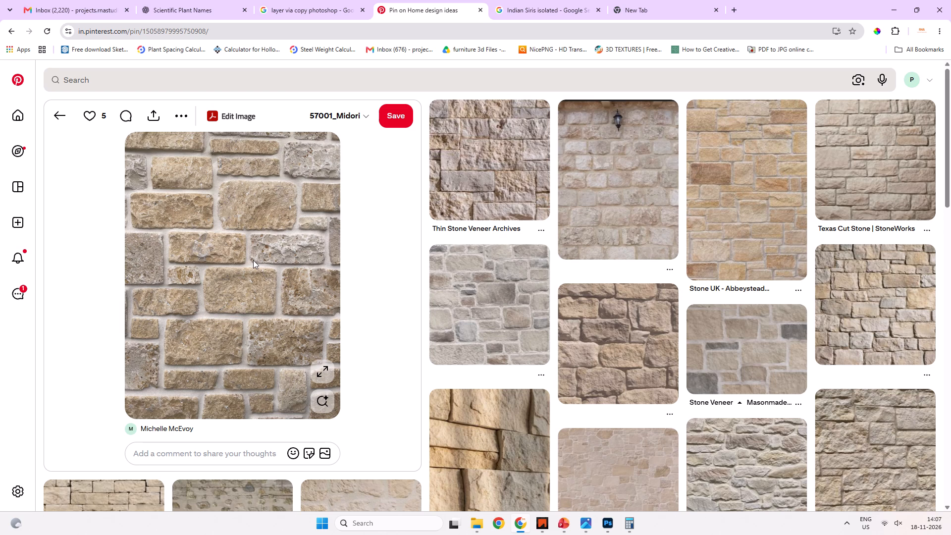
scroll(417, 316, "down", 4)
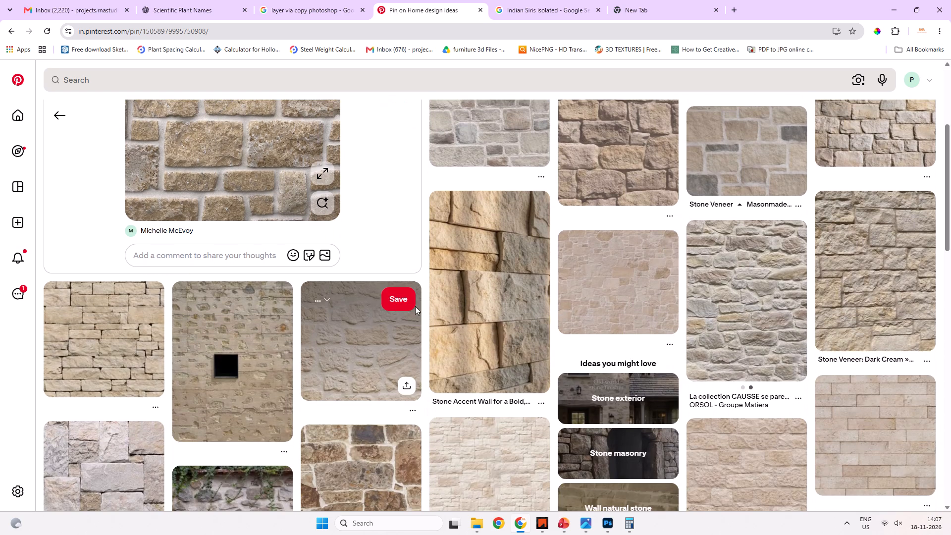
scroll(409, 313, "up", 5)
right_click(243, 297)
left_click(295, 335)
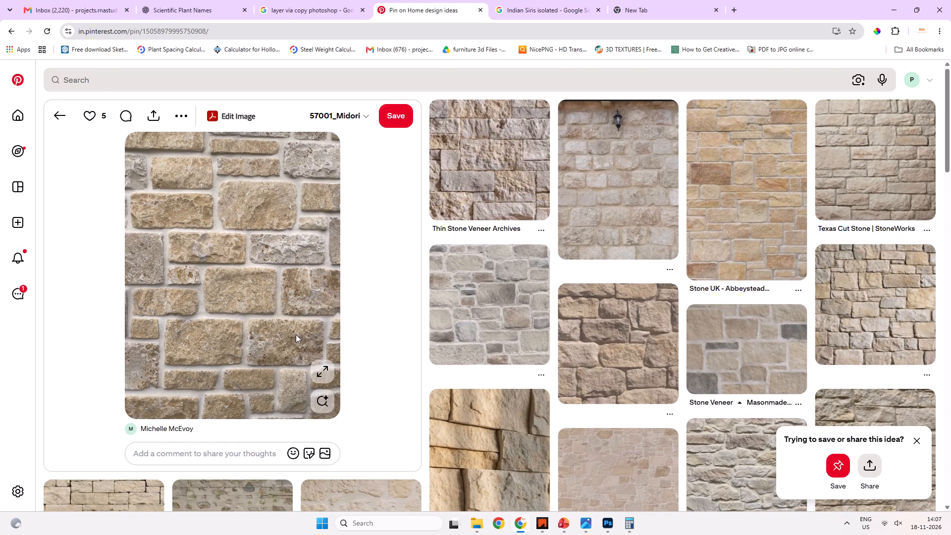
Paste the stone wall image into PowerPoint slide 45, align it with the right margin guide and shrink it to match the neighbouring photos' height.
key("alt+Tab")
left_click(609, 260)
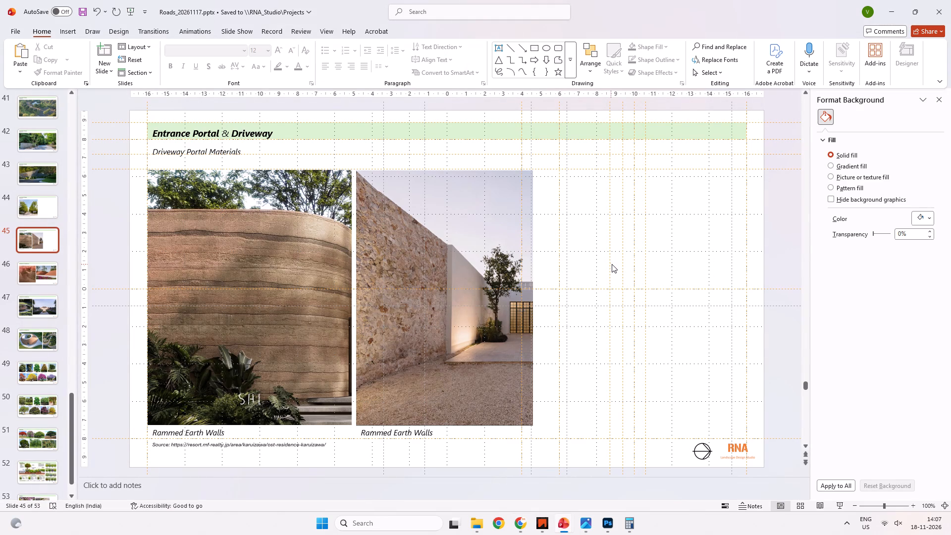
key("ctrl+v")
left_click_drag(430, 303, 616, 319)
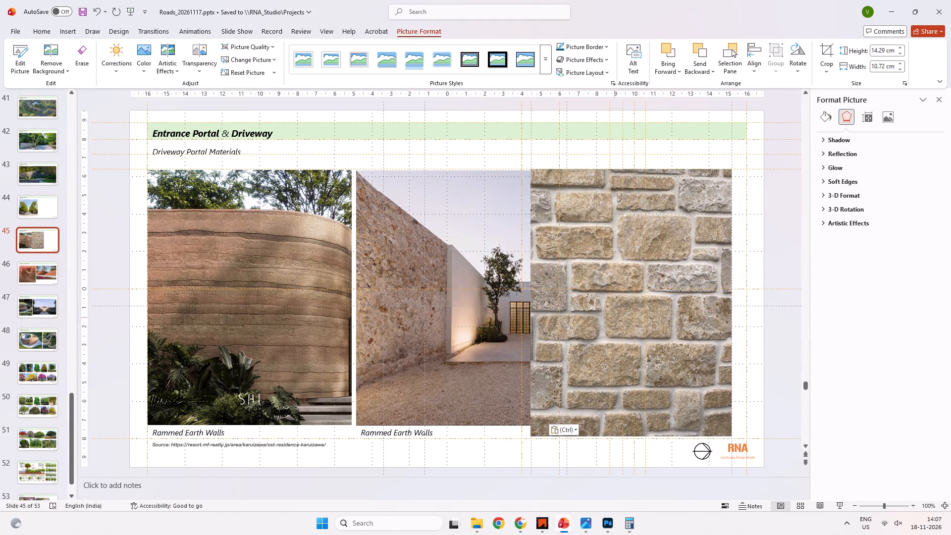
left_click_drag(616, 319, 629, 318)
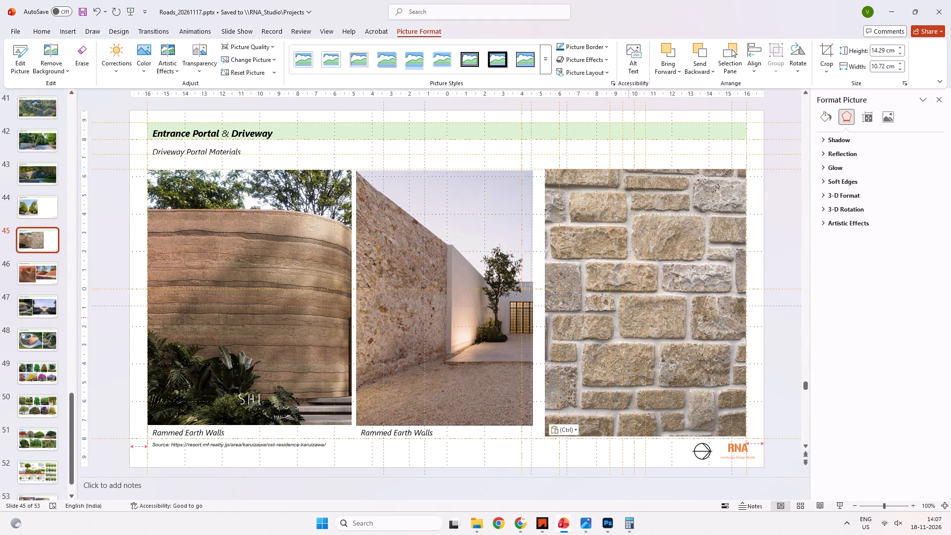
left_click_drag(629, 318, 628, 320)
left_click_drag(545, 439, 558, 427, "shift")
left_click(759, 368)
Search Pinterest in Chrome for "brick gable wall", refining the search to "brick gable wall texture".
key("alt+Tab")
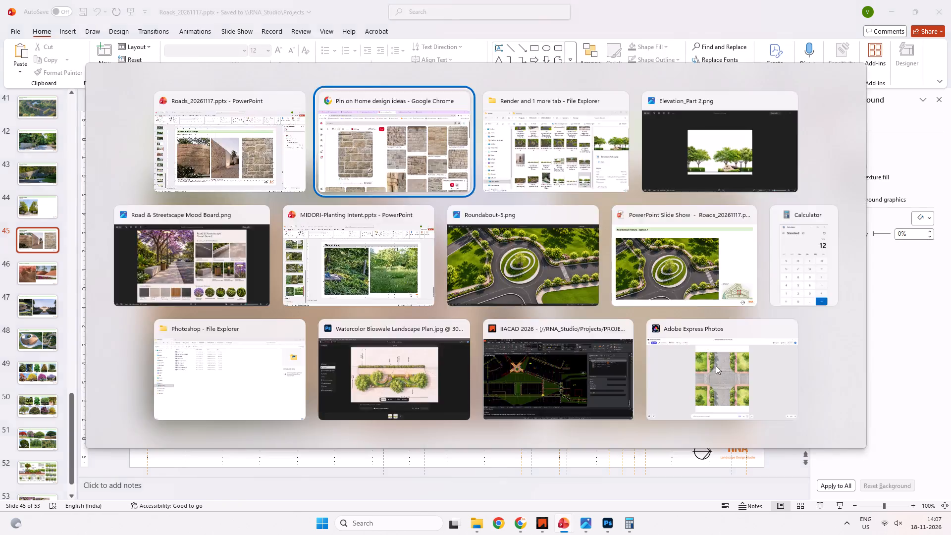
scroll(499, 314, "up", 3)
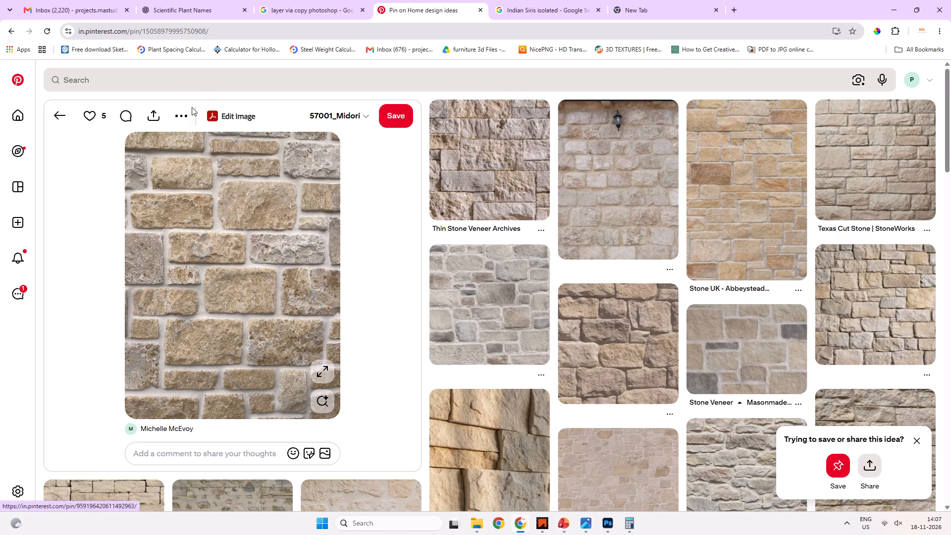
left_click(99, 76)
type("brick")
key("space")
type("gable wall")
key("space")
key("Return")
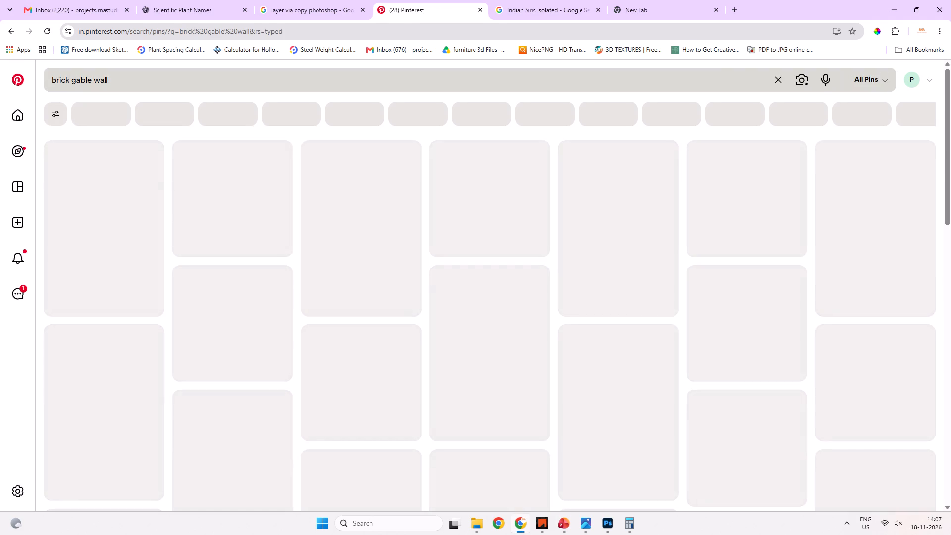
left_click(118, 76)
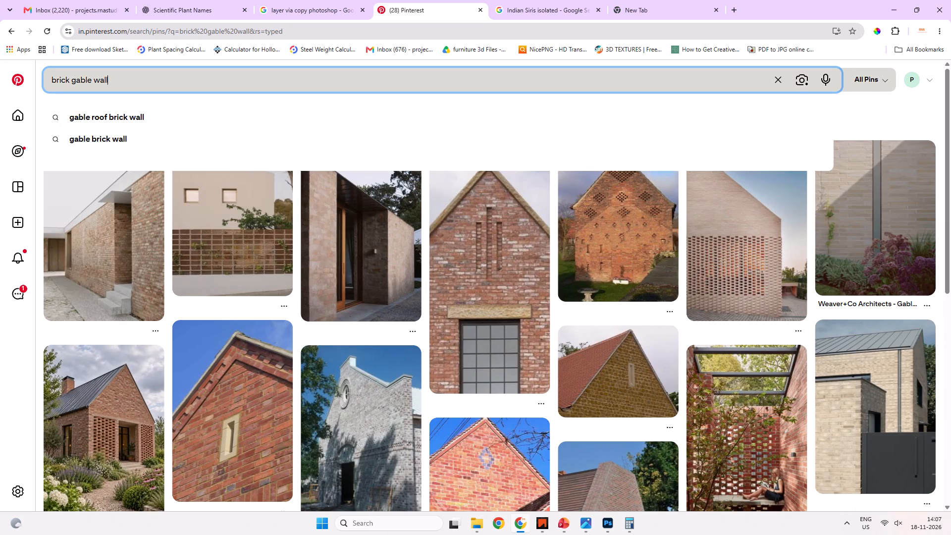
key("space")
type("texture")
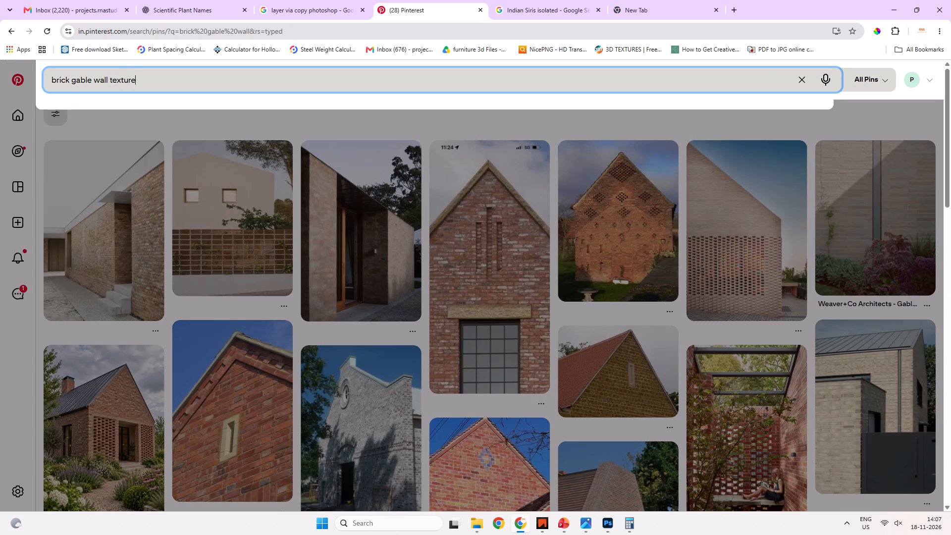
key("space")
key("Return")
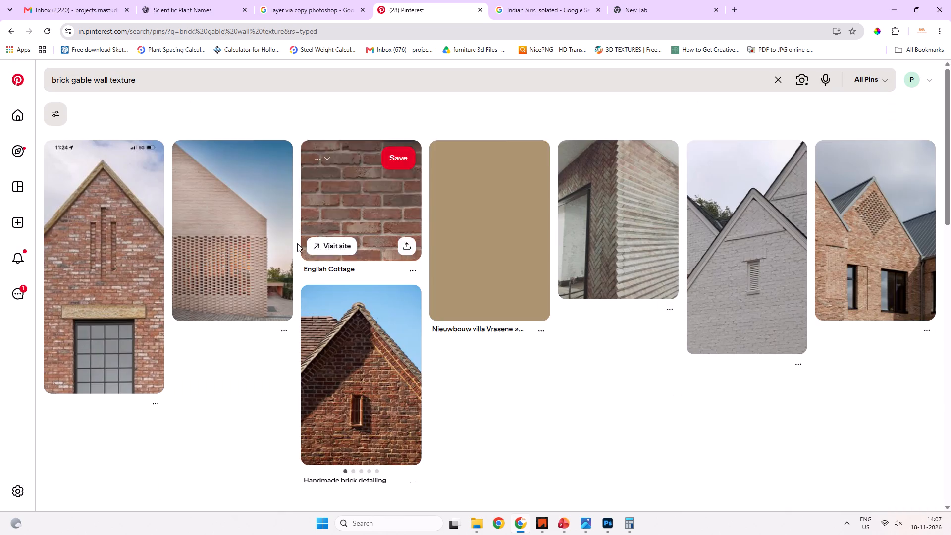
Examine the English Cottage brick pin, then return to the brick gable wall texture results.
left_click(358, 198)
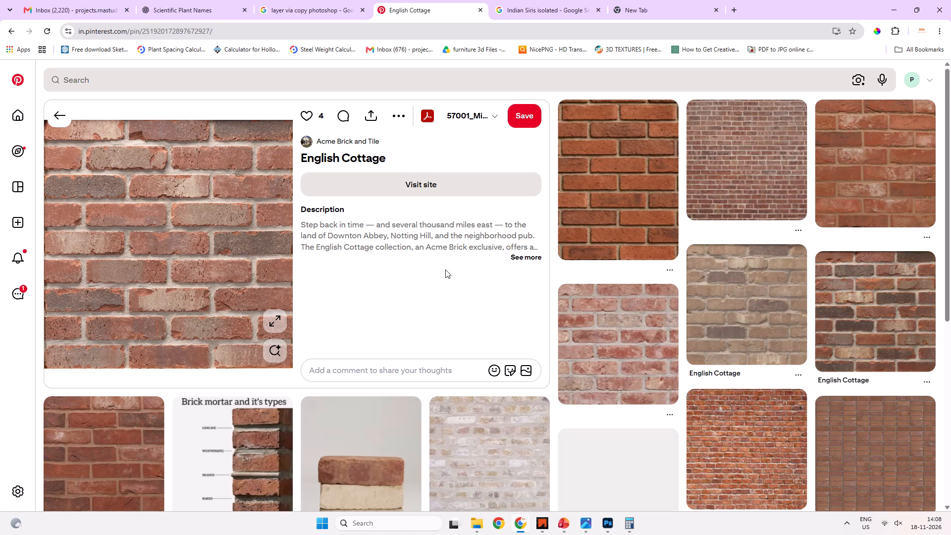
key("Escape")
left_click(53, 116)
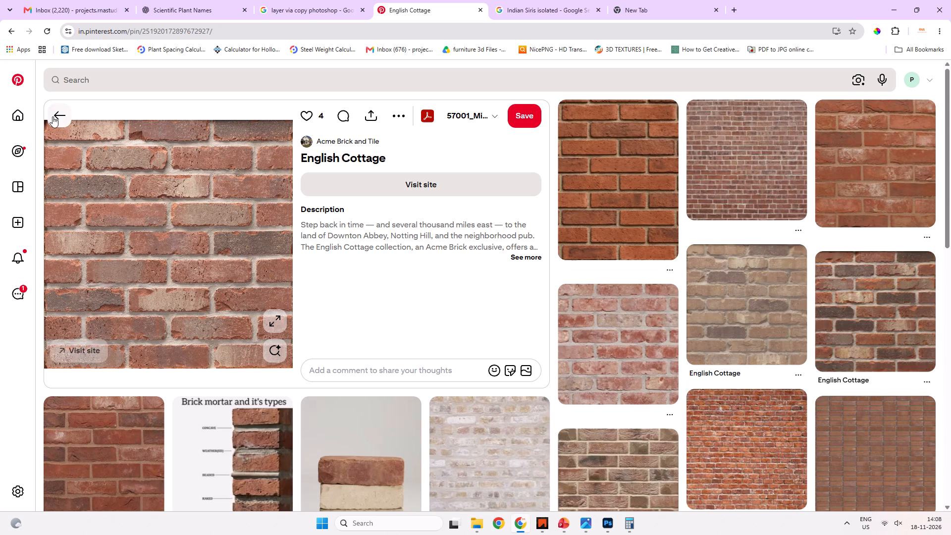
scroll(351, 267, "down", 1)
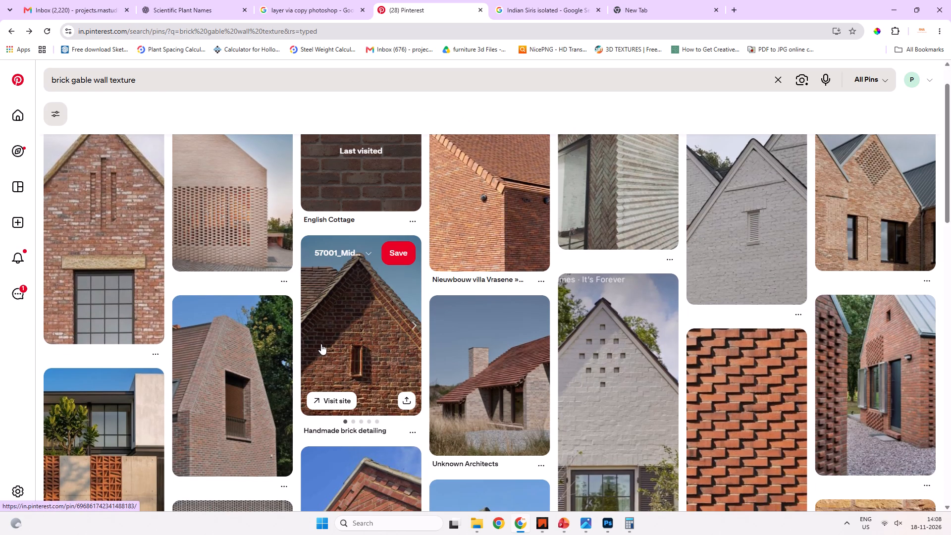
scroll(322, 338, "up", 5)
Review slides 49 to 53 of the roads presentation in PowerPoint, covering Planting Intent and the Mood Board, and go back to slide 44.
key("alt+Tab")
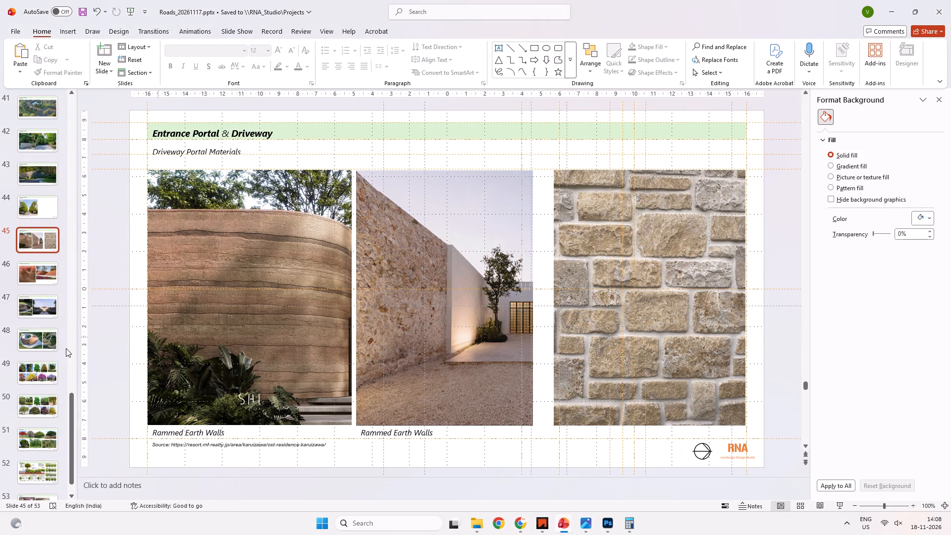
left_click(42, 381)
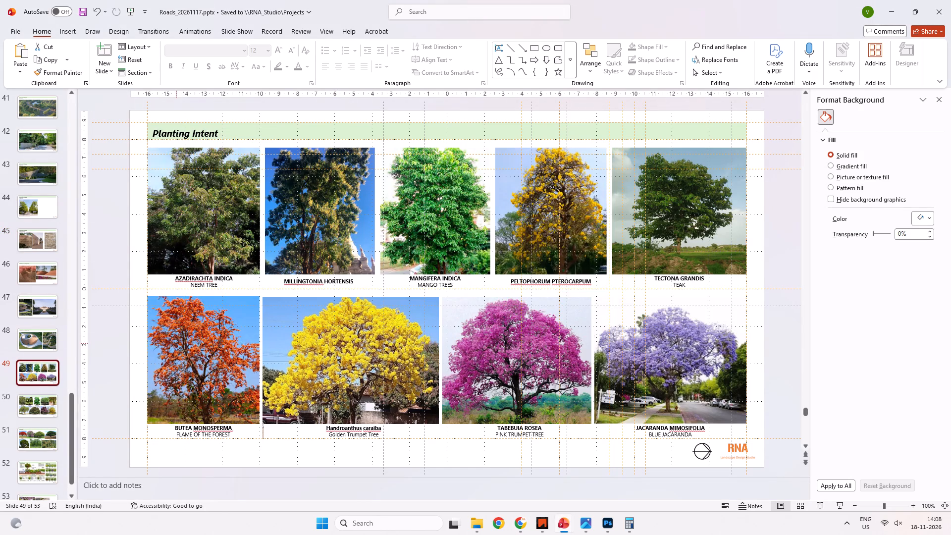
key("Down")
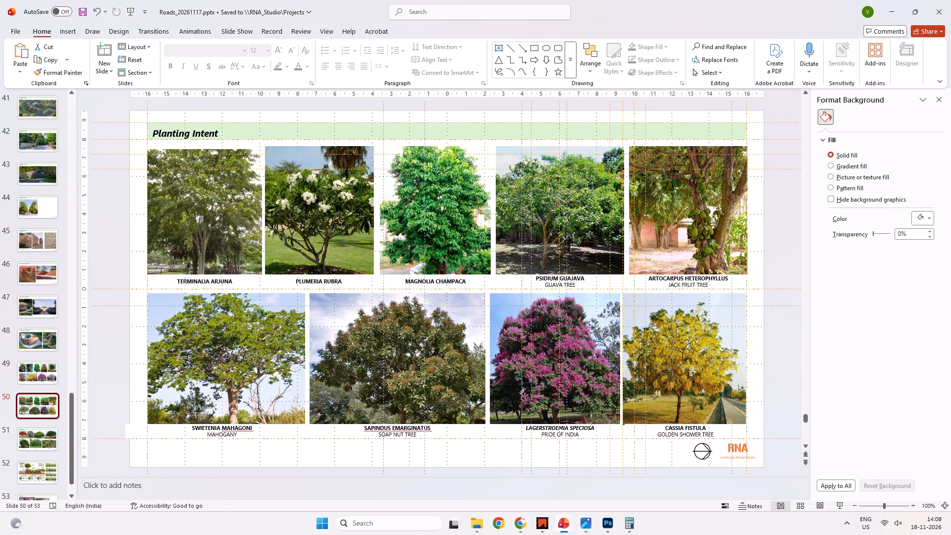
key("Down")
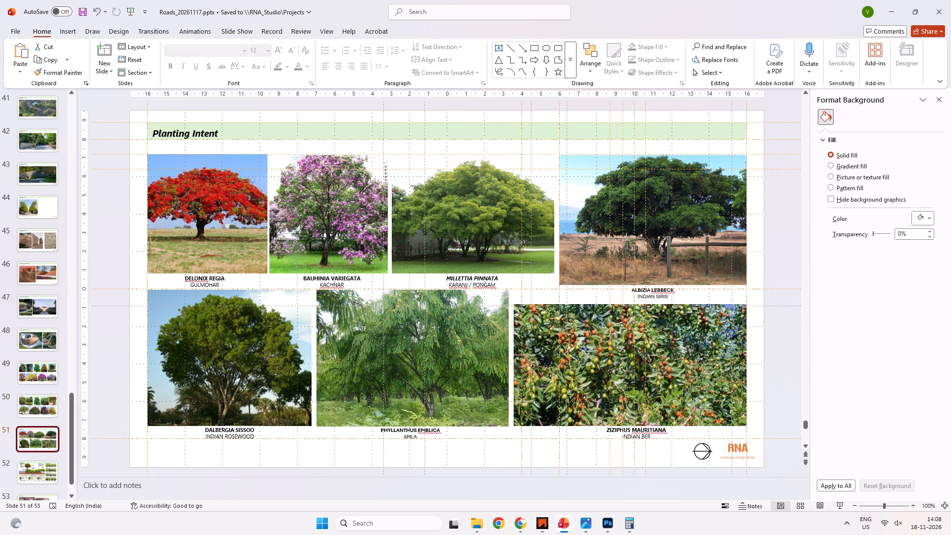
key("Down")
key("Down")
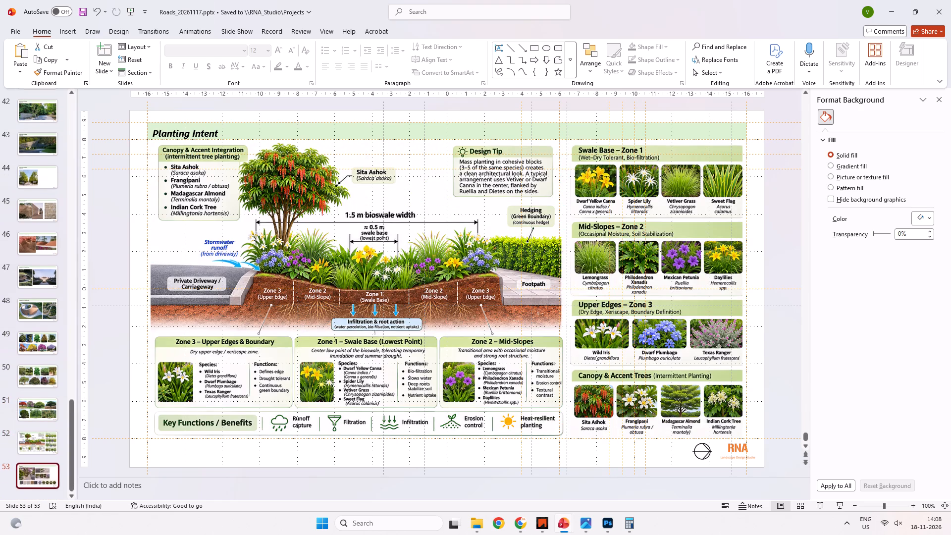
key("Down")
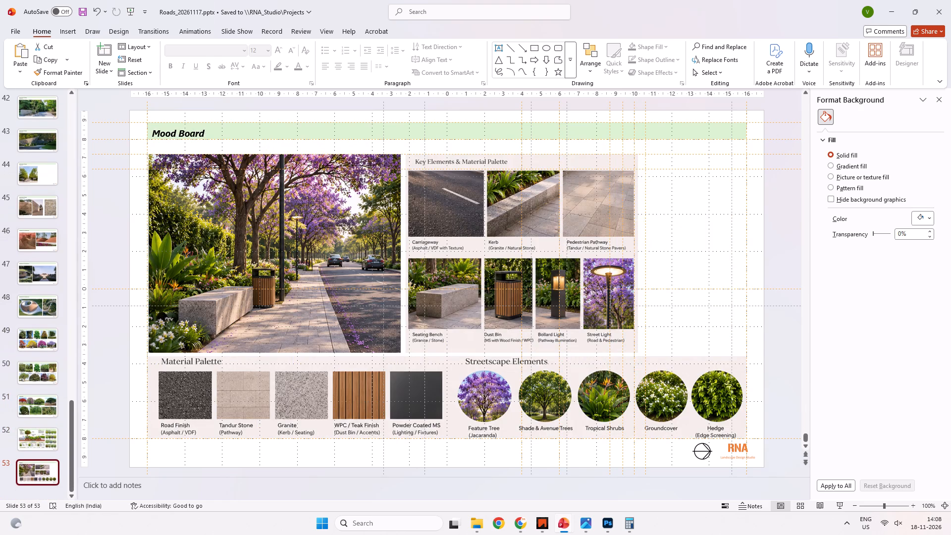
key("Up")
key("Up")
key("Up")
key("Up")
key("Up")
key("Up")
key("Up")
key("Up")
key("Up")
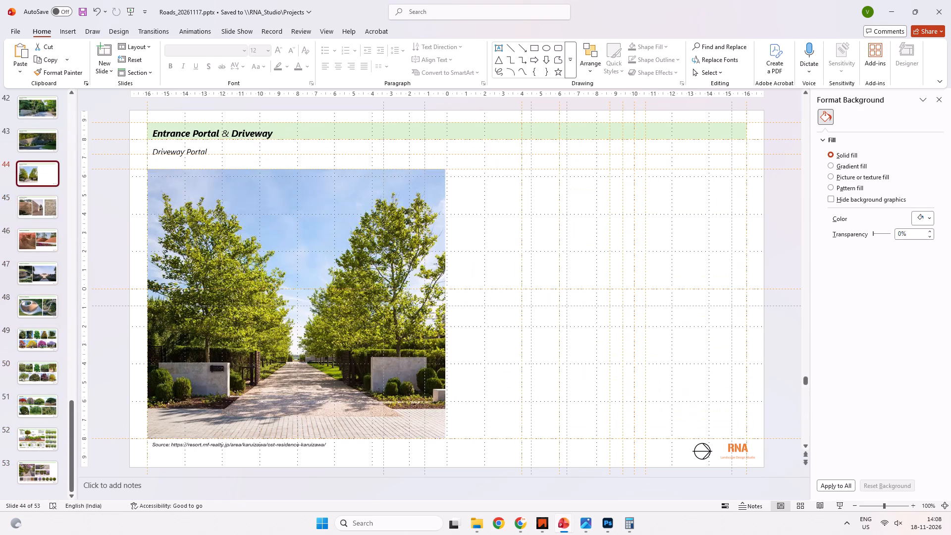
Review slides 43 back to 29 of the roads presentation, covering the entrance portal, roundabout options, utilities and drainage, and lighting and furniture.
key("Up")
key("Up")
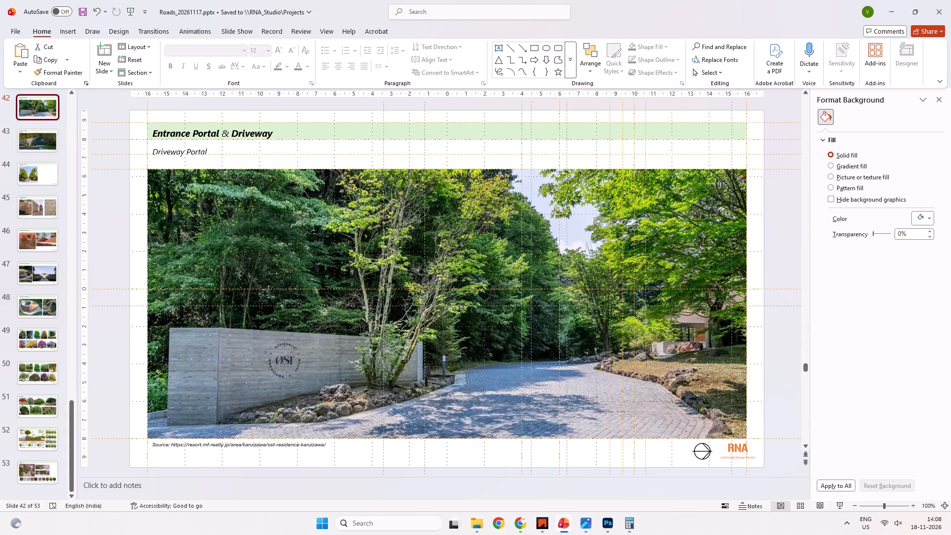
key("Up")
key("Up")
key("Up")
key("Up")
key("Up")
key("Up")
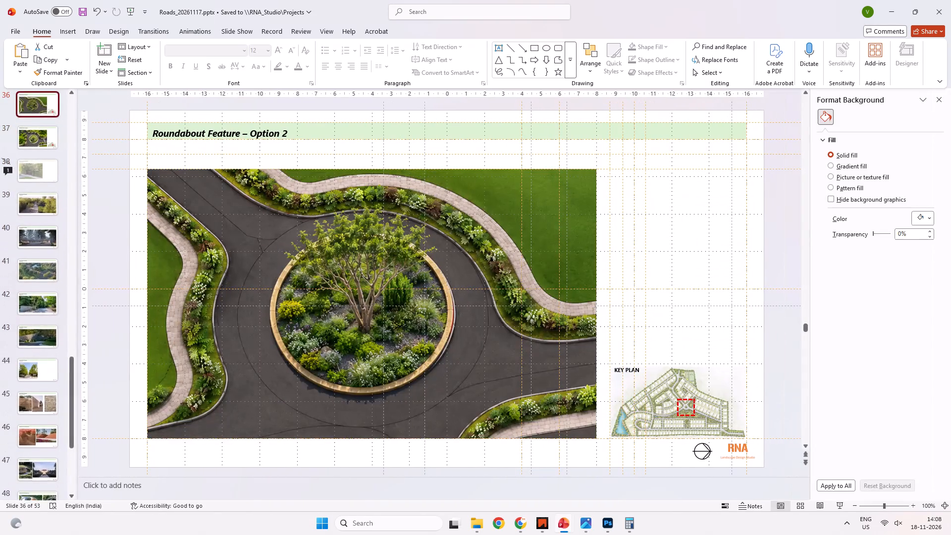
key("Up")
key("Up")
key("Up")
key("Up")
key("Up")
key("Up")
key("Down")
key("Down")
key("Down")
key("Down")
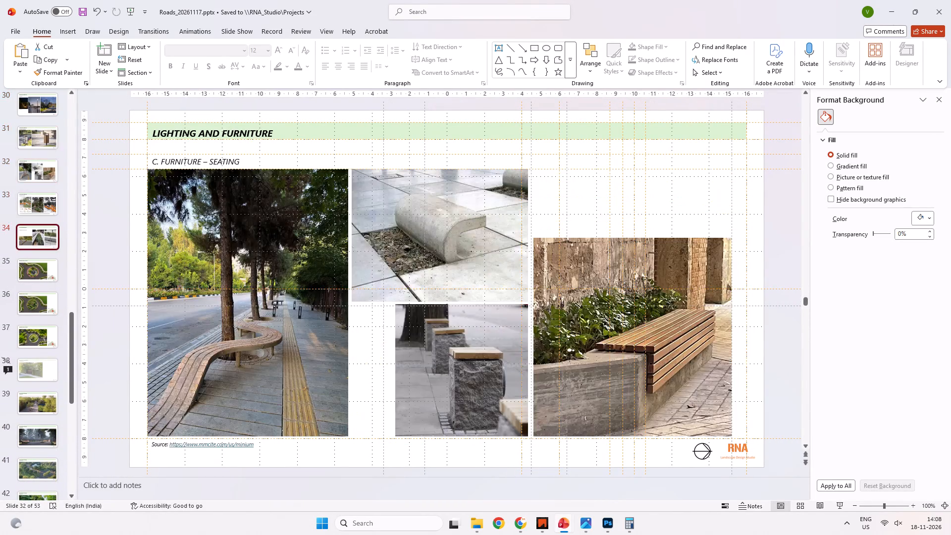
key("Down")
key("Down")
key("Down")
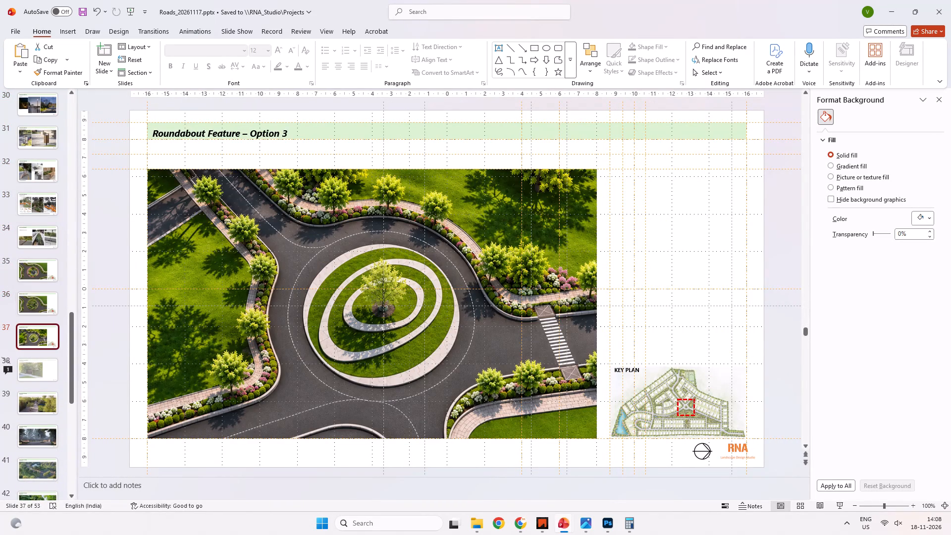
key("Up")
key("Up")
key("Up")
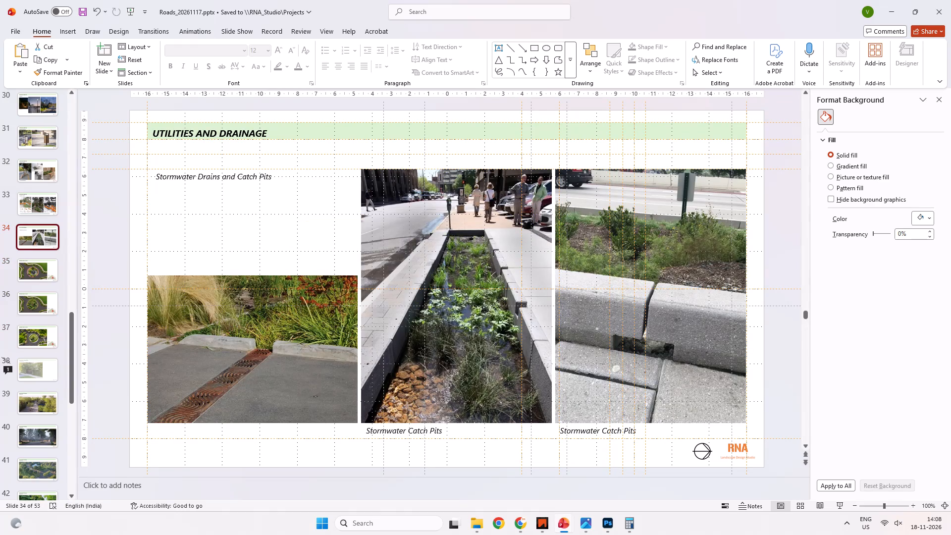
key("Up")
key("Up")
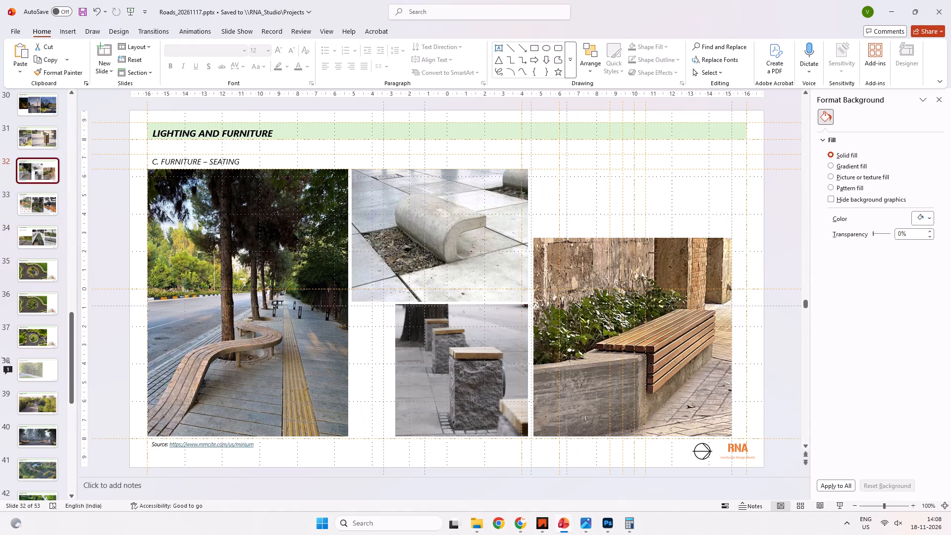
key("Up")
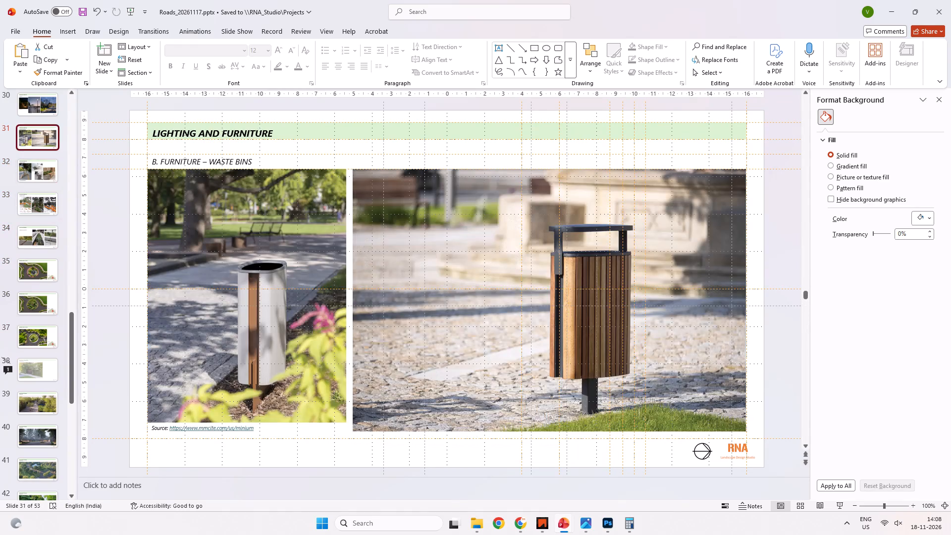
key("Up")
key("Up")
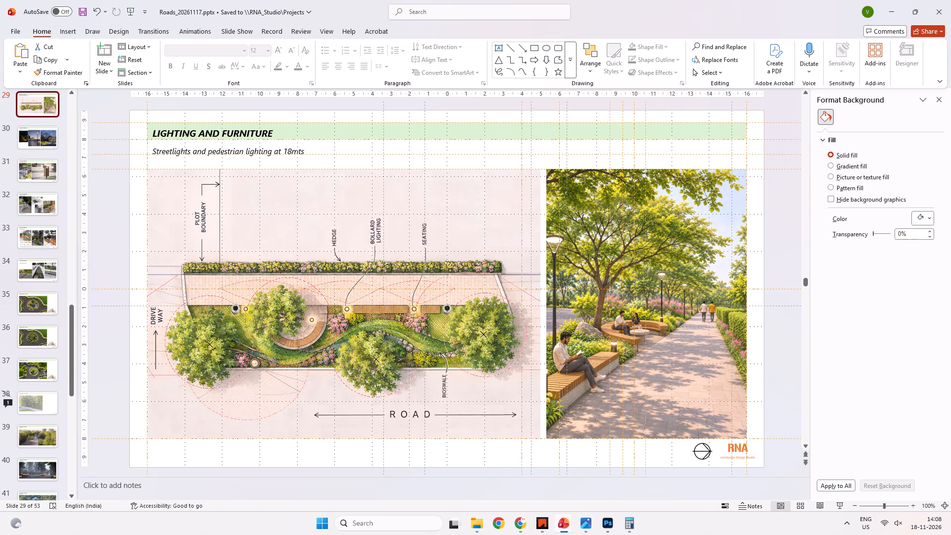
Delete the annotated bioswale plan image from slide 29, Streetlights and pedestrian lighting at 18mts.
left_click(355, 454)
left_click(366, 414)
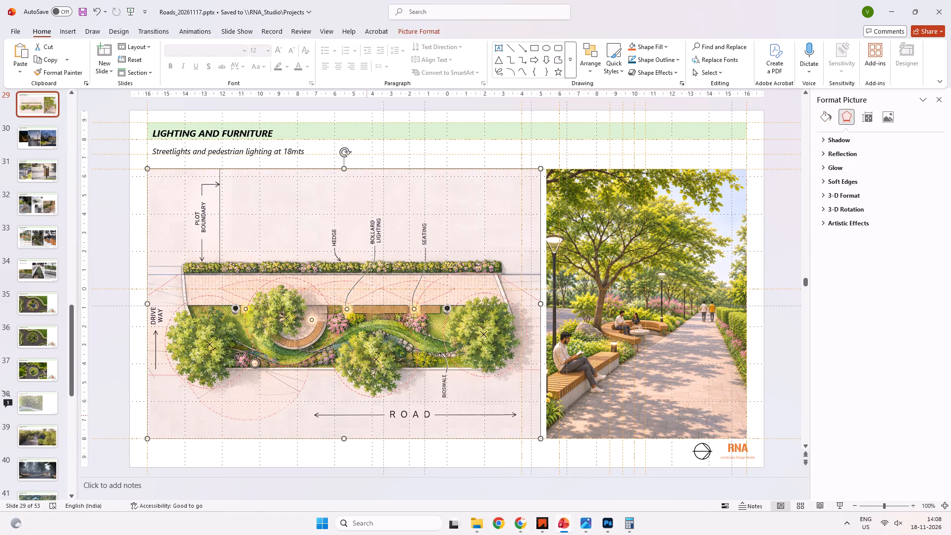
key("Delete")
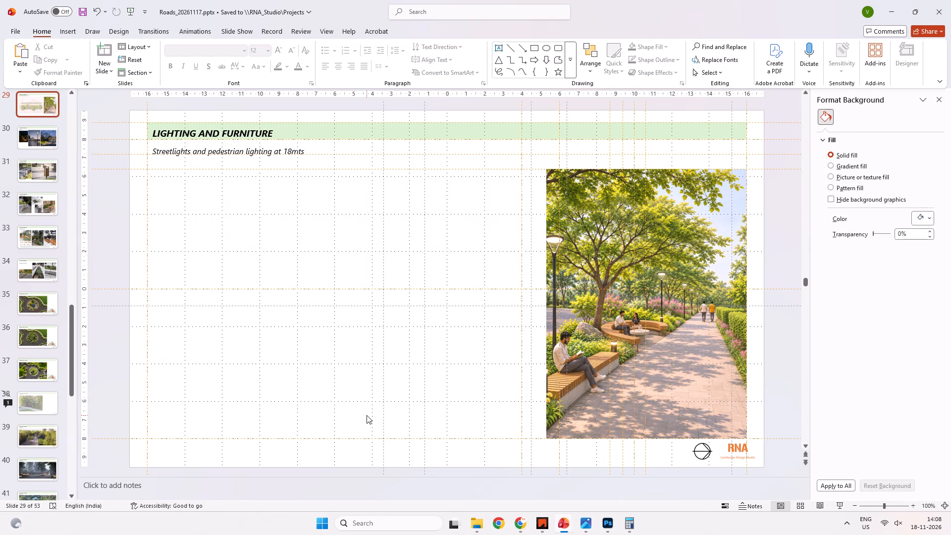
Switch to the Watercolor Bioswale Landscape Plan in Photoshop's AI Assisted Editor.
key("alt+Tab")
key("alt+Tab")
key("alt+Tab")
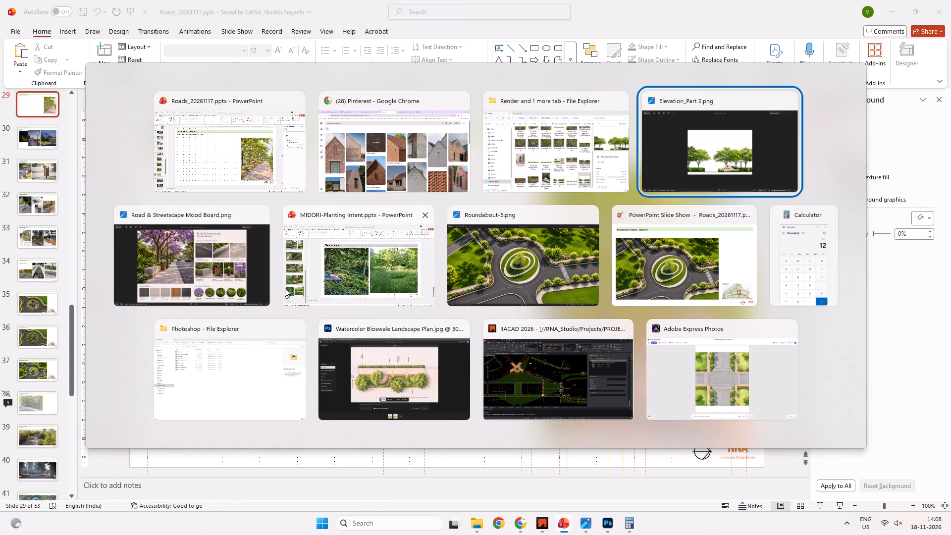
left_click(380, 358, "alt")
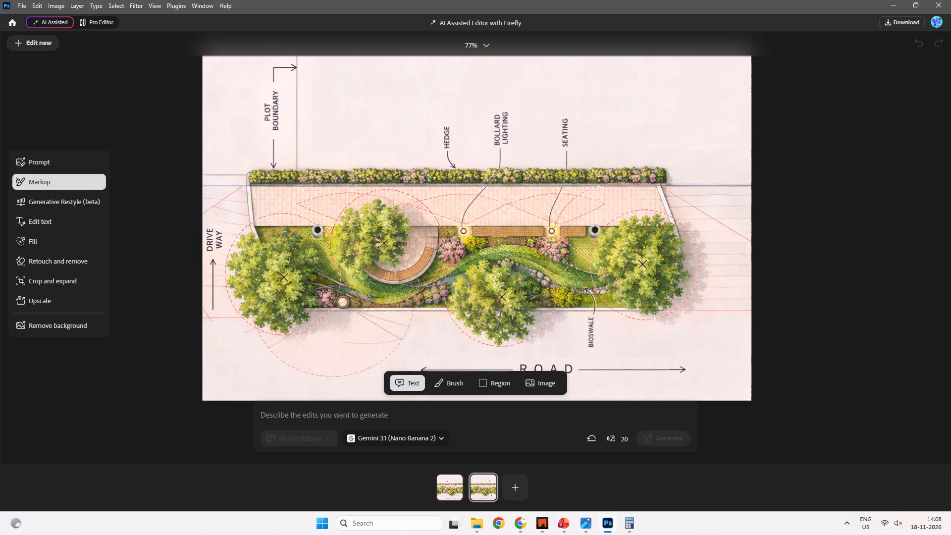
left_click(888, 28)
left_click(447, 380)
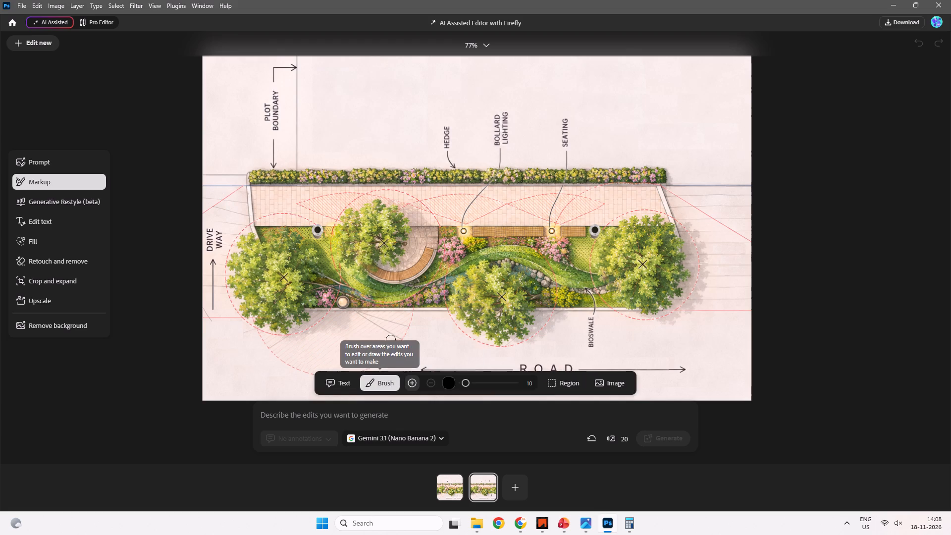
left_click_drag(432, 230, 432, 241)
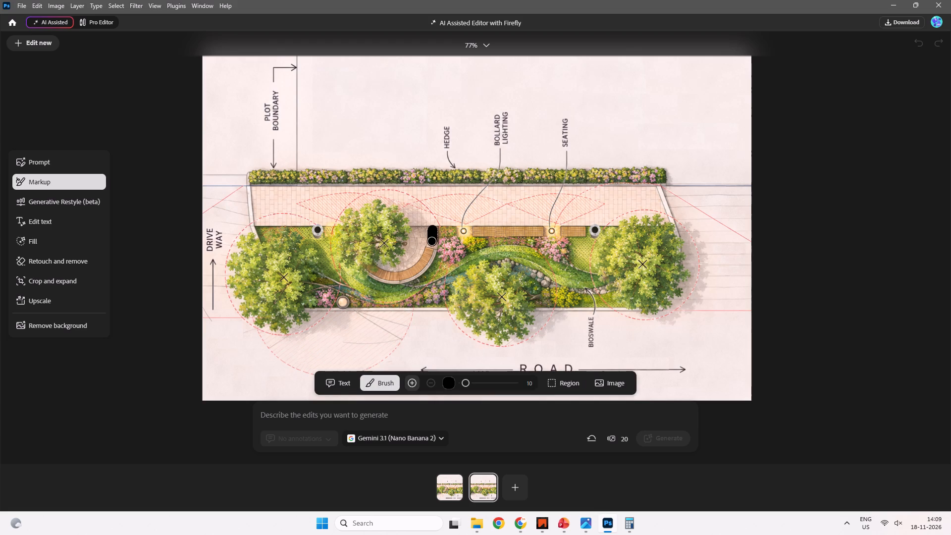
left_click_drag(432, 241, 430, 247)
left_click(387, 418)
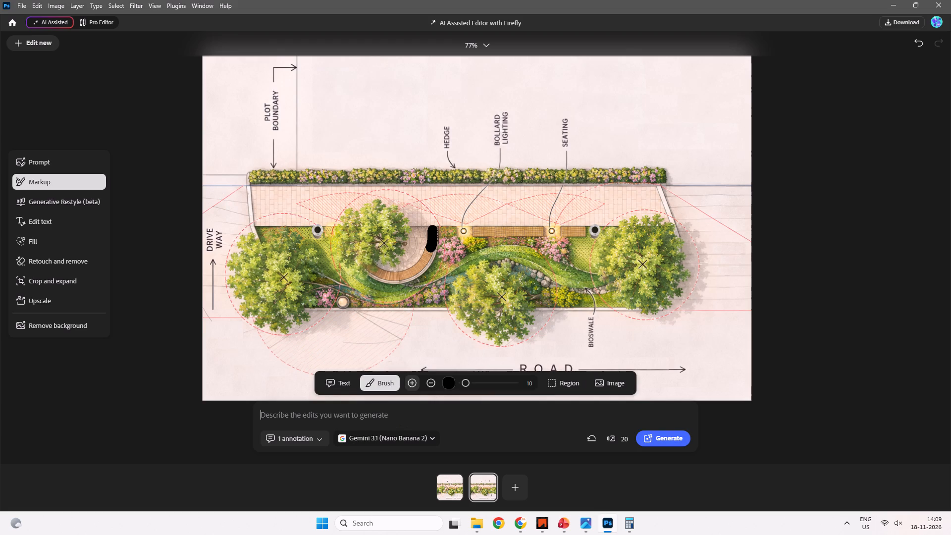
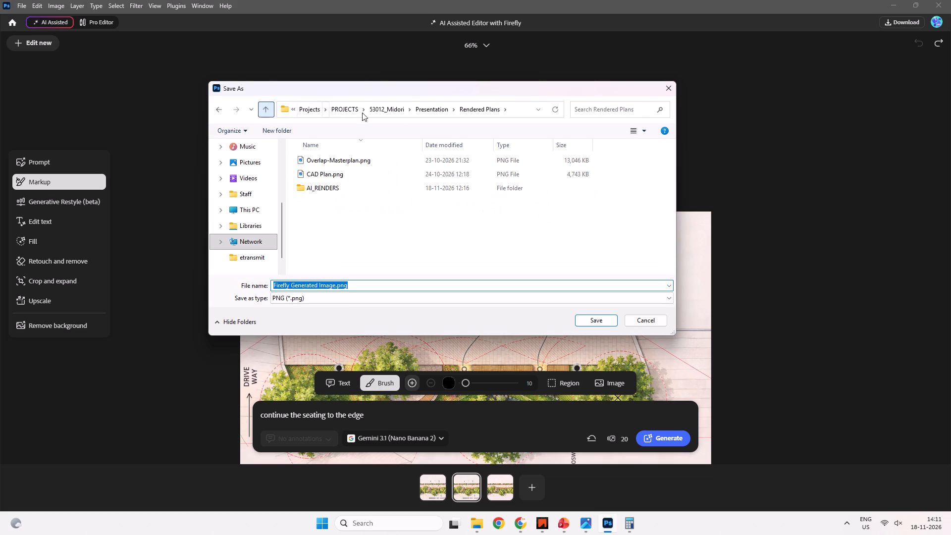
left_click(402, 113)
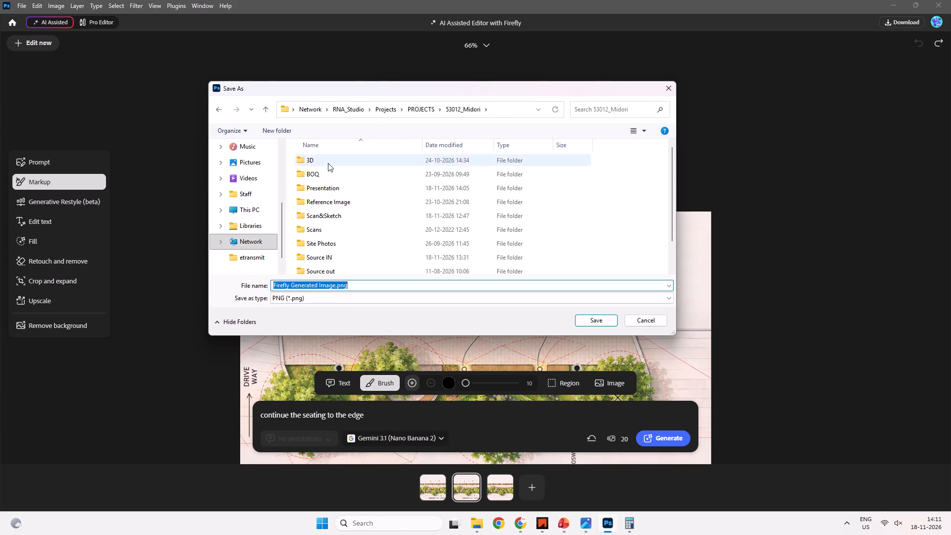
double_click(328, 188)
double_click(321, 160)
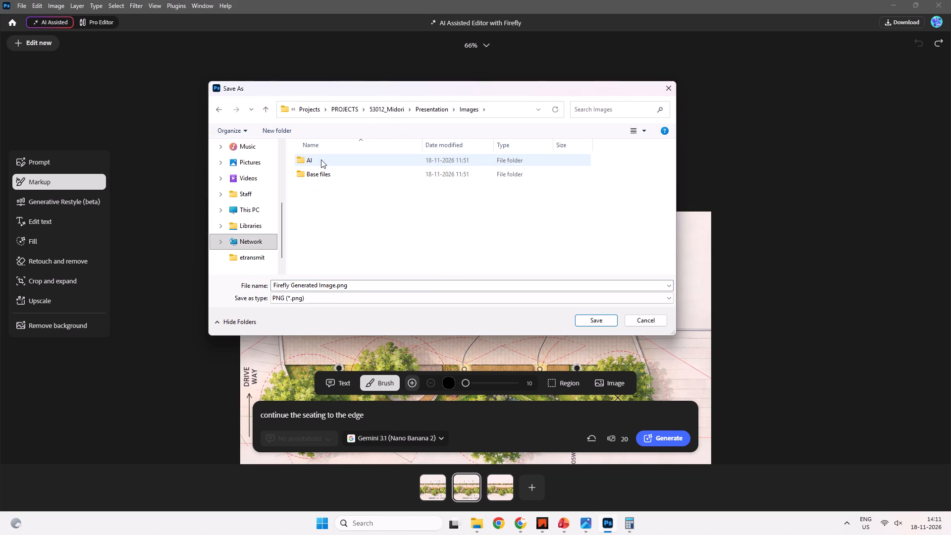
double_click(320, 160)
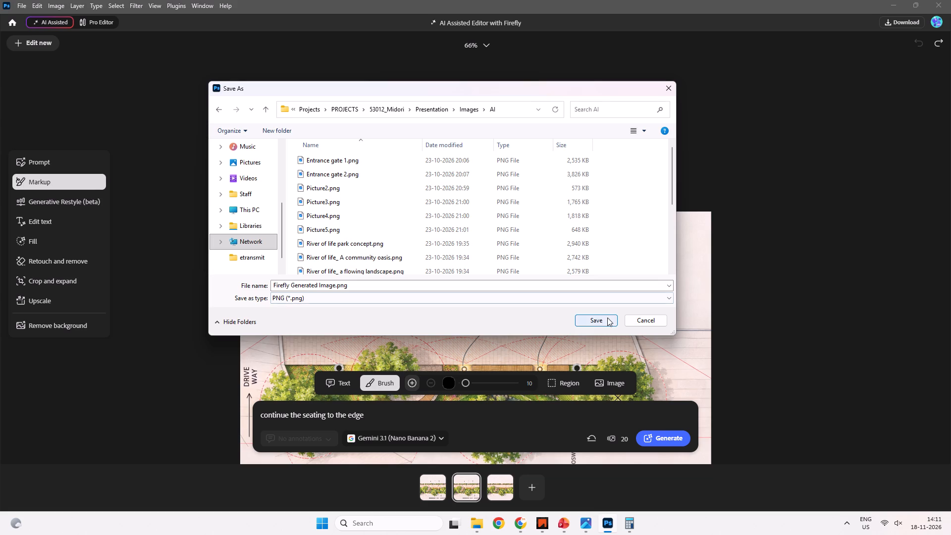
left_click(598, 319)
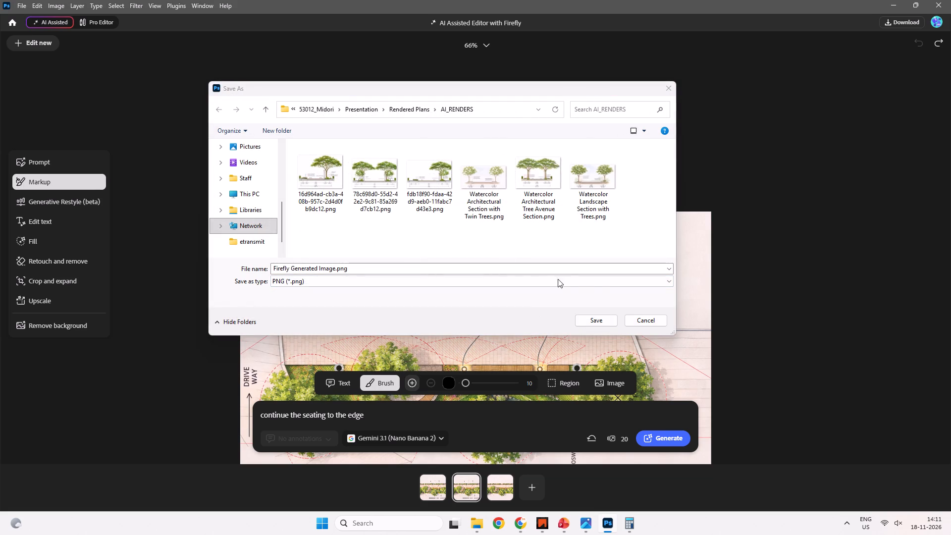
key("Escape")
left_click(670, 91)
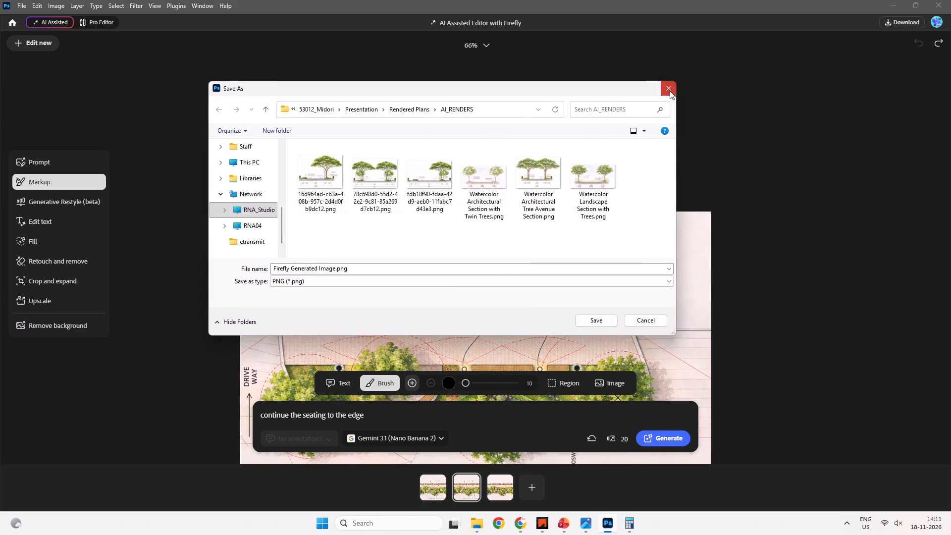
Open Watercolor Bioswale Landscape Plan.jpg from the AI_RENDERS folder in the Pro Editor.
key("alt+Tab")
key("alt+Tab")
key("alt+Escape")
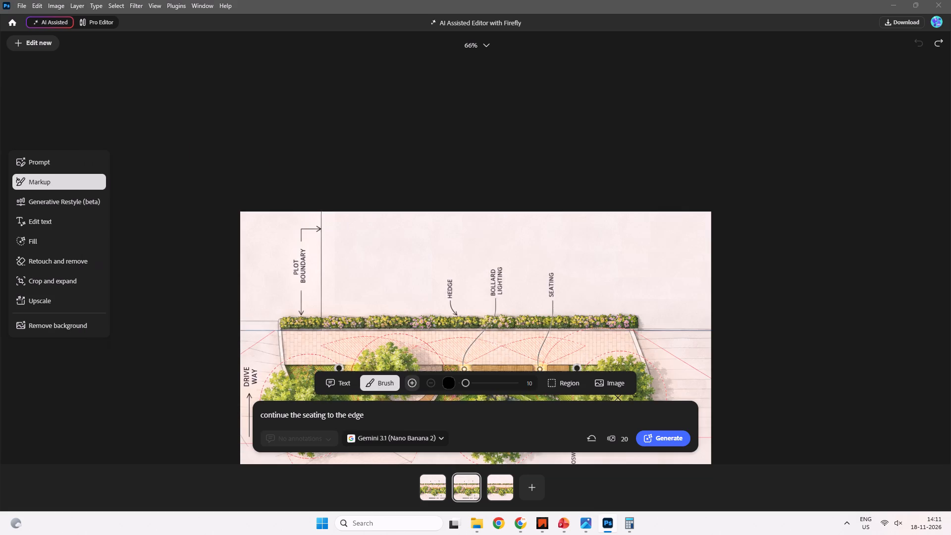
left_click(94, 25)
left_click(106, 23)
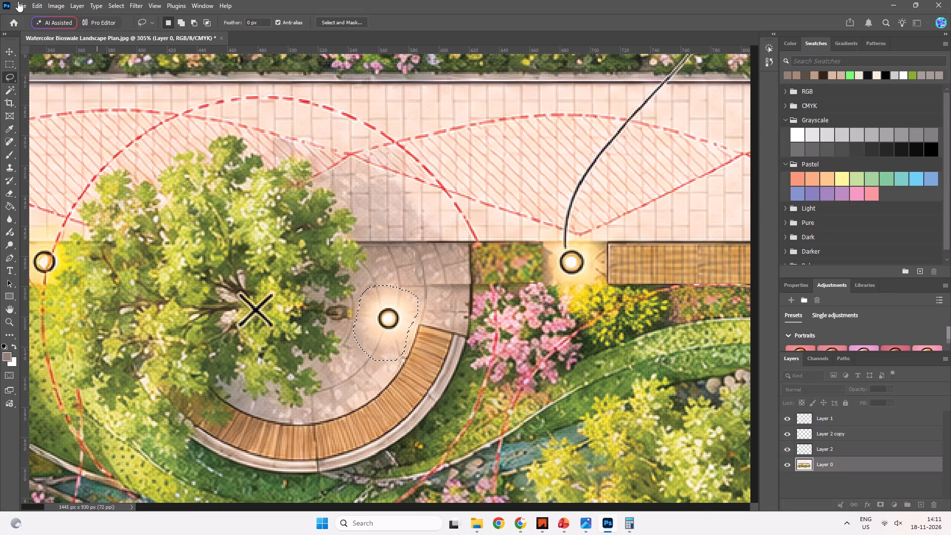
left_click(23, 4)
left_click(42, 28)
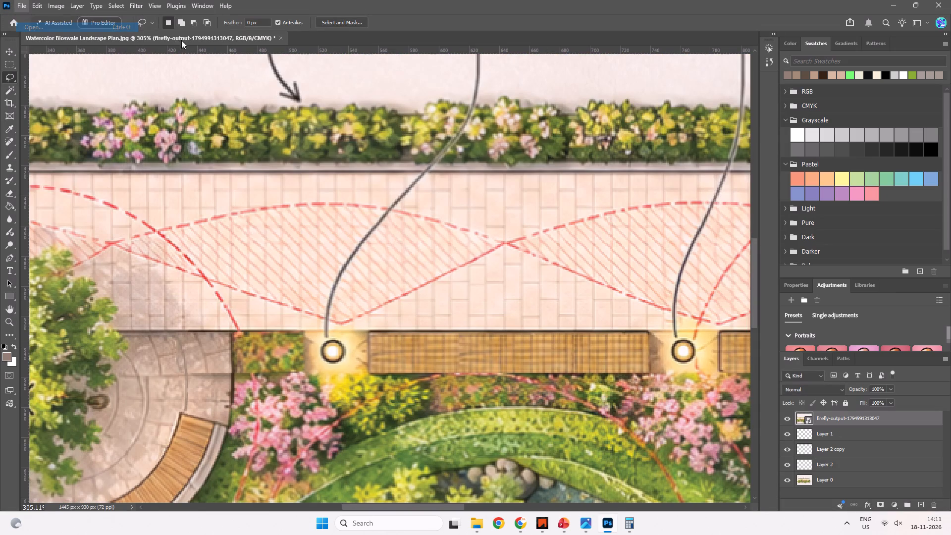
left_click(383, 257)
right_click(383, 257)
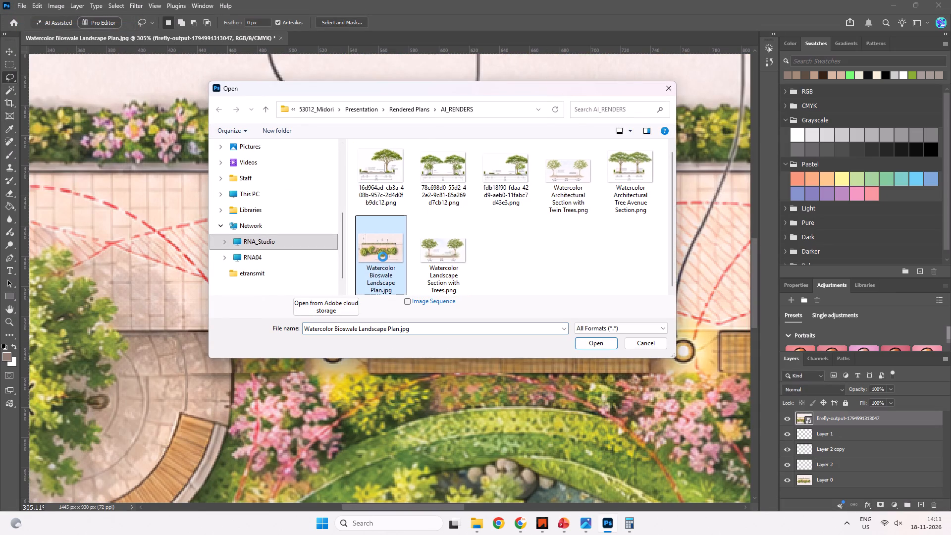
left_click(585, 343)
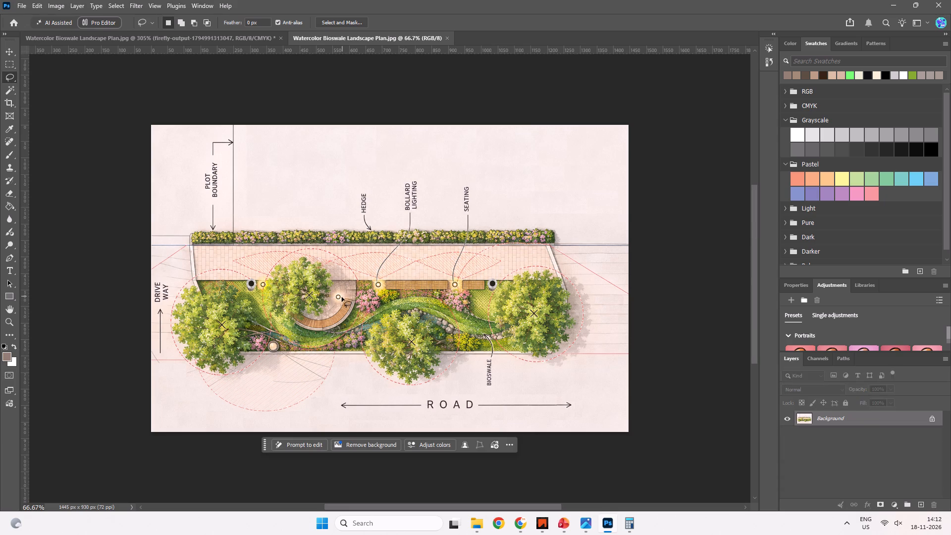
Compare the two open landscape plan documents and take the layered one back to the AI Assisted editor.
left_click(220, 37)
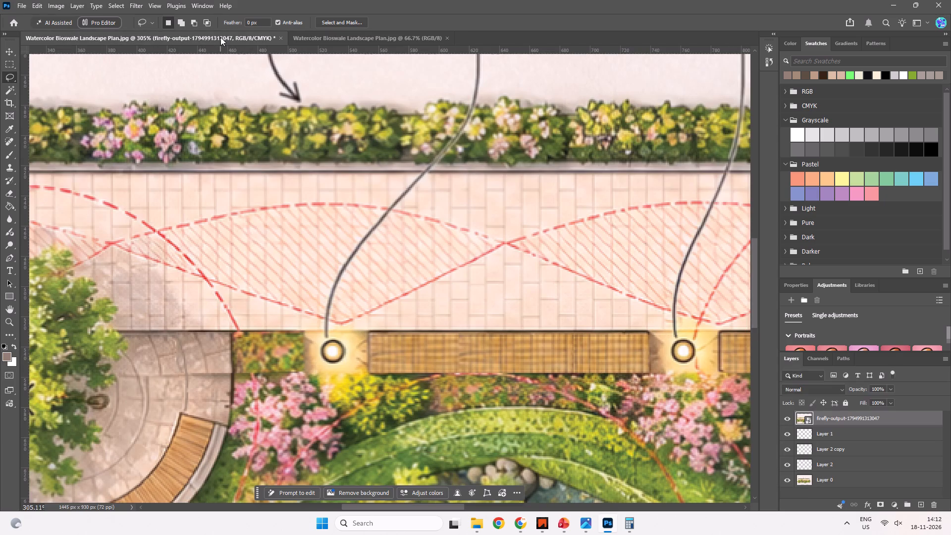
left_click(374, 38)
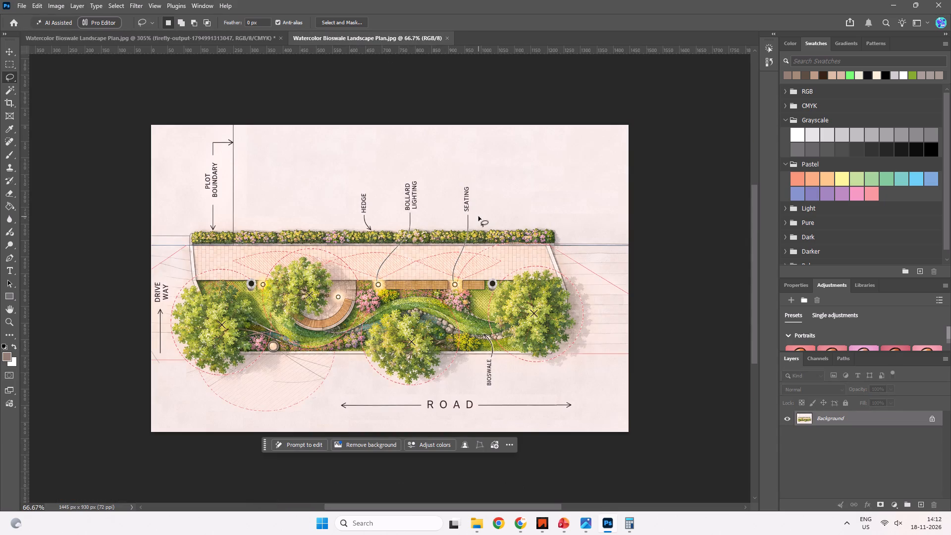
left_click(140, 40)
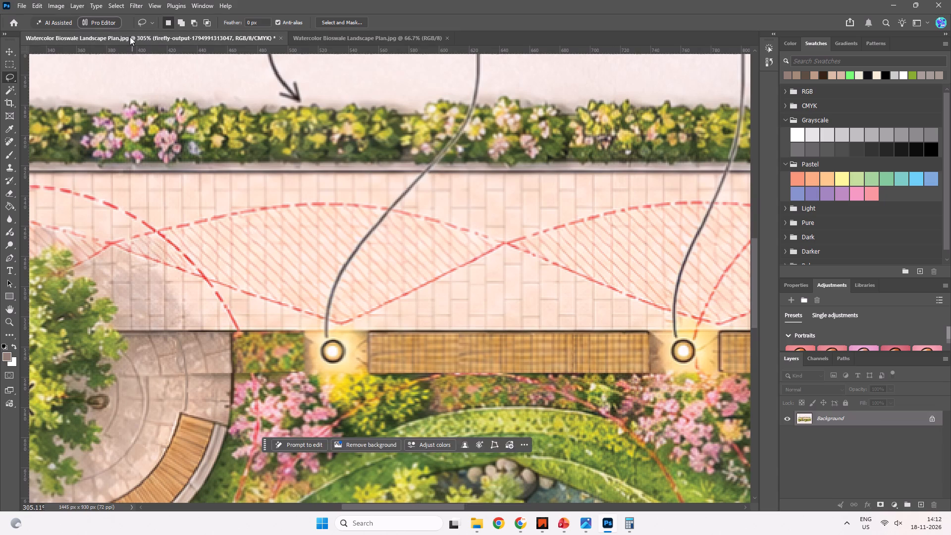
left_click(64, 24)
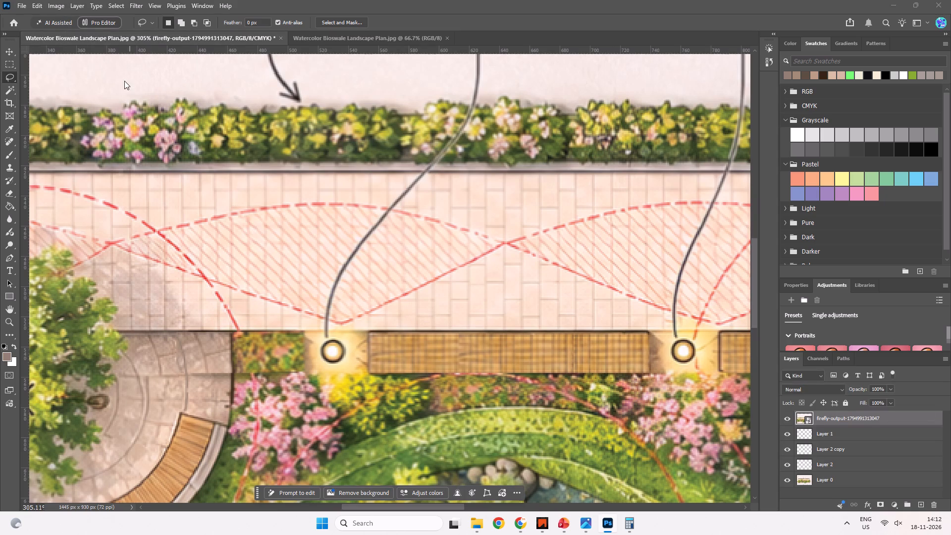
key("alt+Tab")
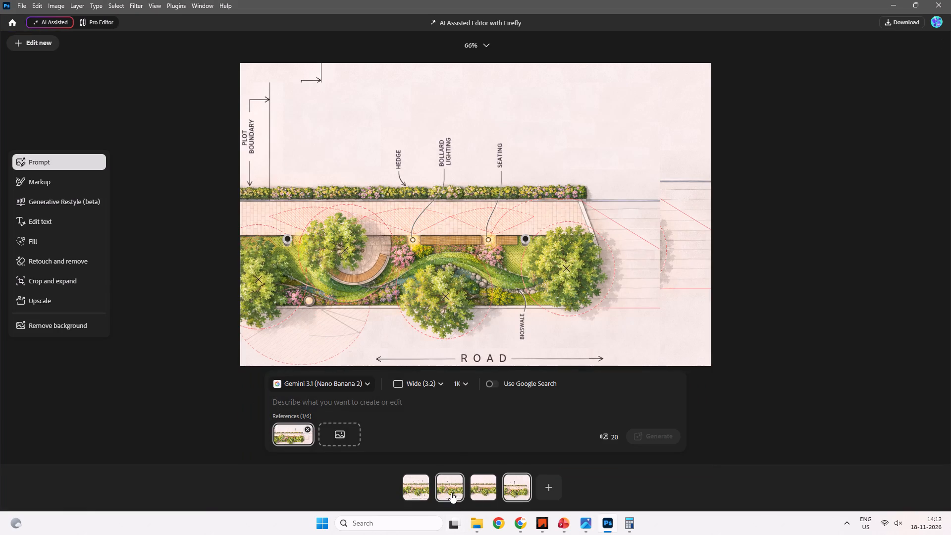
Choose the labelled plan with the ROAD annotation and bollard lights among the generated versions and download it to Downloads as Firefly Generated Image.png.
left_click(451, 492)
left_click(469, 490)
left_click(476, 490)
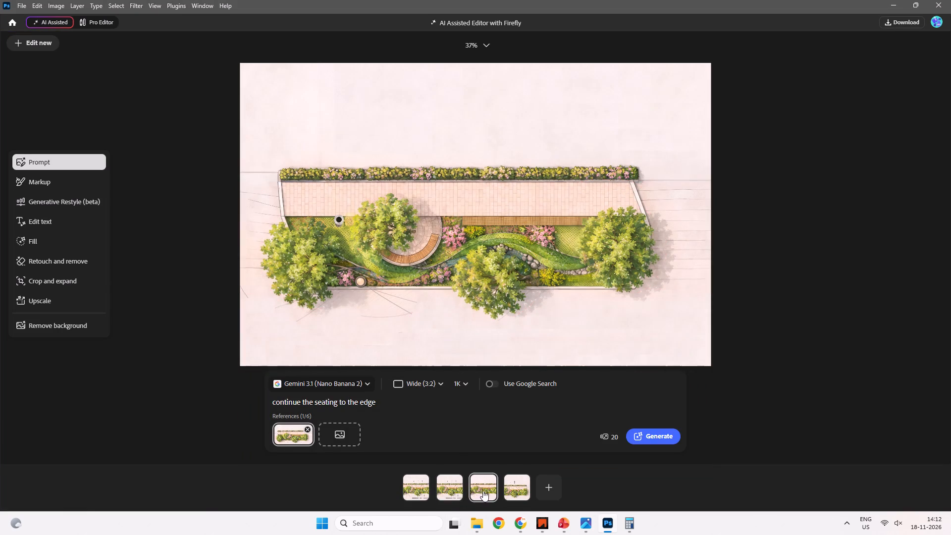
left_click(513, 490)
left_click(471, 490)
left_click(459, 491)
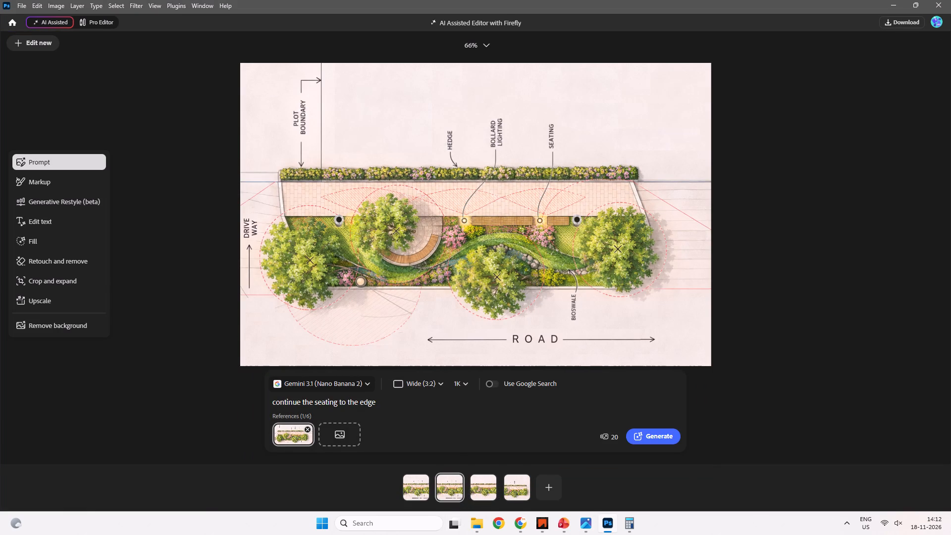
left_click(891, 24)
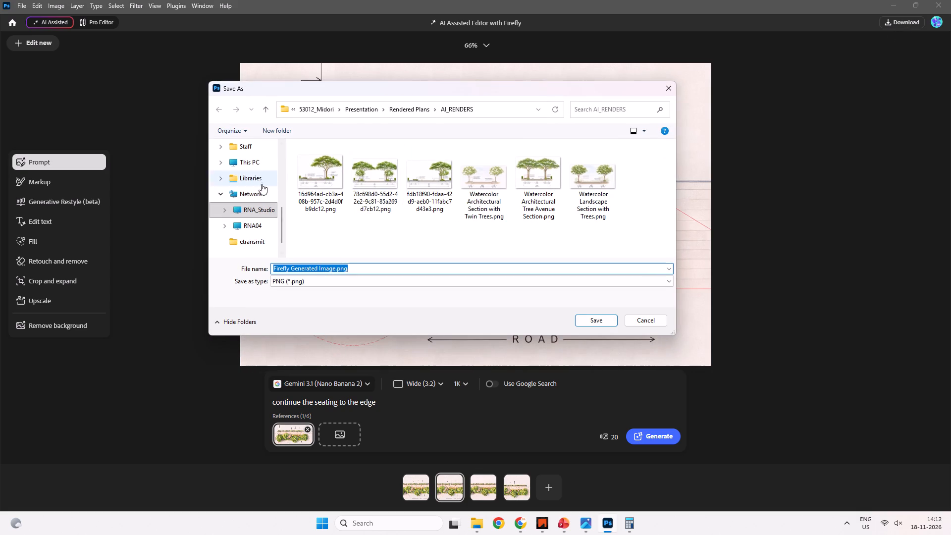
scroll(255, 187, "up", 6)
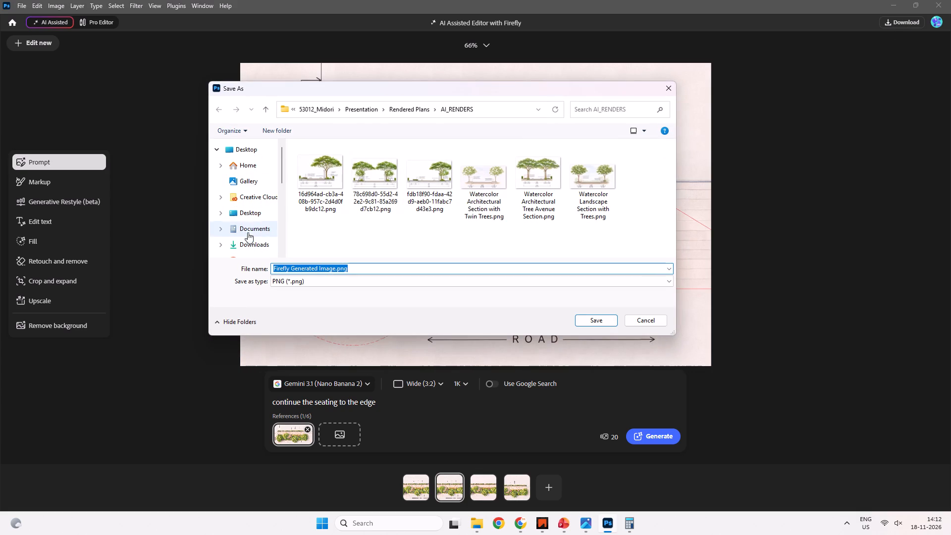
left_click(246, 246)
left_click(582, 317)
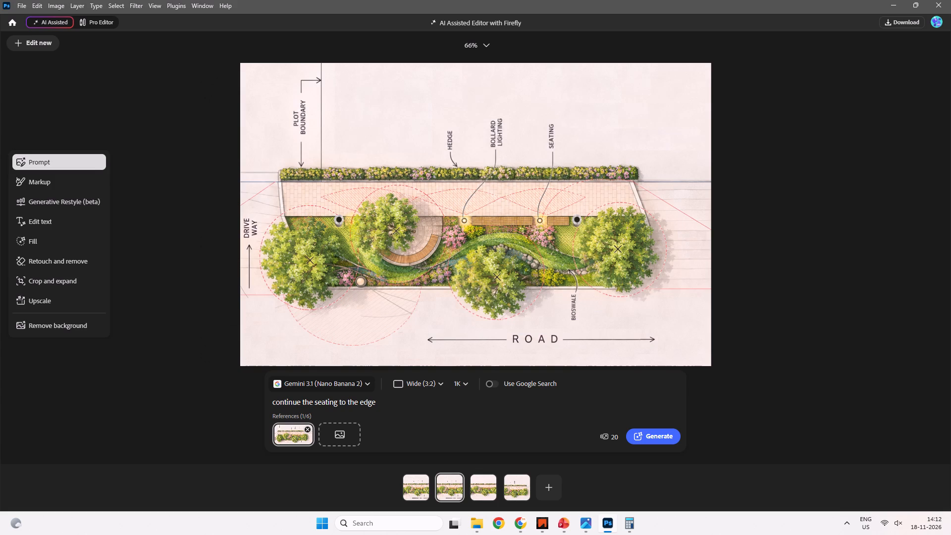
Find Firefly Generated Image.png in the Downloads folder in File Explorer and preview it.
left_click(475, 525)
left_click(513, 463)
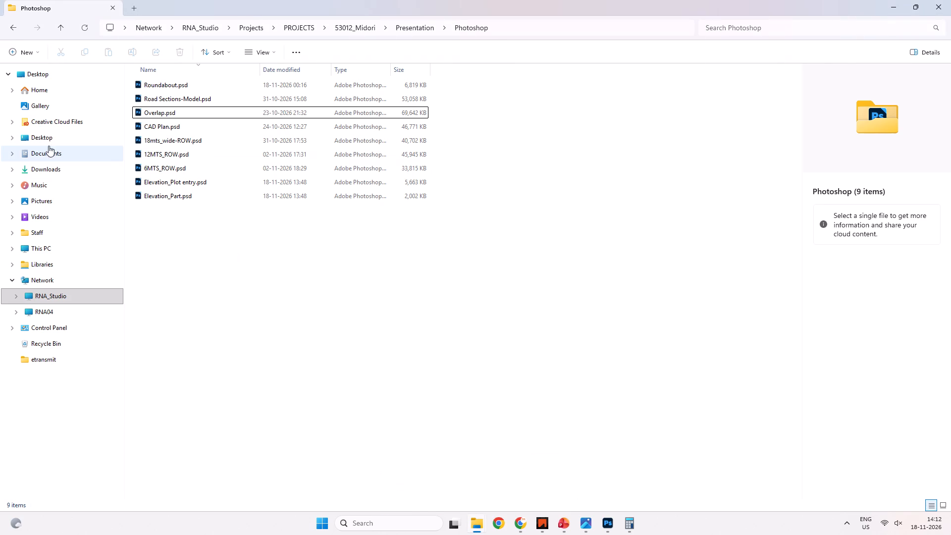
left_click(51, 159)
left_click(53, 163)
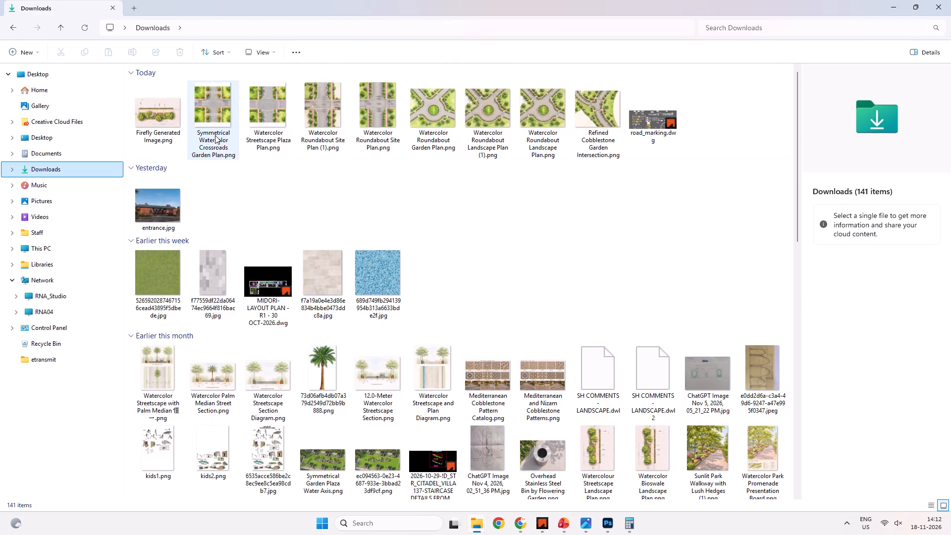
left_click(166, 105)
double_click(160, 114)
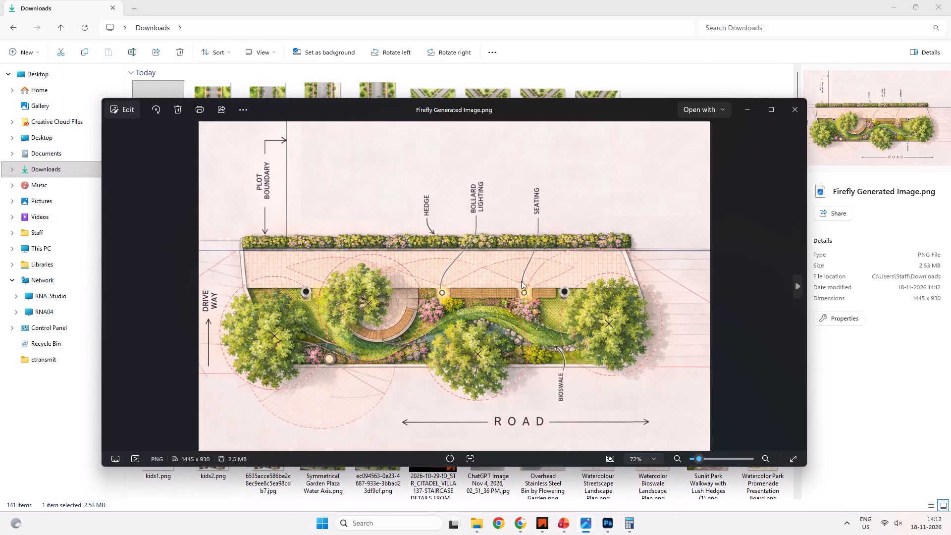
key("Escape")
Open Firefly Generated Image.png from Downloads with Adobe Photoshop 2026 and bring the labelled plan into the Pro Editor.
right_click(154, 99)
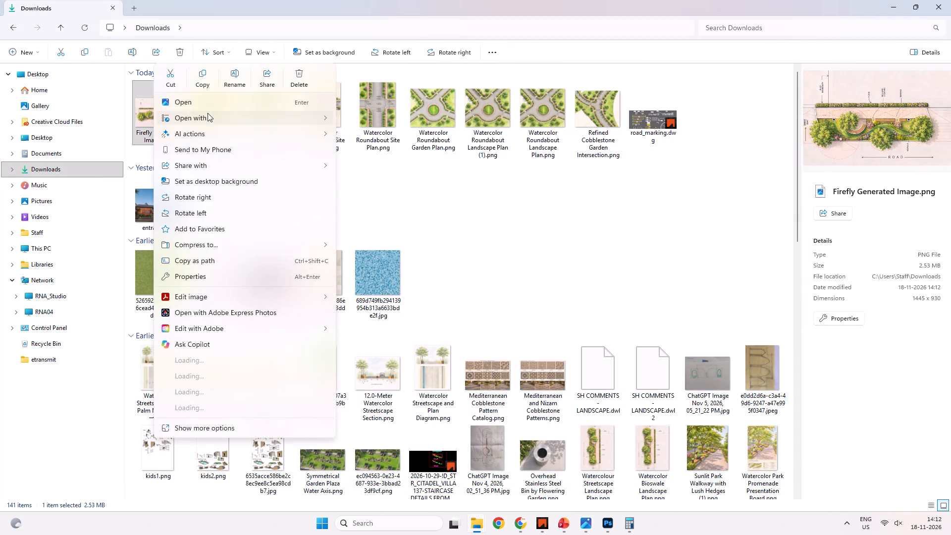
left_click(208, 113)
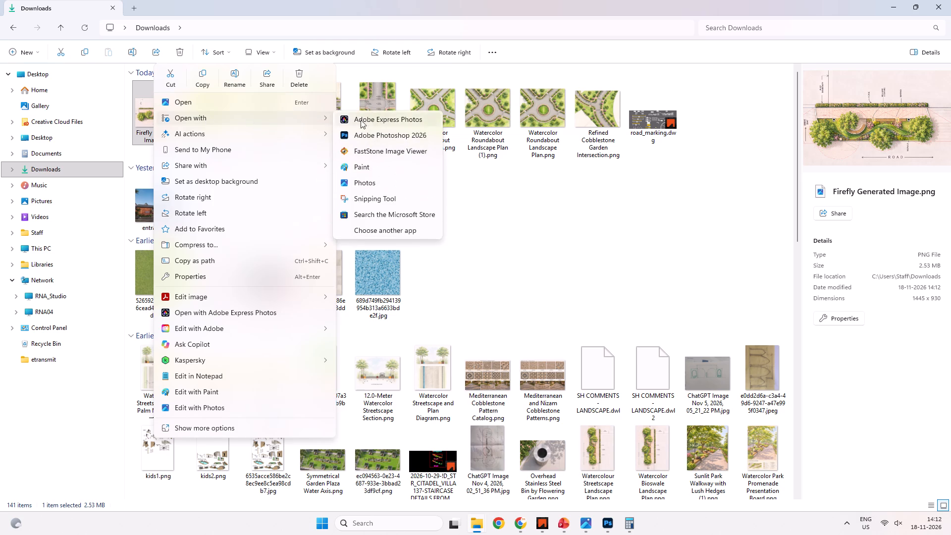
left_click(366, 133)
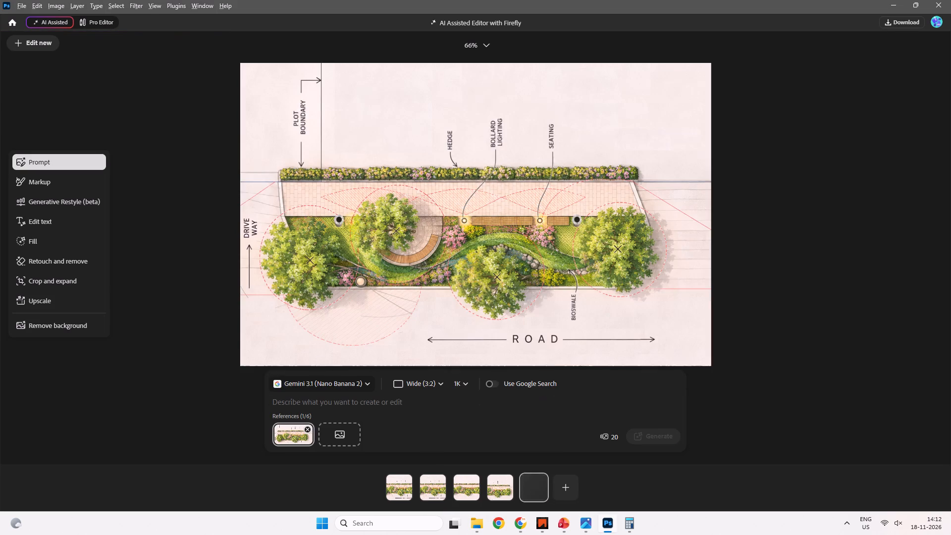
left_click(44, 21)
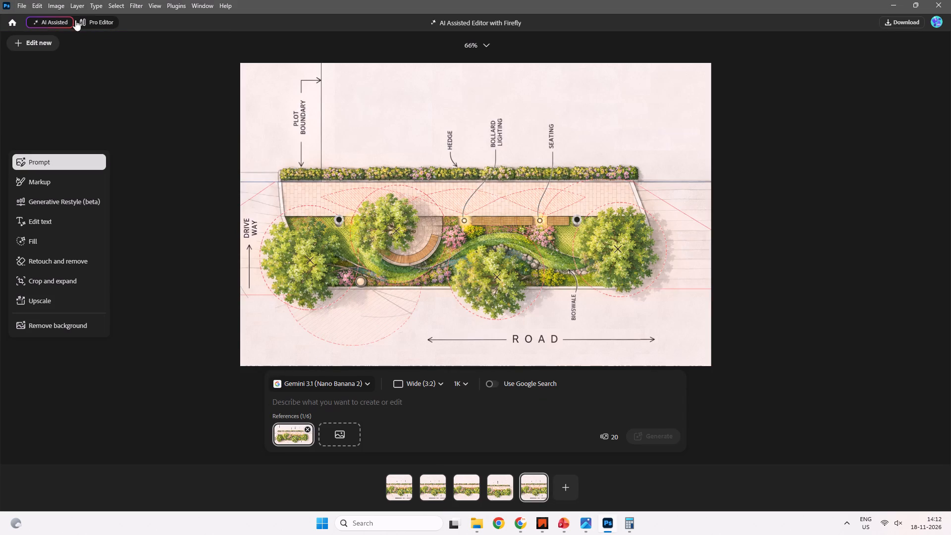
left_click(87, 18)
left_click(91, 27)
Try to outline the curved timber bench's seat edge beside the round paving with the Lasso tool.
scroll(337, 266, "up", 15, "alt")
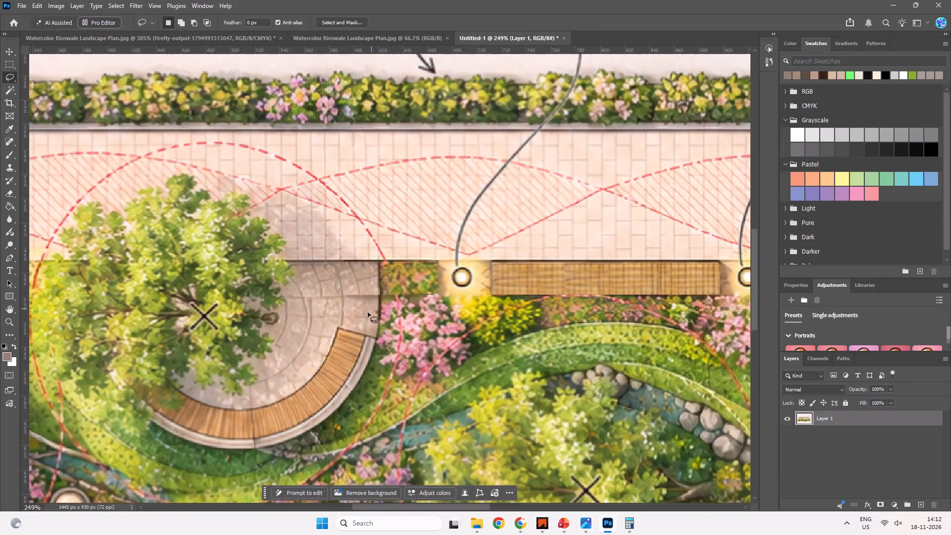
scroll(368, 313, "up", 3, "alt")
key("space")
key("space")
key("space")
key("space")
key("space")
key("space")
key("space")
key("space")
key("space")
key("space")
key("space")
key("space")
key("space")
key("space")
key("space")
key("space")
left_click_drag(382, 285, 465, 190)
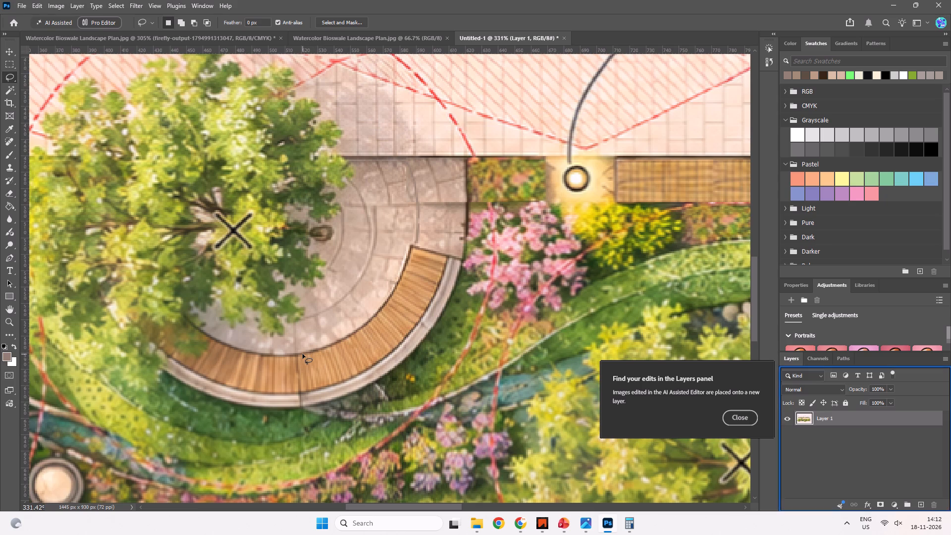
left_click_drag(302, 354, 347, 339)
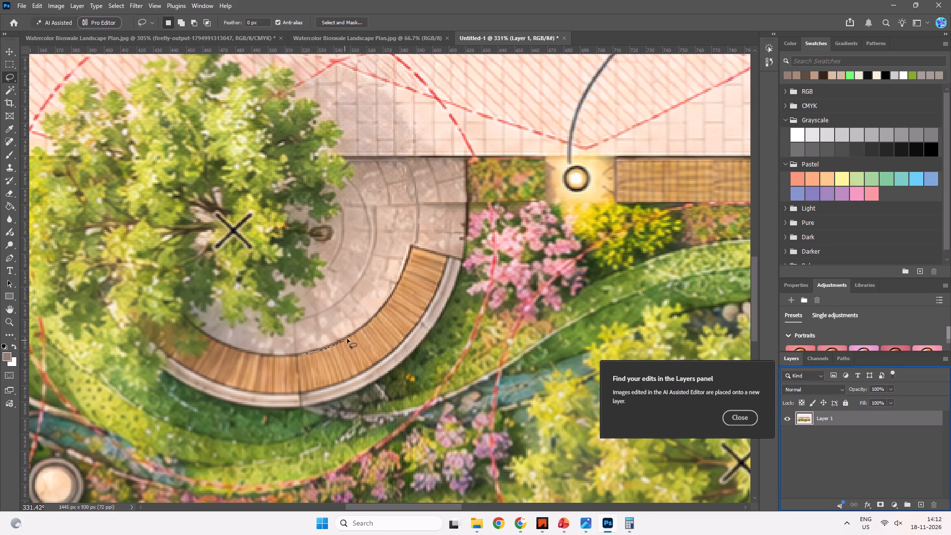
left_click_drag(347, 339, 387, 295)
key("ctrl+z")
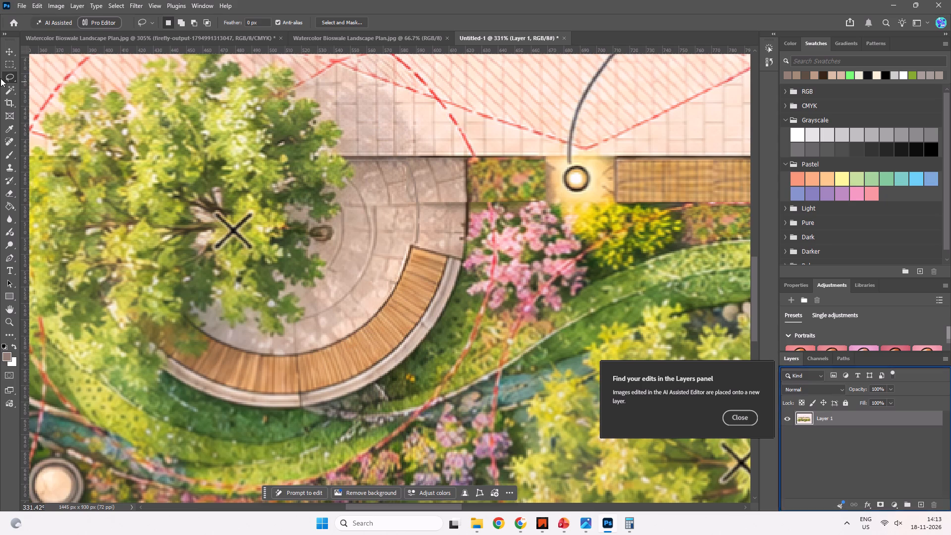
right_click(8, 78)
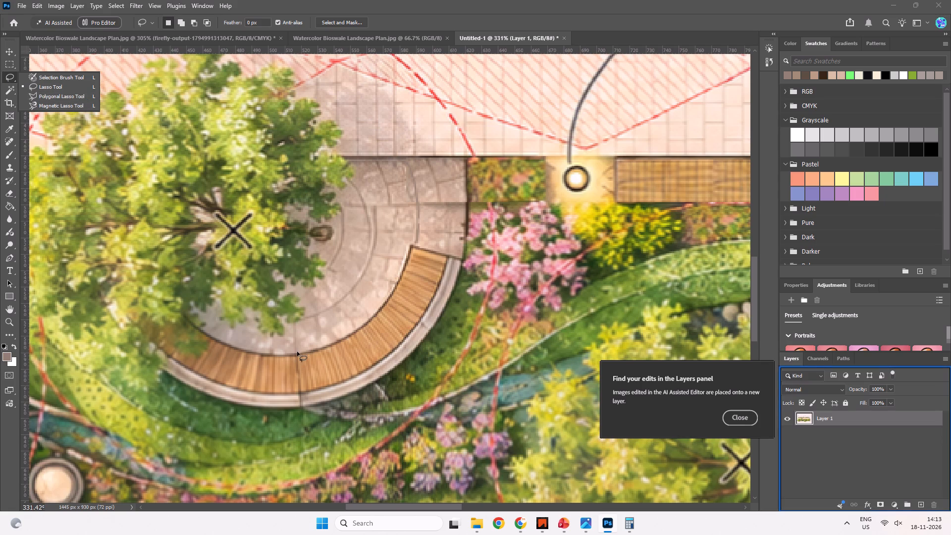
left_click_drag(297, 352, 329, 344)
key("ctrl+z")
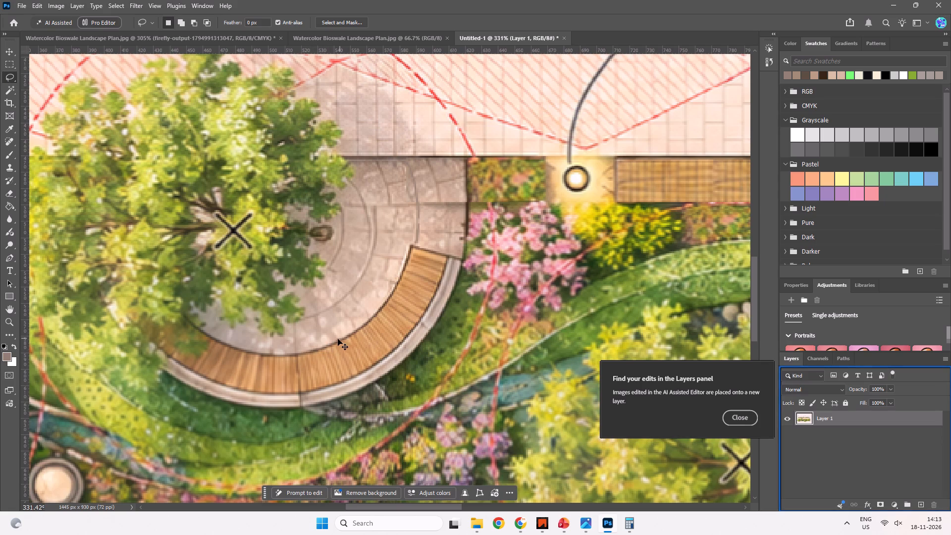
Lasso the eastern segment of the curved timber bench with its stone edge and copy it to a new layer.
left_click(300, 352)
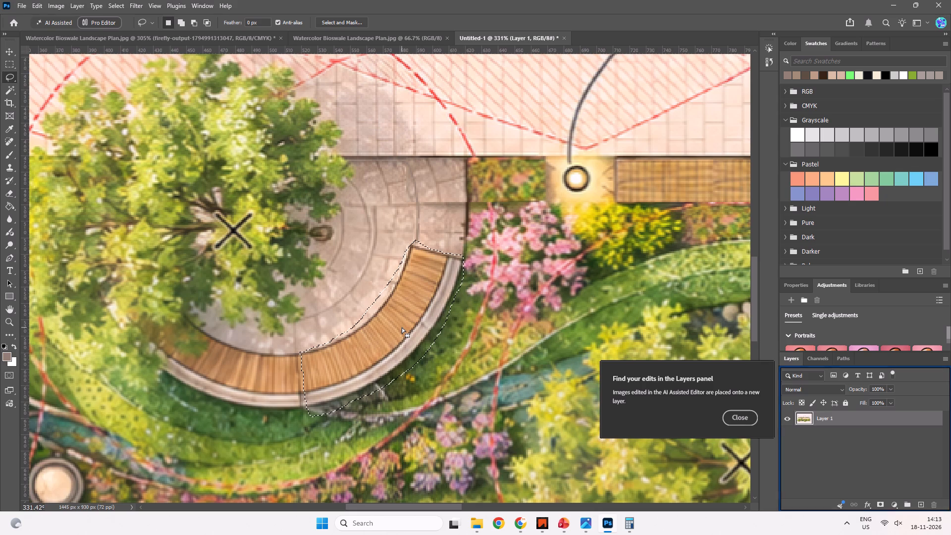
key("v")
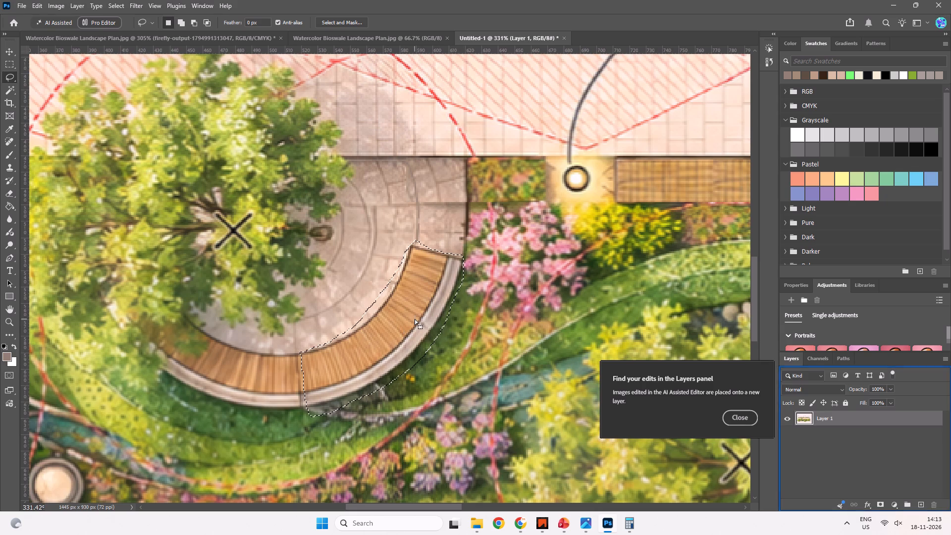
key("ctrl+j")
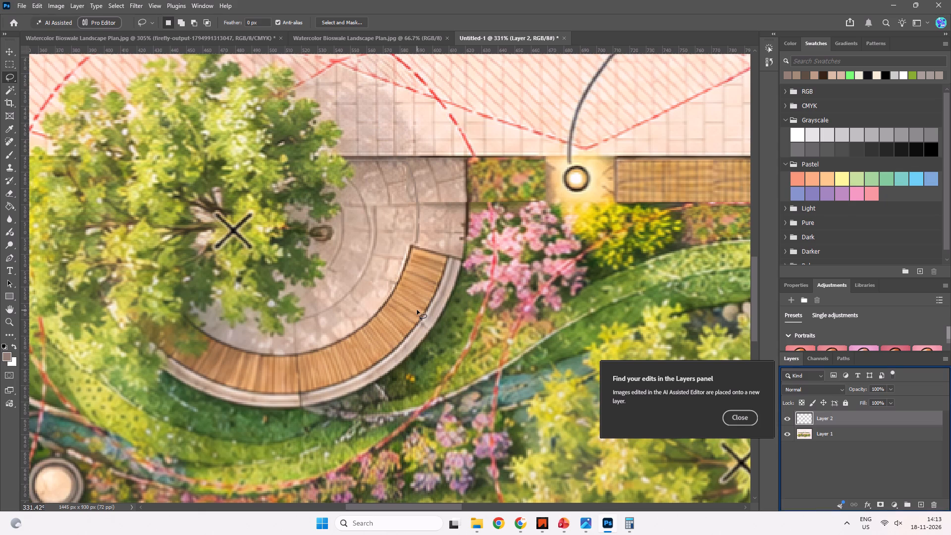
left_click(736, 417)
Duplicate the copied bench segment and place the duplicate slightly above the original bench end.
key("v")
left_click_drag(422, 309, 430, 290, "alt")
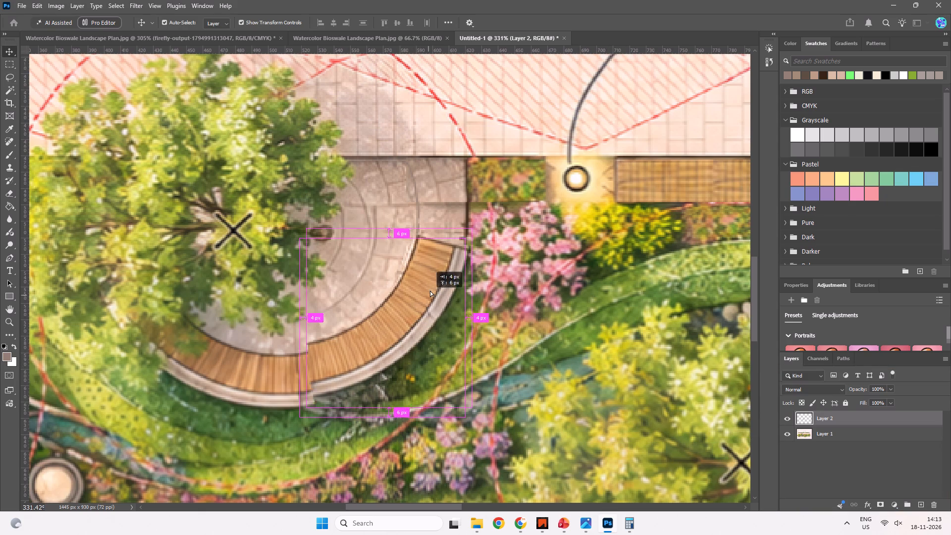
left_click_drag(430, 290, 440, 250, "alt")
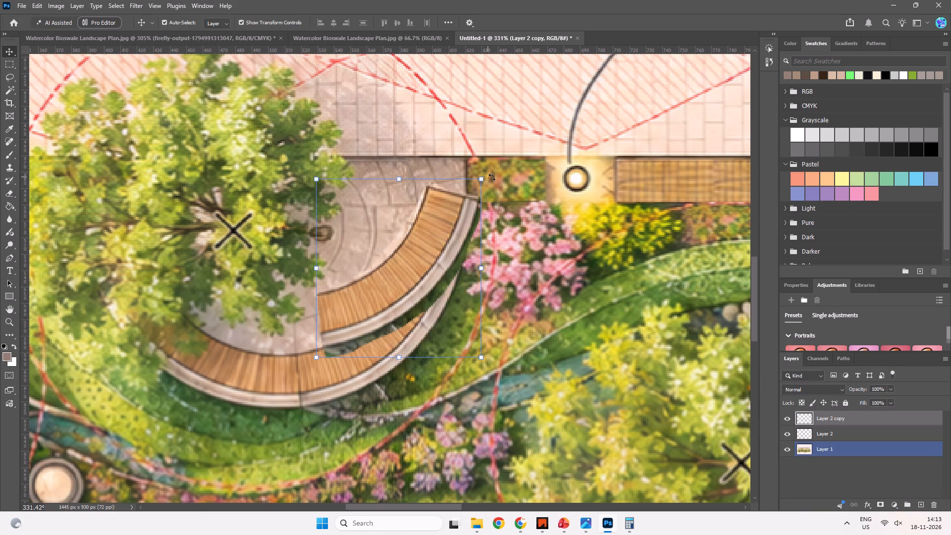
Rotate the duplicated segment to about -25.7° and move it so it continues the arc of the existing bench.
left_click_drag(493, 176, 460, 142)
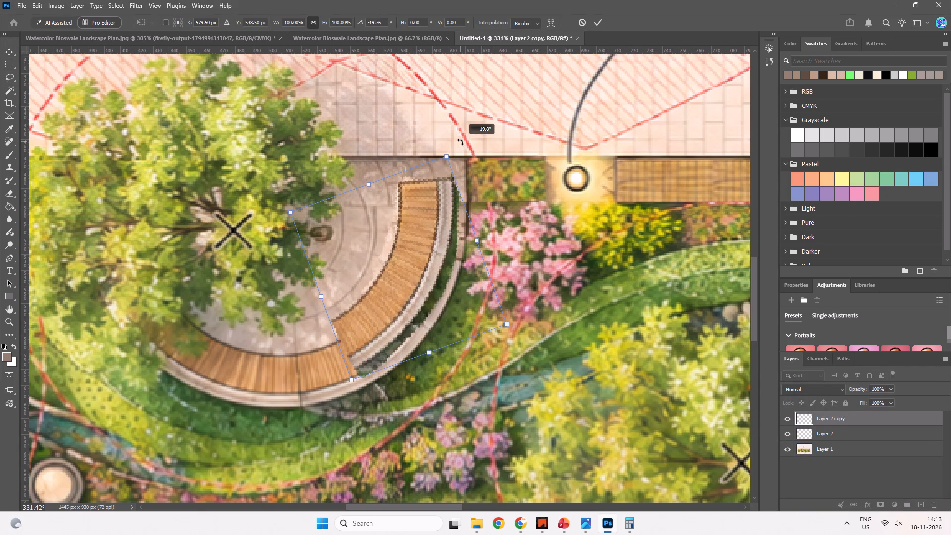
left_click_drag(460, 142, 456, 136)
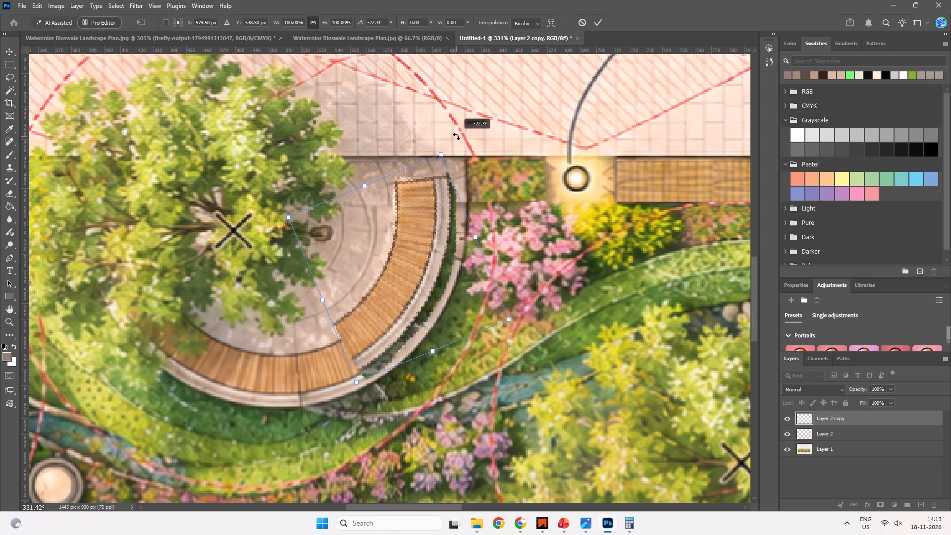
left_click_drag(456, 136, 455, 135)
left_click_drag(417, 264, 436, 257)
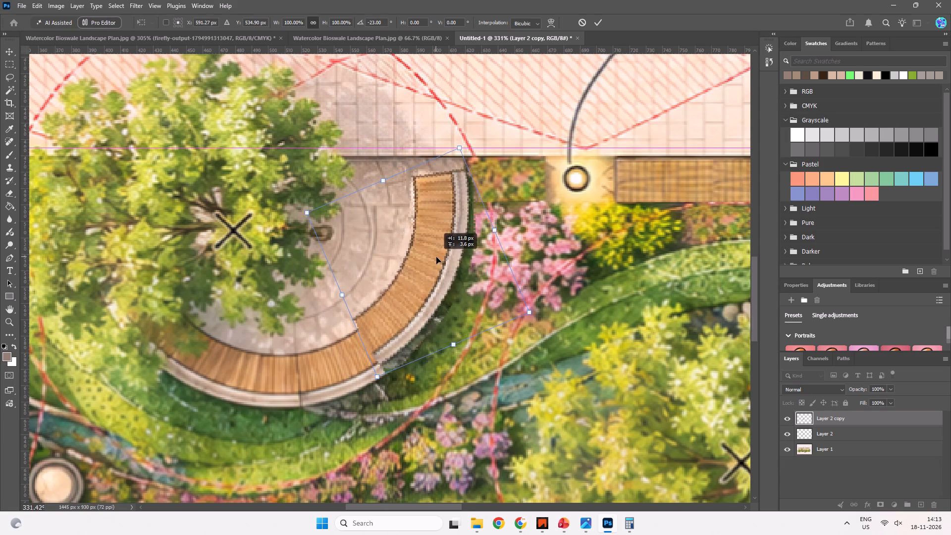
left_click_drag(436, 257, 446, 262)
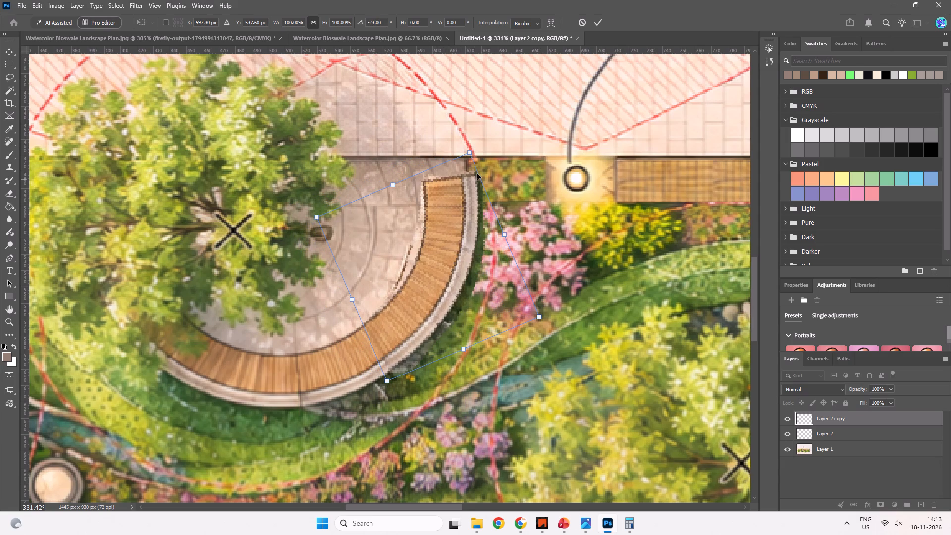
left_click_drag(475, 141, 470, 139)
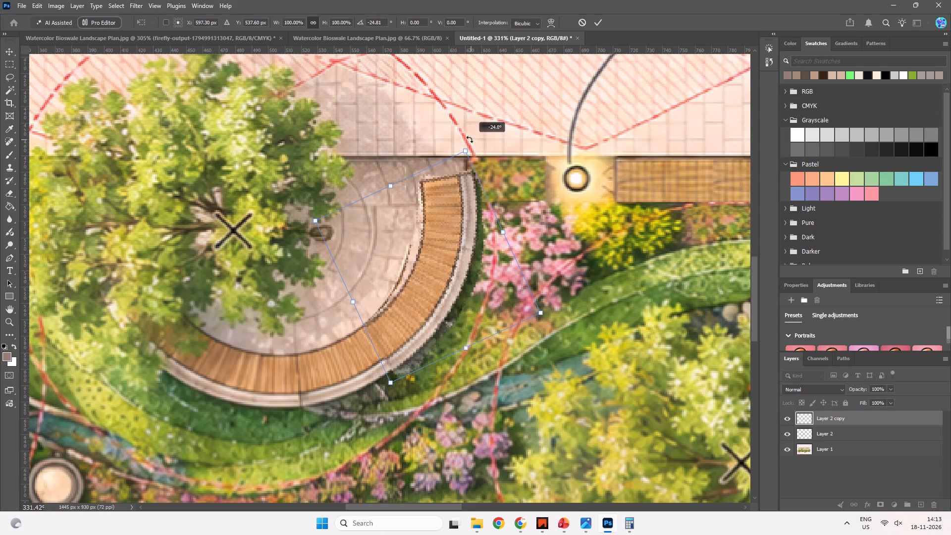
left_click_drag(470, 139, 468, 139)
left_click_drag(449, 257, 449, 247)
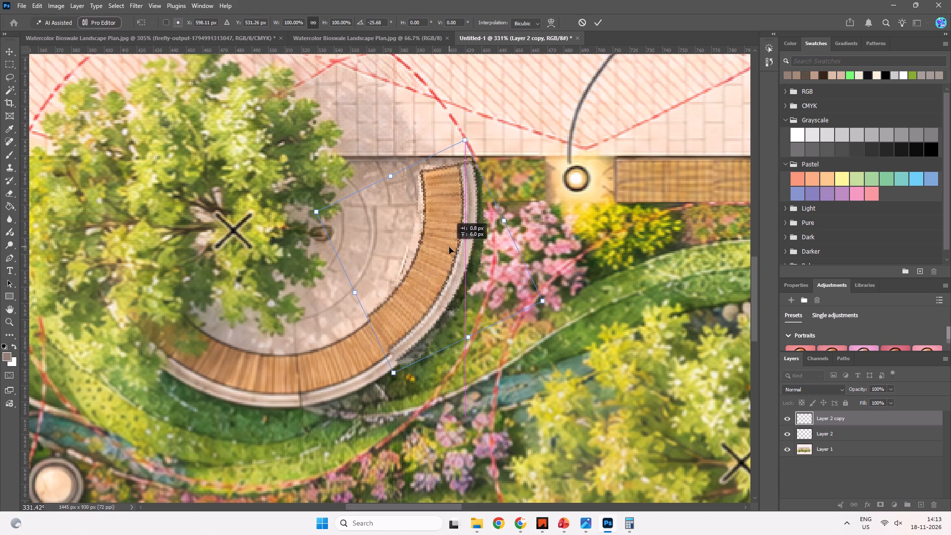
left_click_drag(449, 247, 450, 248)
Refine the segment's rotation to about -35.5°, nudge it into line with the bench curve up to the walkway edge, and apply the transform.
left_click_drag(467, 133, 460, 131)
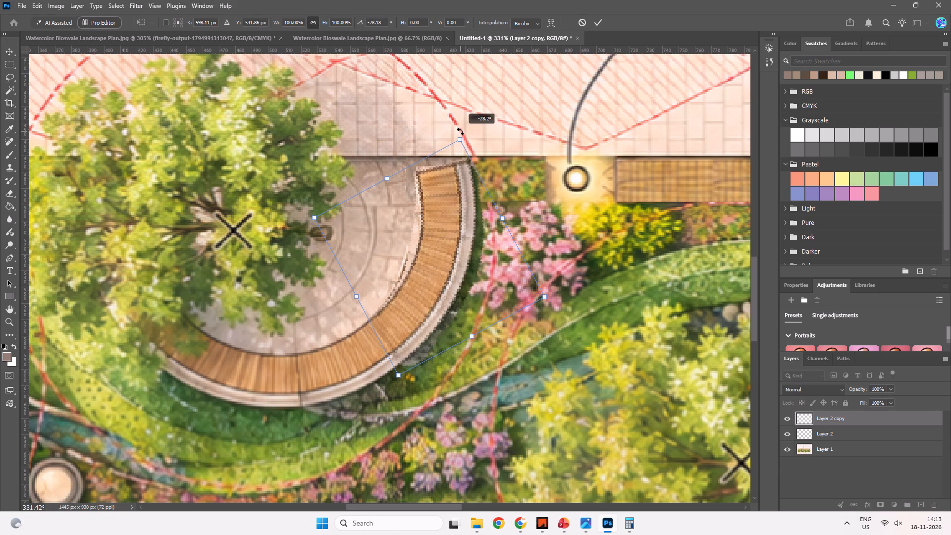
left_click_drag(460, 131, 458, 131)
left_click_drag(452, 234, 454, 228)
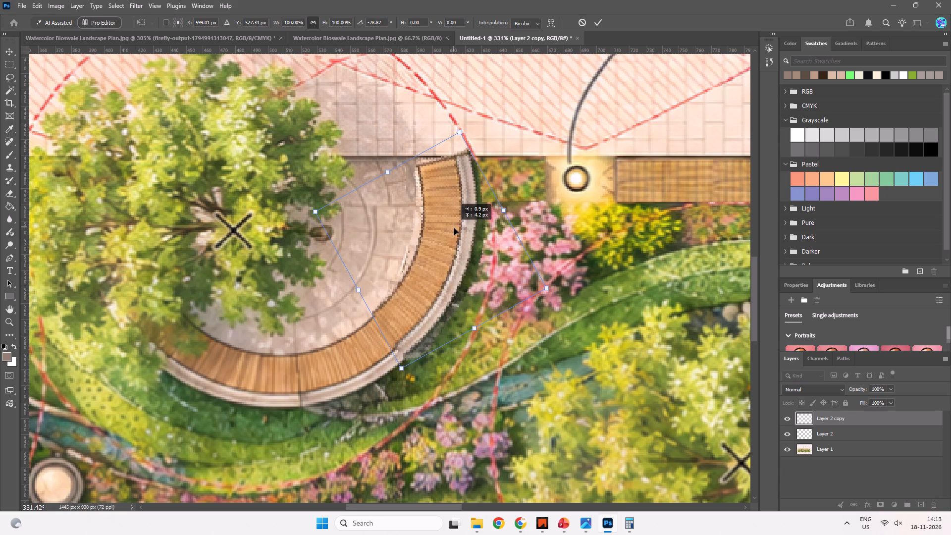
left_click_drag(454, 228, 454, 228)
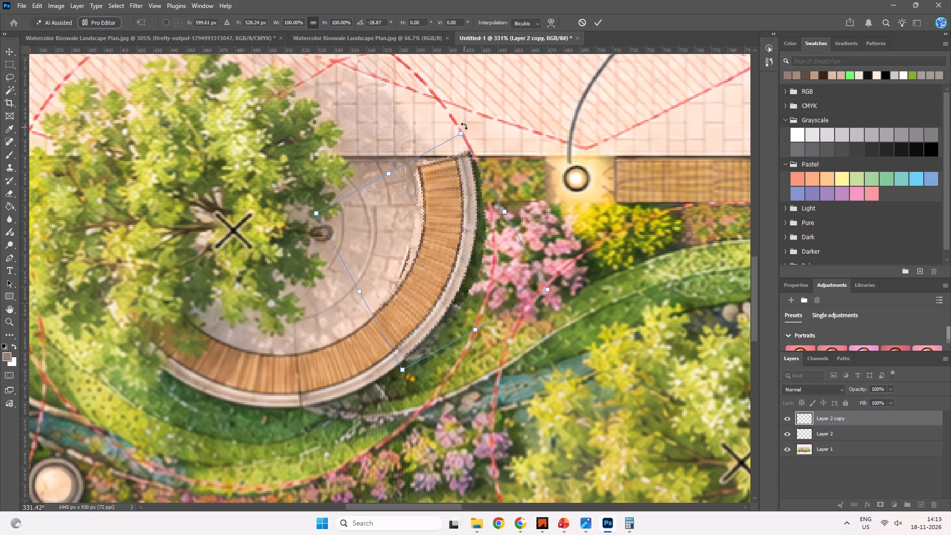
left_click_drag(464, 126, 458, 126)
left_click_drag(456, 223, 456, 216)
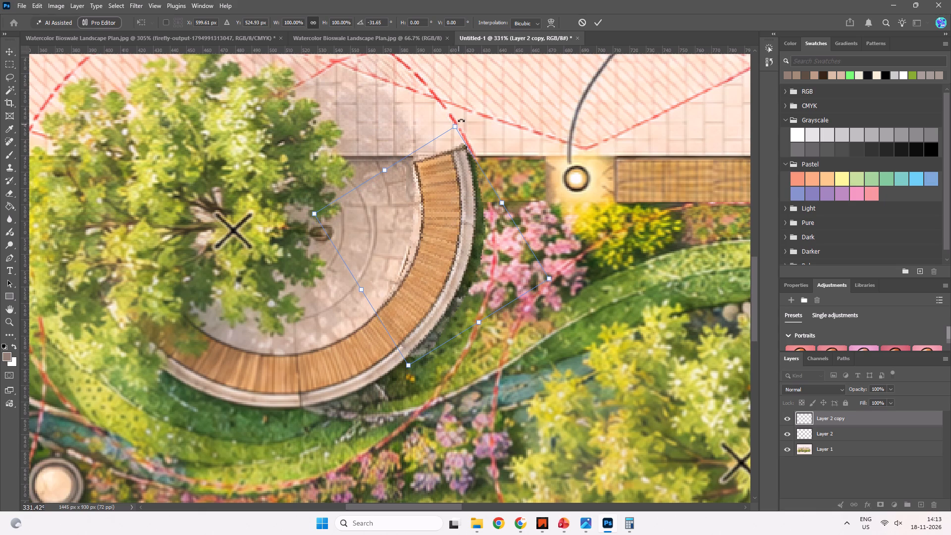
left_click(462, 119)
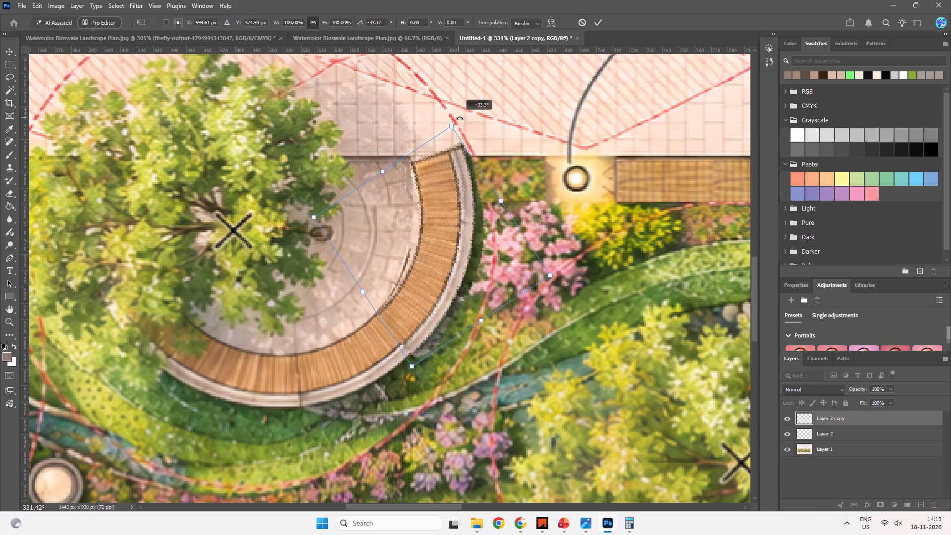
left_click(458, 181)
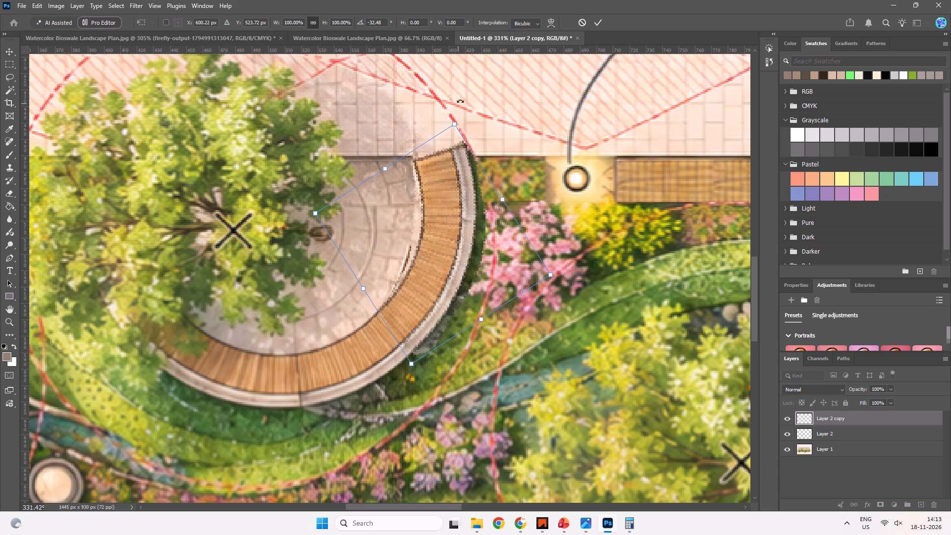
left_click_drag(462, 110, 453, 110)
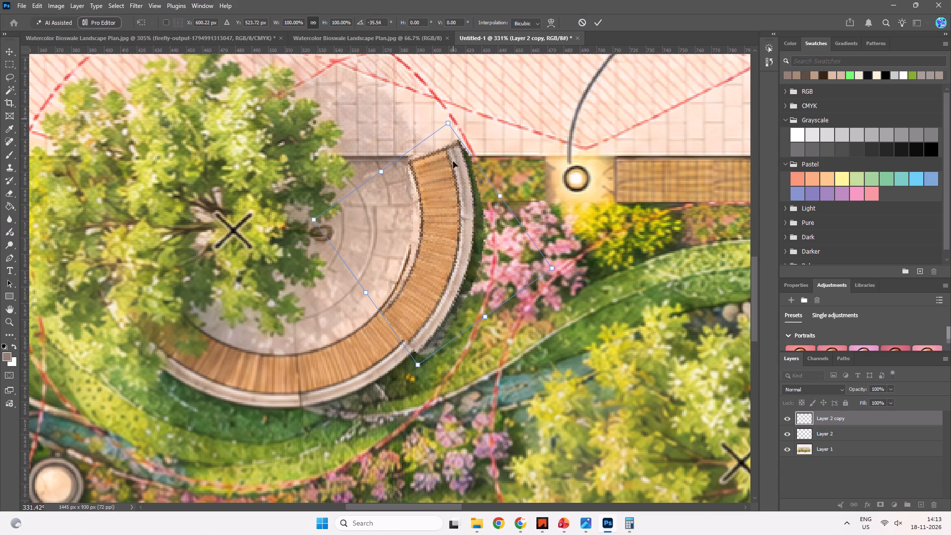
left_click(456, 192)
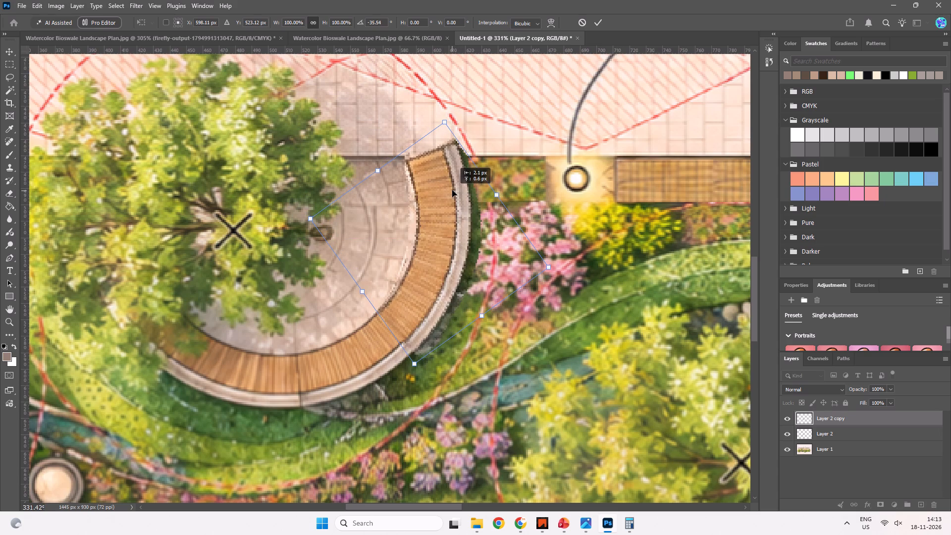
key("Down")
key("Down")
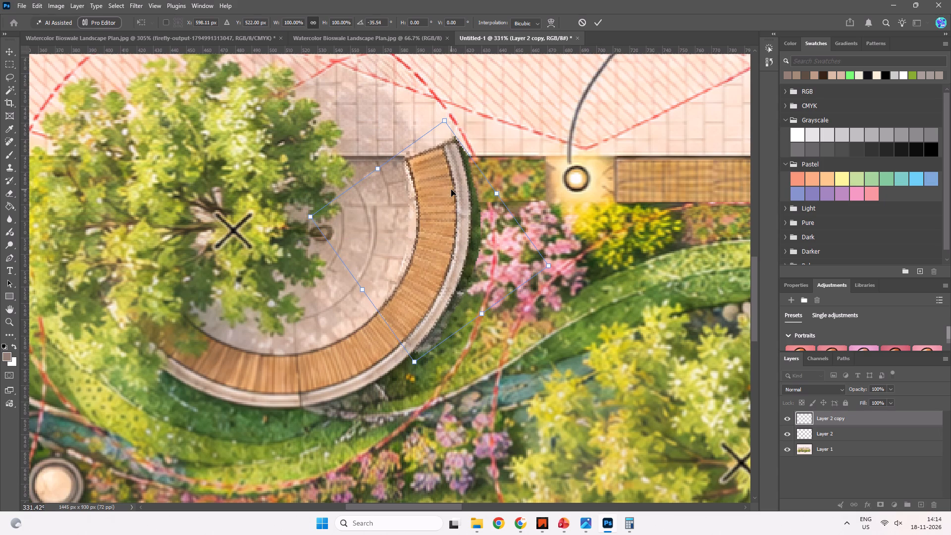
key("Down")
key("Left")
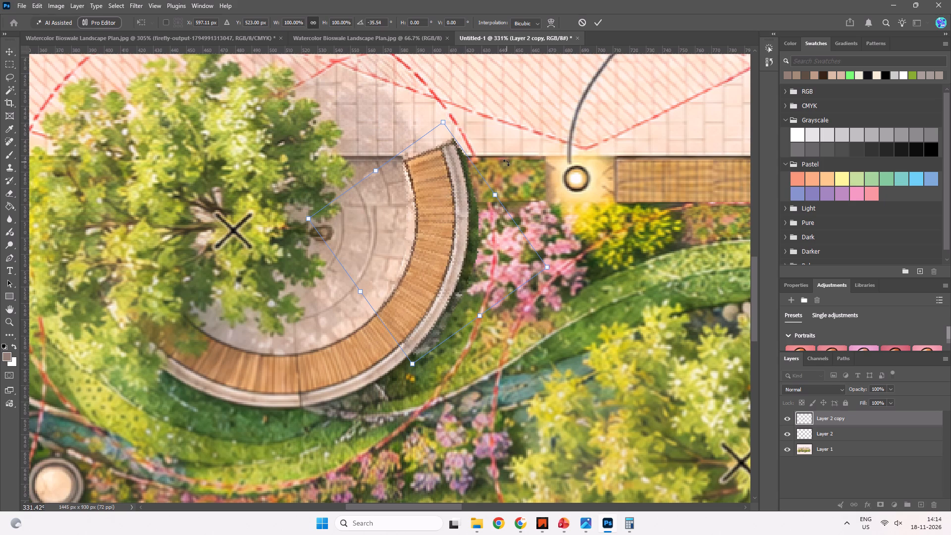
key("Up")
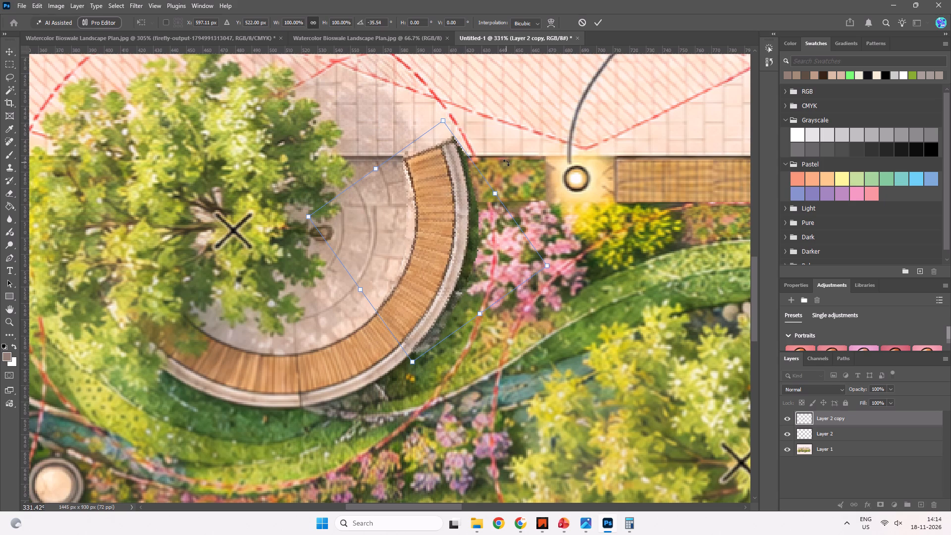
left_click(597, 23)
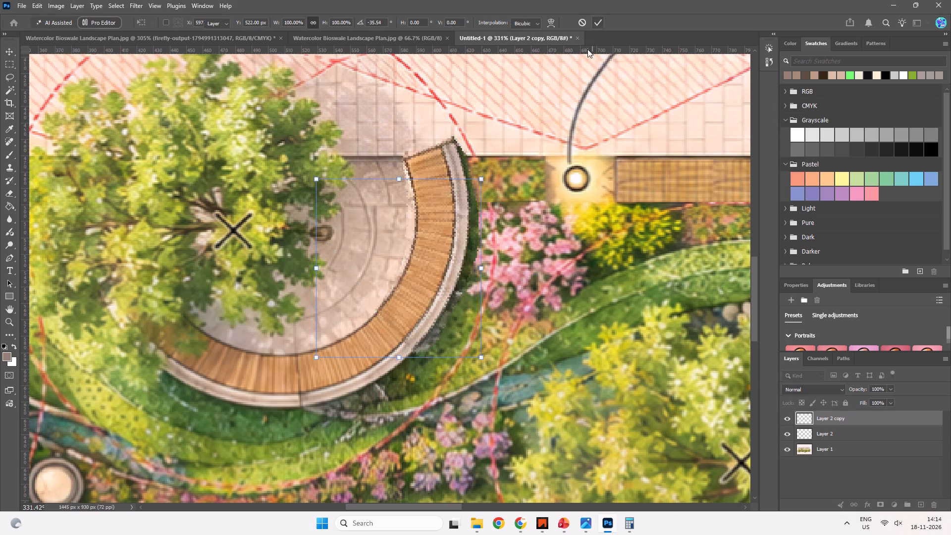
Nudge the rotated bench segment slightly down so it sits in line with the existing bench curve.
key("Down")
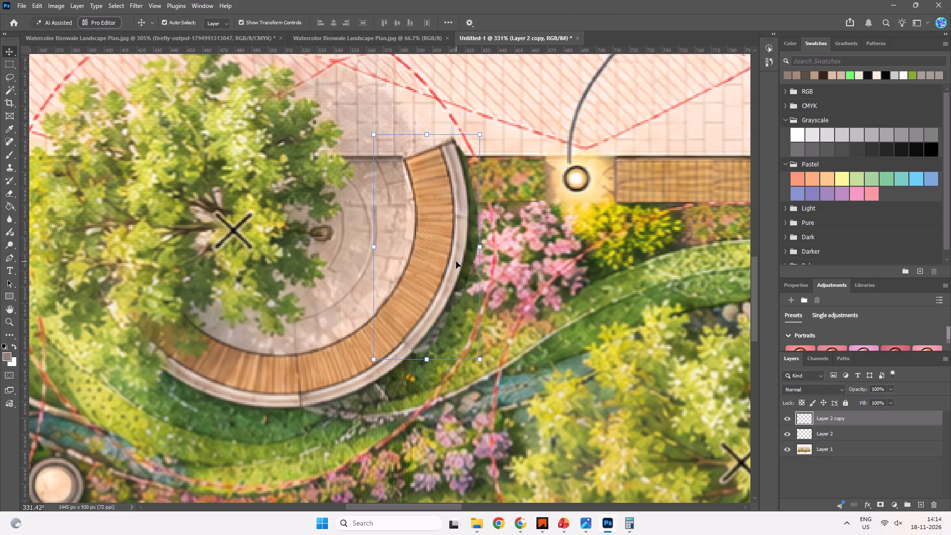
key("Down")
key("Down")
key("Up")
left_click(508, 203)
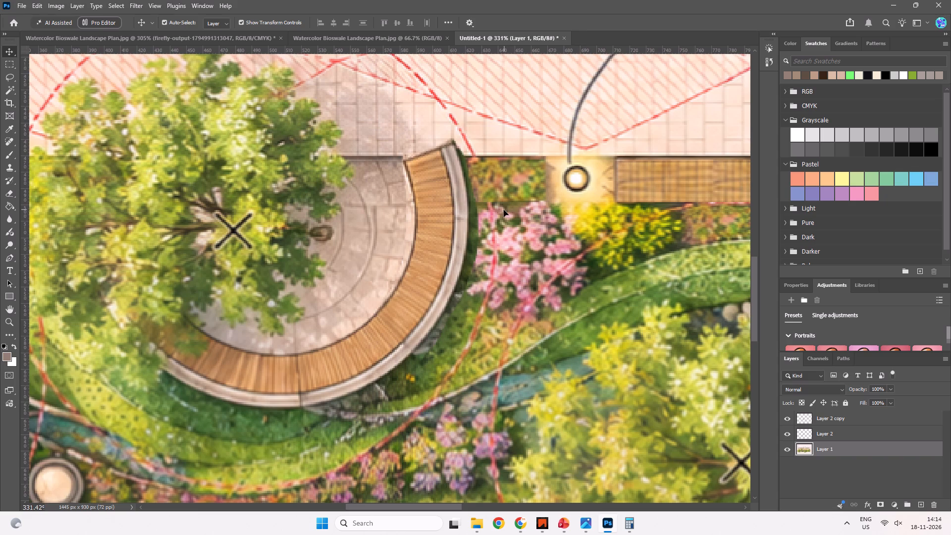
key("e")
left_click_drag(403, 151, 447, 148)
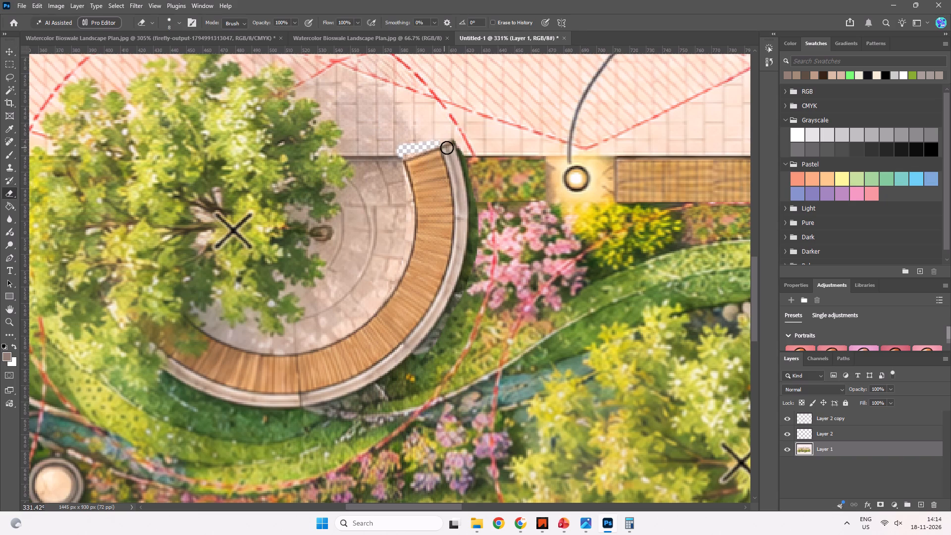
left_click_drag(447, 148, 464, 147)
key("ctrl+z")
Erase the end of the bench segment on Layer 2 copy that projects past the walkway edge, trimming it flush.
left_click(835, 426)
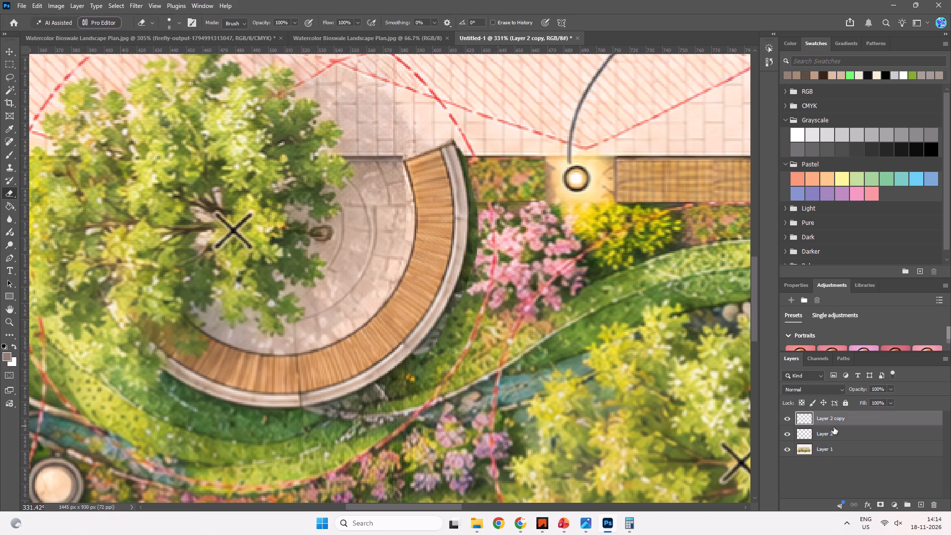
left_click_drag(405, 147, 473, 145)
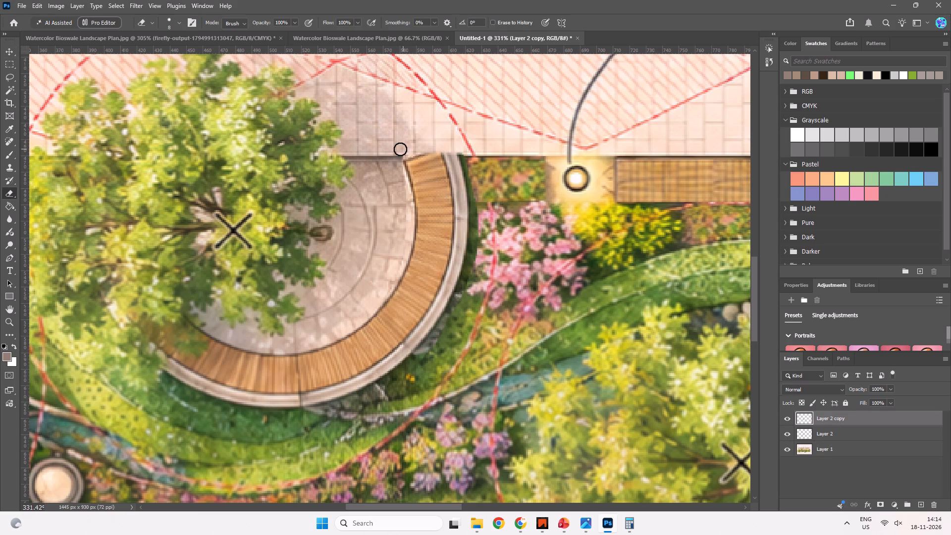
left_click_drag(403, 148, 473, 147)
left_click_drag(399, 150, 456, 151)
left_click_drag(456, 151, 468, 151)
left_click_drag(399, 152, 471, 153)
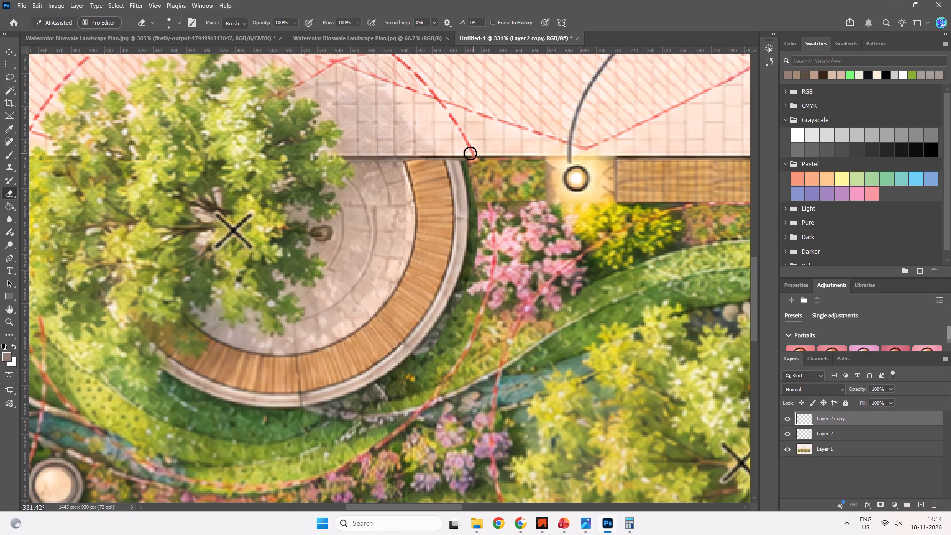
Erase the dark fringe along the outer stone edge of the copied bench segment, from the walkway around the curve.
left_click_drag(467, 156, 475, 202)
left_click_drag(475, 202, 446, 322)
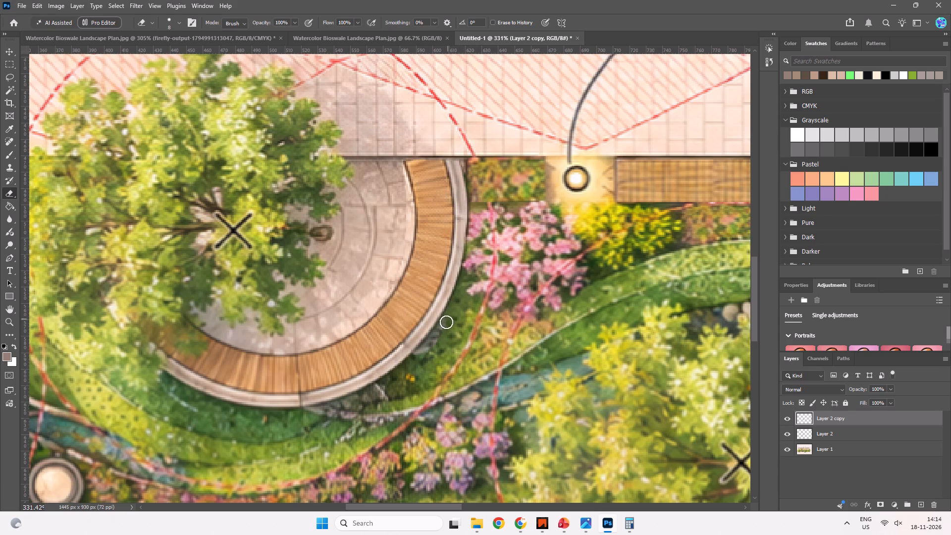
left_click_drag(446, 322, 397, 384)
Save a PNG copy of the whole plan over Firefly Generated Image.png in Downloads, using the large file size option.
scroll(486, 280, "down", 6, "alt")
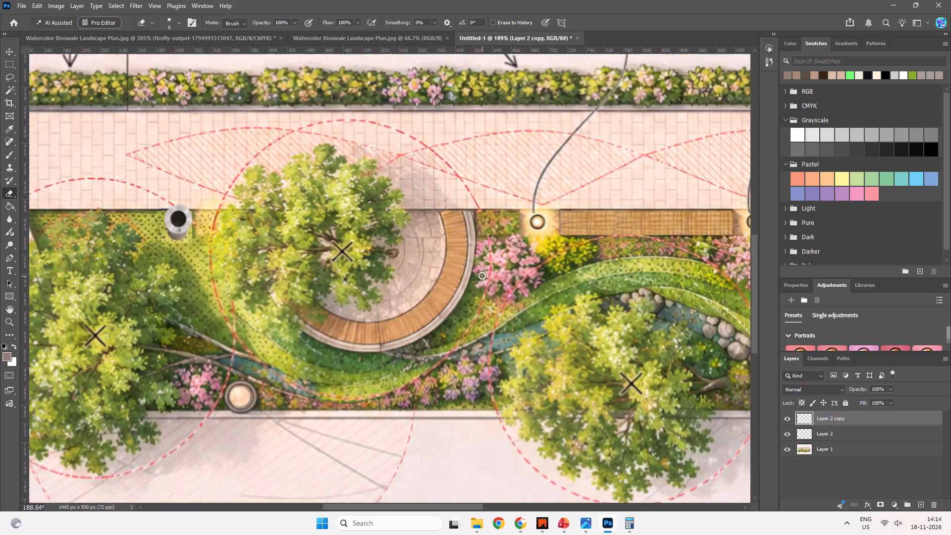
scroll(482, 275, "down", 8, "alt")
key("space")
key("space")
key("space")
key("space")
key("space")
key("space")
key("space")
key("space")
key("space")
key("space")
key("space")
key("space")
key("space")
key("space")
key("space")
key("space")
key("space")
key("space")
key("space")
left_click_drag(576, 255, 439, 287)
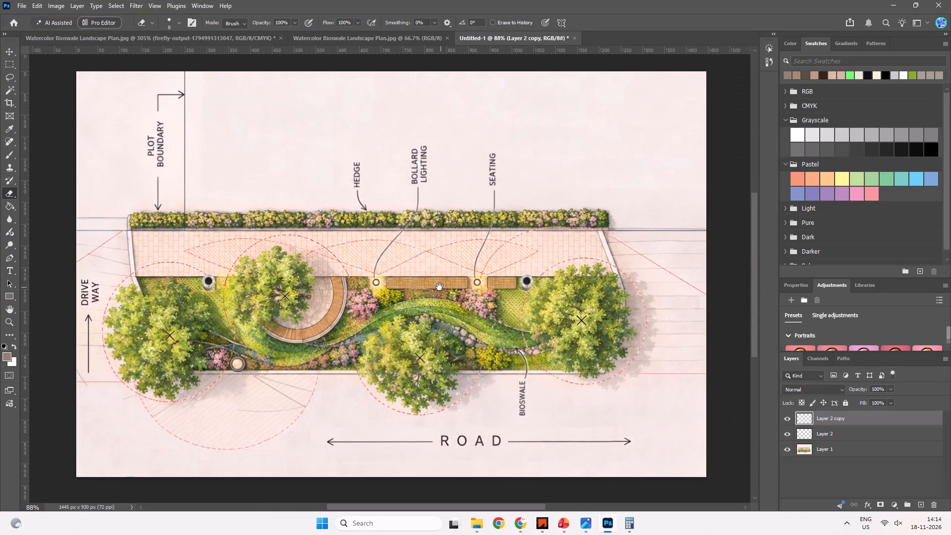
left_click_drag(439, 287, 439, 287)
left_click(22, 4)
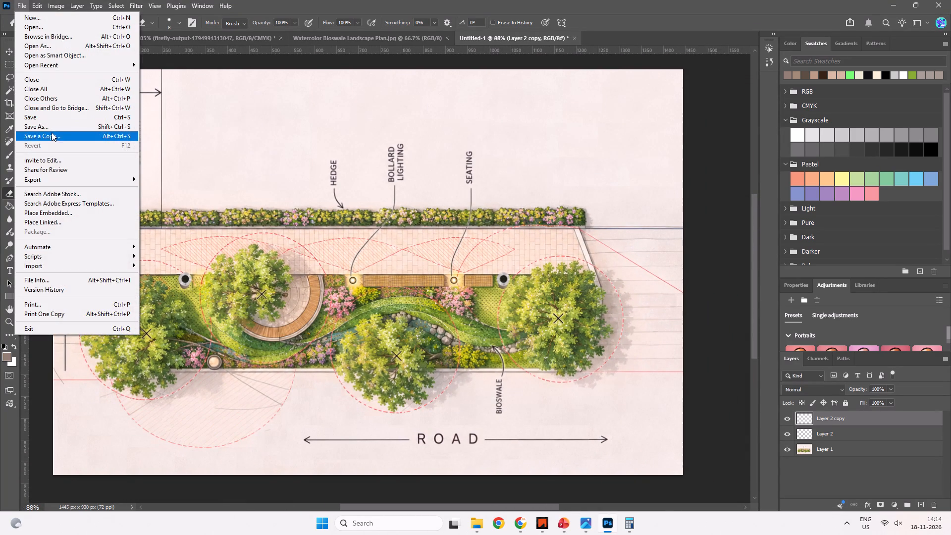
left_click(52, 133)
key("Escape")
left_click(21, 4)
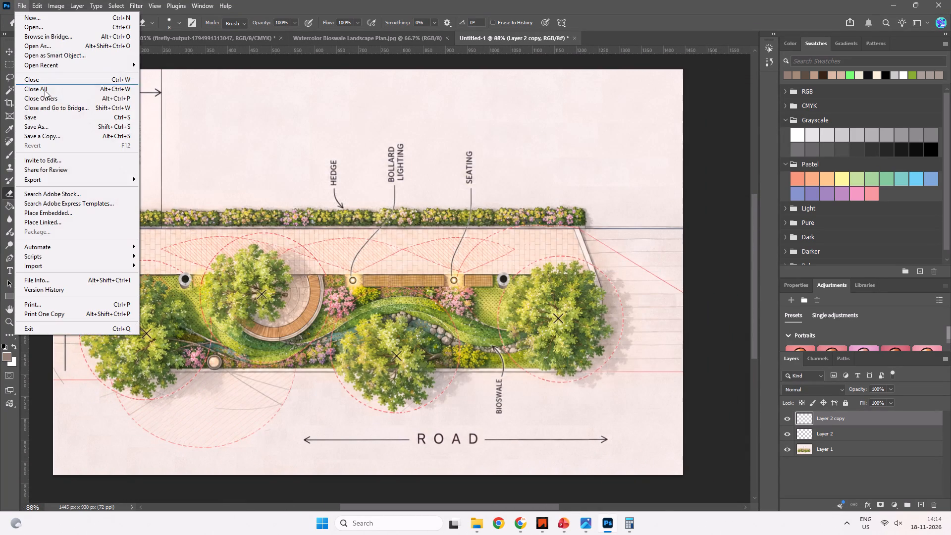
left_click(47, 136)
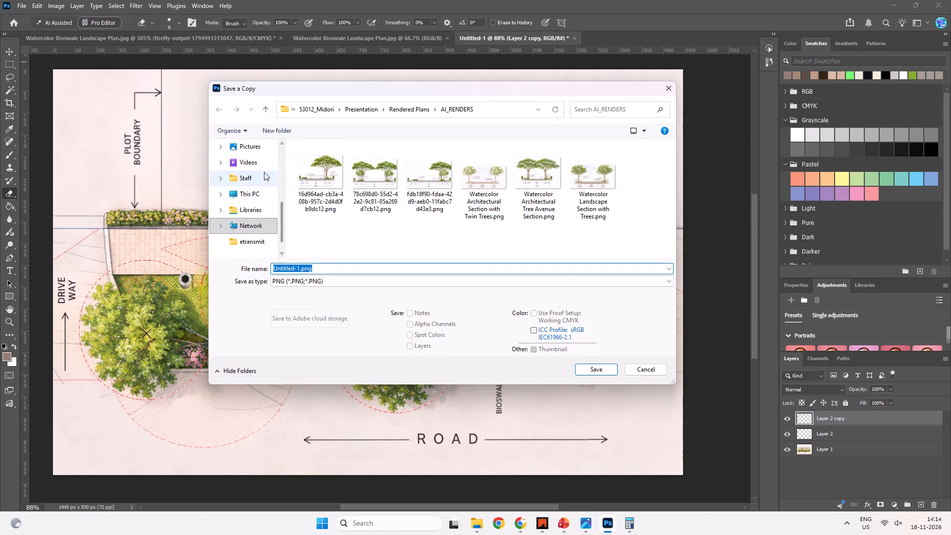
scroll(241, 171, "up", 6)
left_click(247, 150)
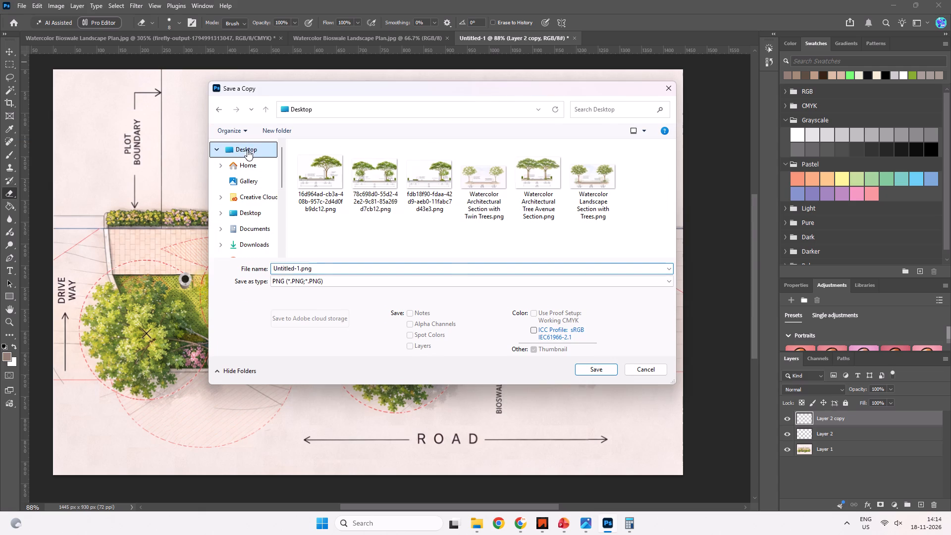
left_click(246, 225)
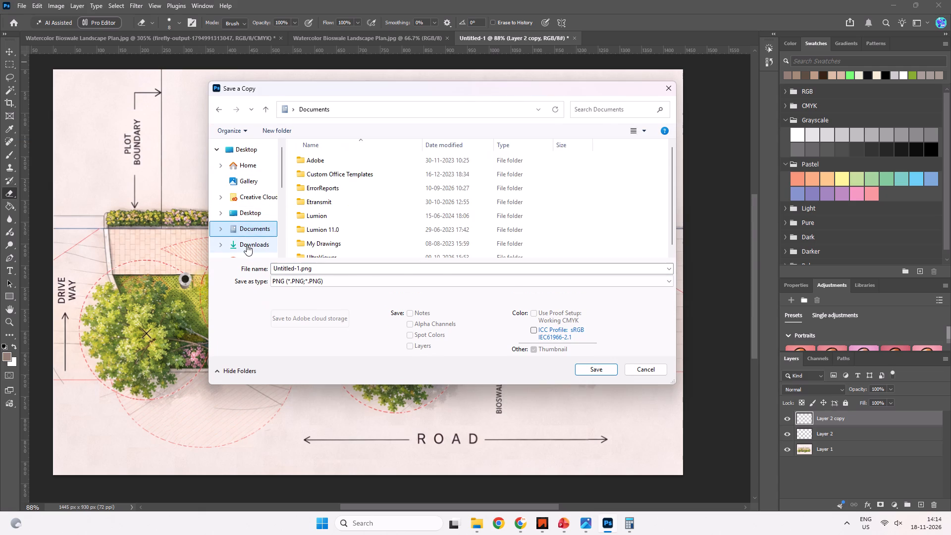
left_click(247, 245)
left_click(352, 170)
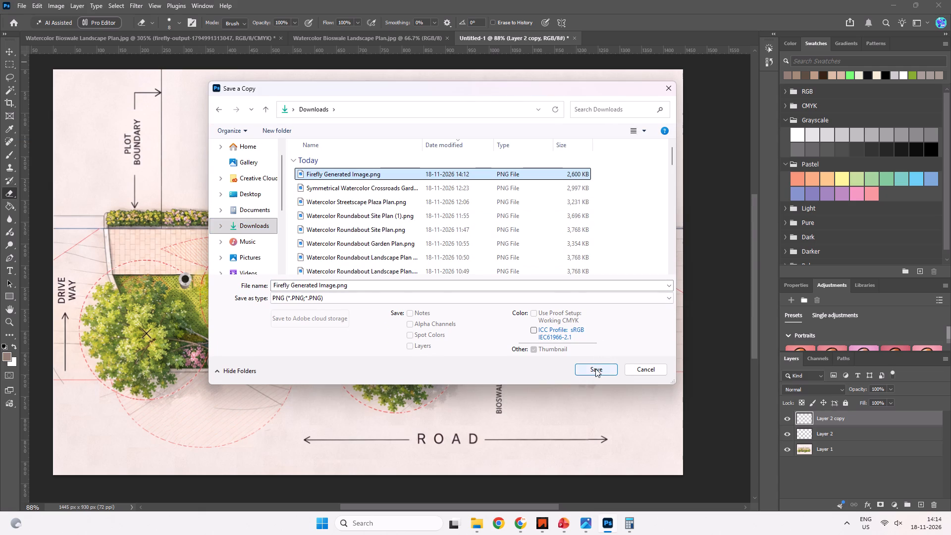
left_click(595, 369)
left_click(498, 258)
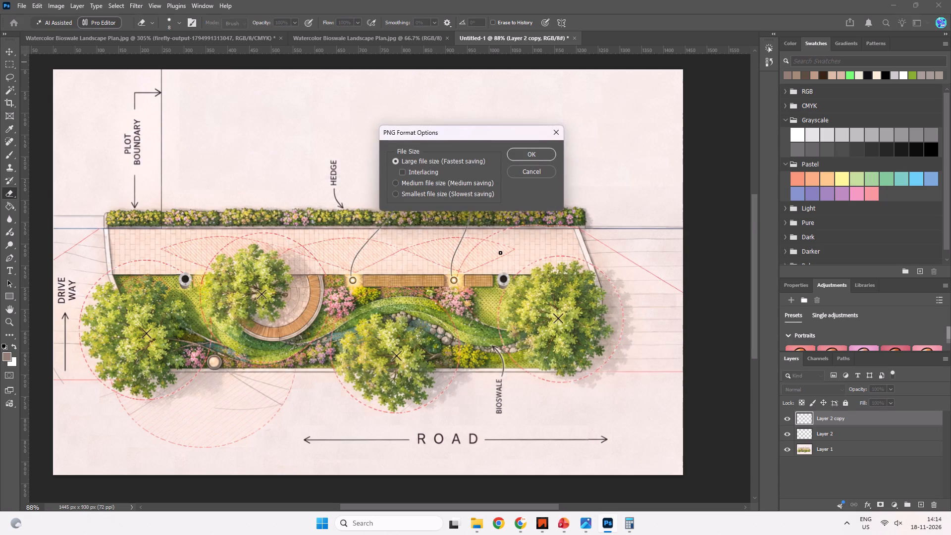
left_click(528, 158)
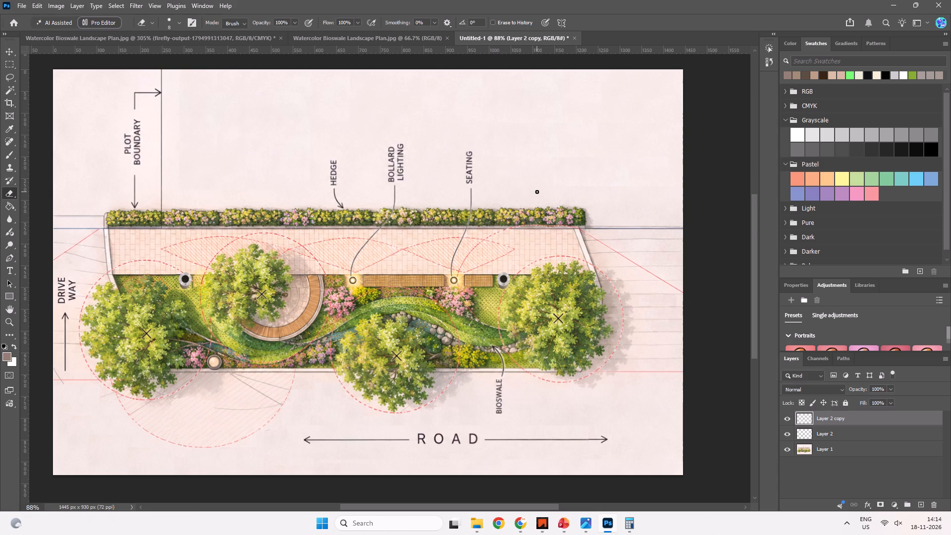
Copy Firefly Generated Image.png from Downloads in File Explorer and paste it onto the Lighting and Furniture slide in PowerPoint.
key("alt+Tab")
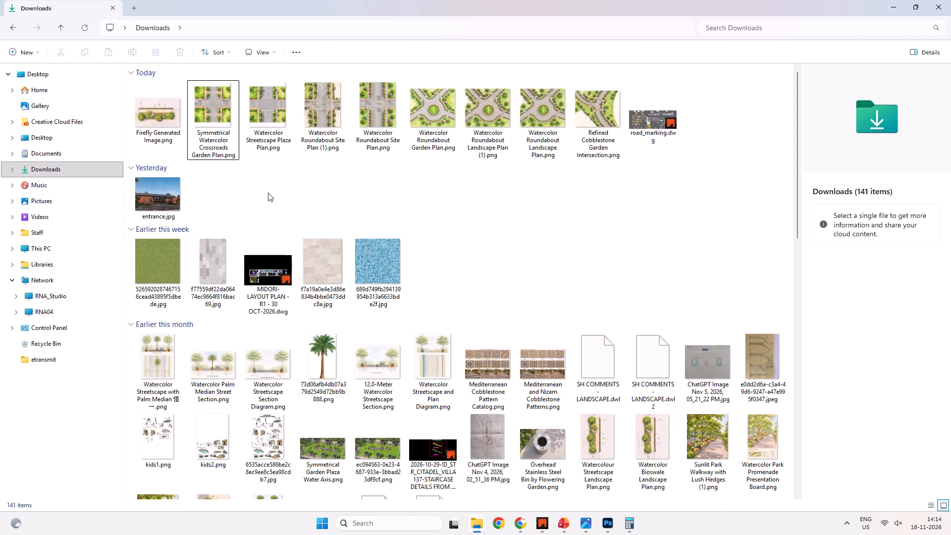
left_click(174, 129)
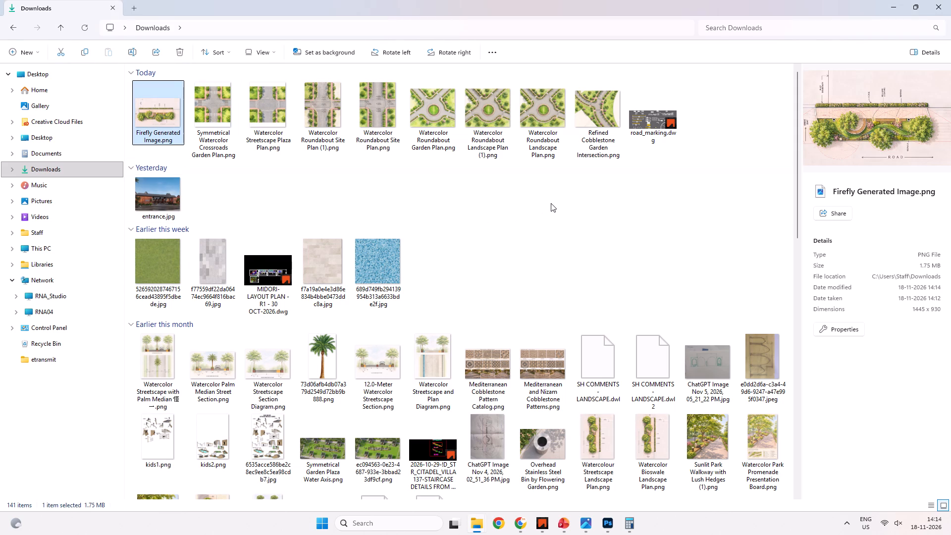
key("ctrl+c")
key("alt+Tab")
key("alt+Tab")
left_click(513, 208)
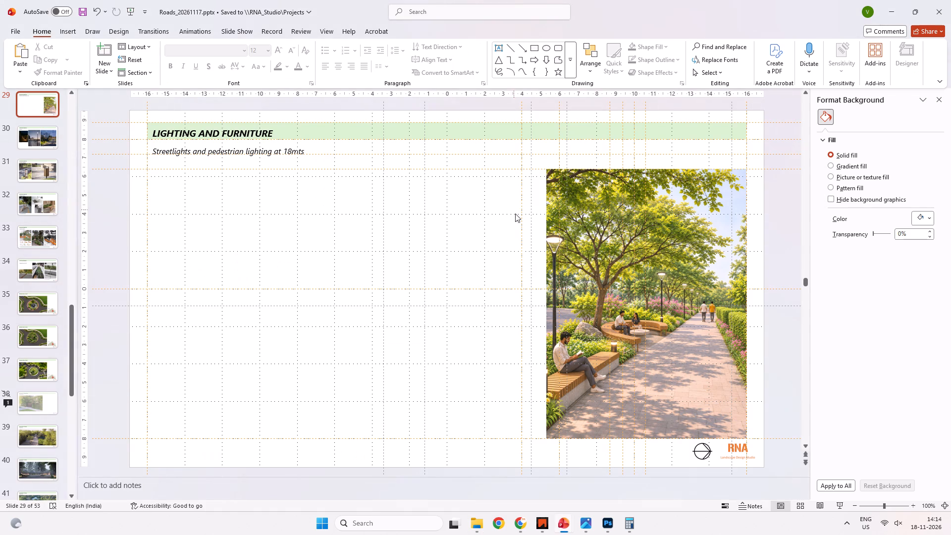
key("ctrl+v")
Place the plan picture at the slide's left margin below the subtitle and scale it to 15.3 cm high by 23.77 cm wide.
left_click_drag(438, 295, 413, 271)
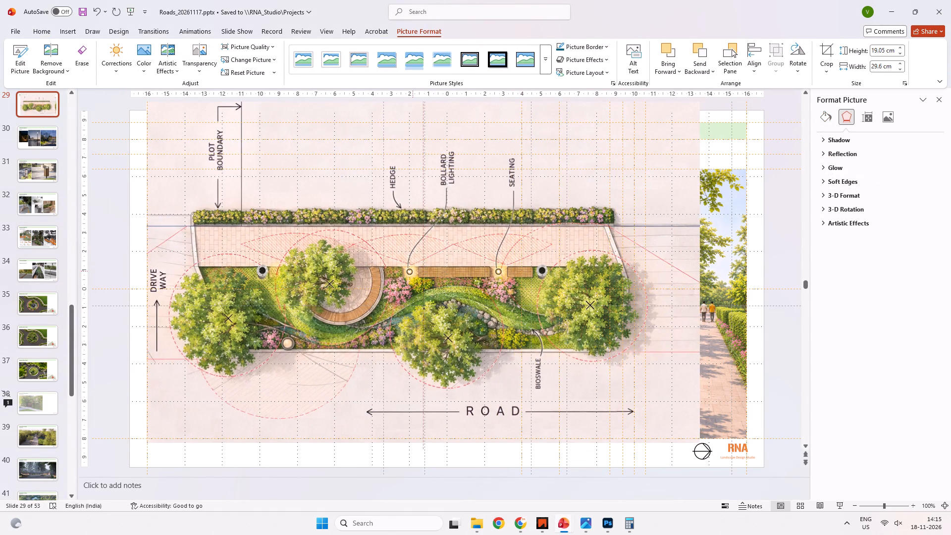
left_click_drag(413, 271, 413, 285)
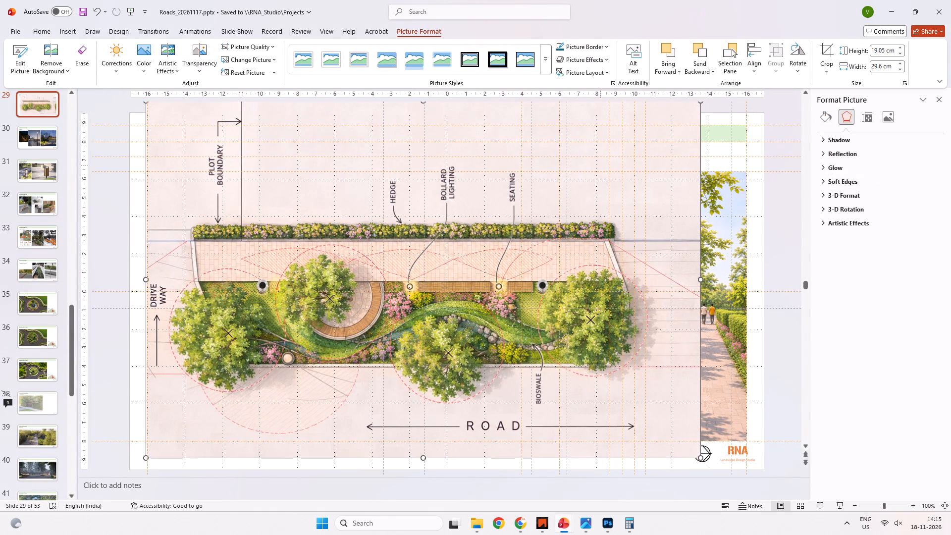
left_click_drag(700, 103, 548, 179, "shift")
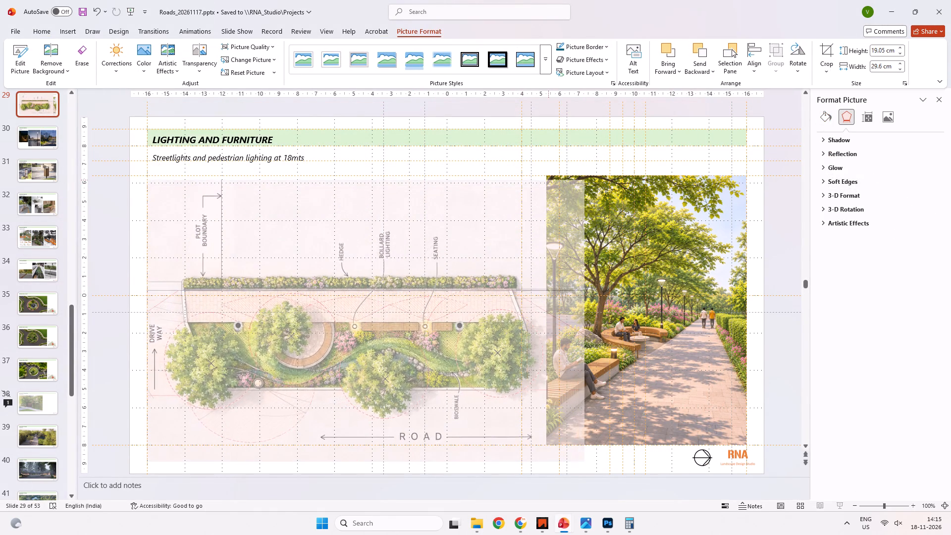
left_click_drag(548, 179, 551, 175, "shift")
Crop the plan picture's right side back to the left edge of the promenade perspective.
right_click(498, 258)
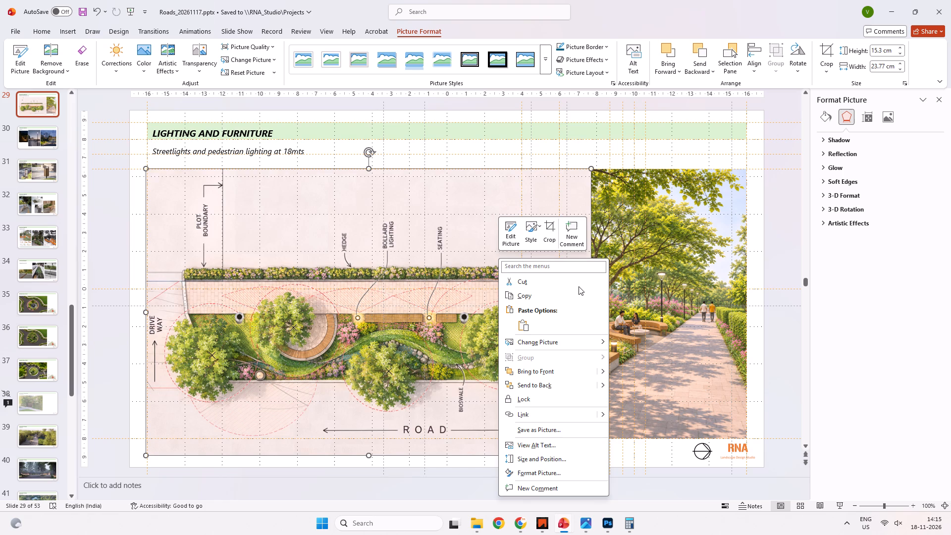
left_click(549, 233)
left_click_drag(588, 314, 550, 314)
left_click(780, 162)
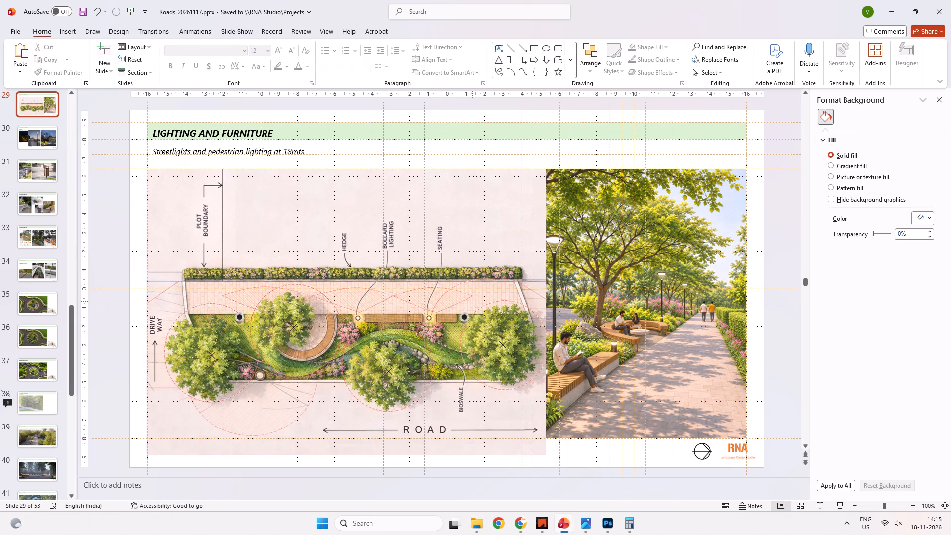
Scale the cropped plan down slightly from its lower right corner, leaving a narrow gap beside the perspective picture.
right_click(462, 299)
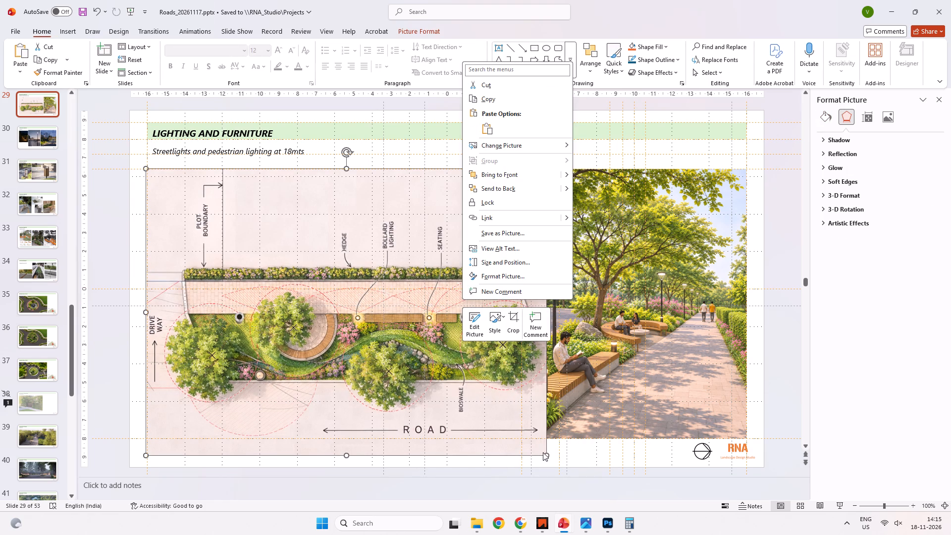
left_click(545, 454)
left_click_drag(547, 455, 538, 446, "shift")
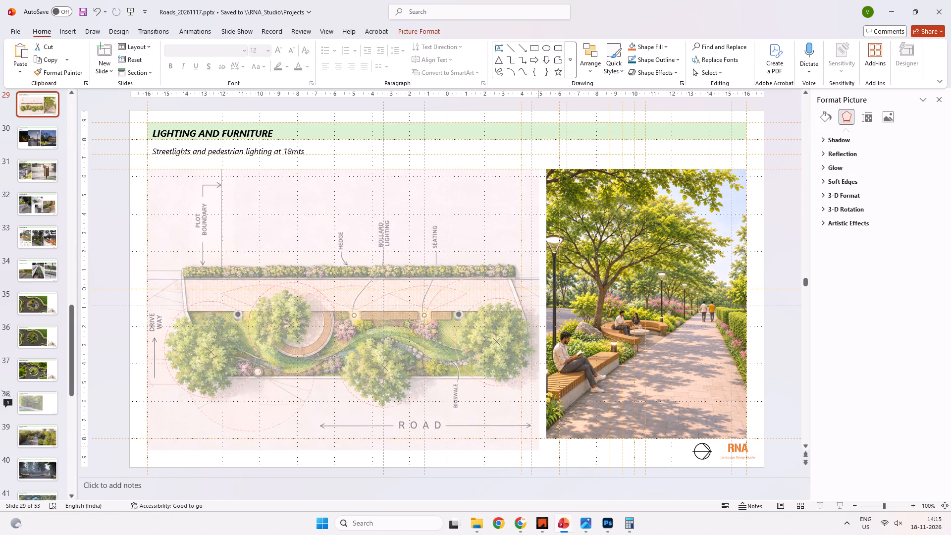
left_click_drag(538, 446, 543, 448, "shift")
Crop the plan's bottom edge level with the bottom of the perspective picture and save the presentation.
right_click(522, 435)
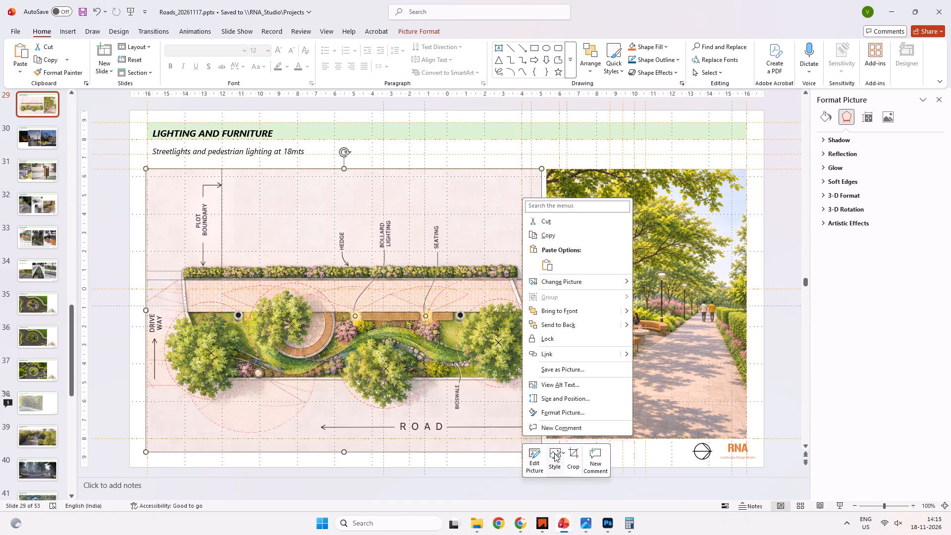
left_click(575, 459)
left_click_drag(342, 449, 340, 440)
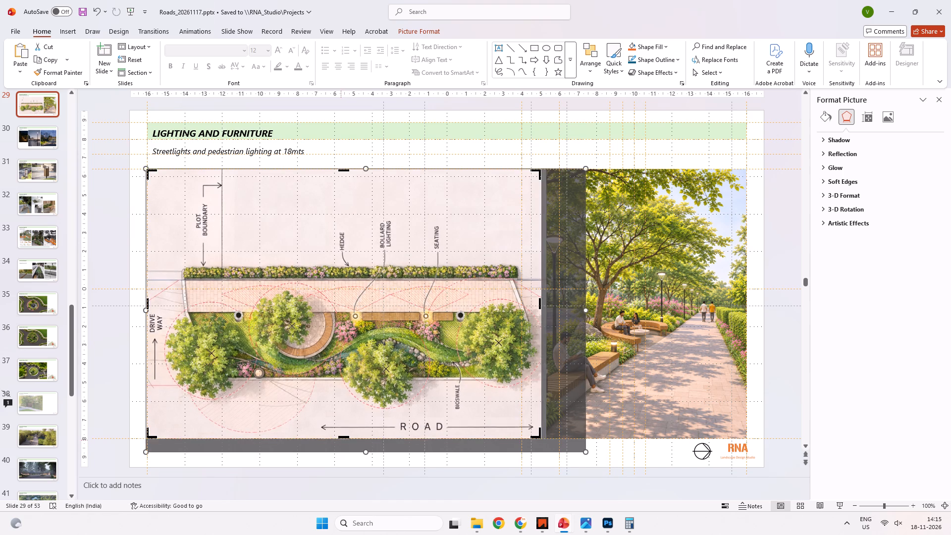
left_click(382, 464)
key("ctrl+s")
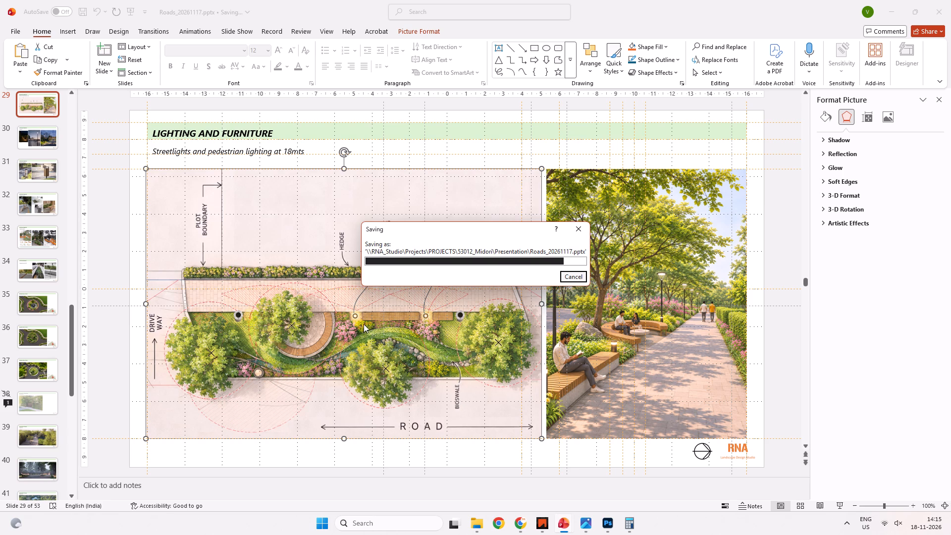
Fine-tune the plan picture's size and position against the left margin guide and the perspective picture, and save the presentation.
left_click(145, 167)
left_click_drag(144, 168, 146, 168)
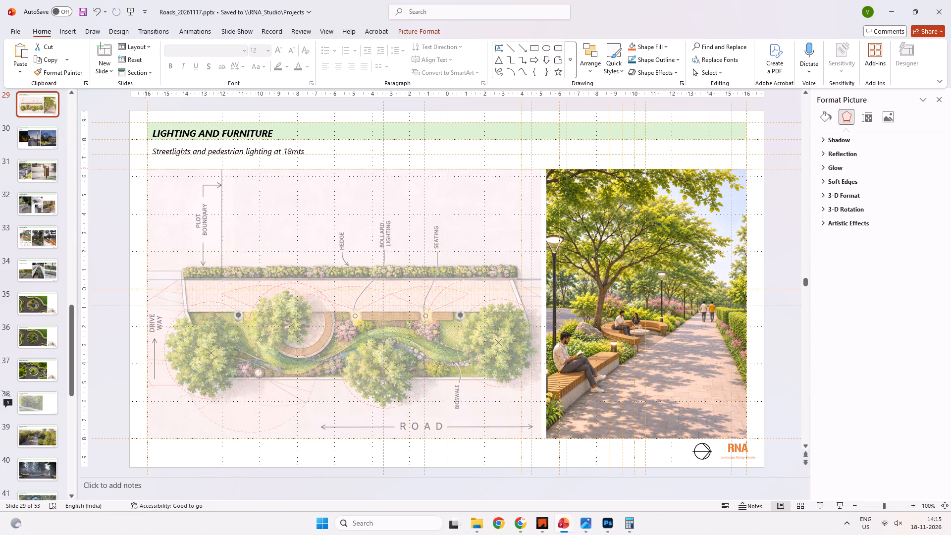
left_click_drag(146, 168, 146, 175)
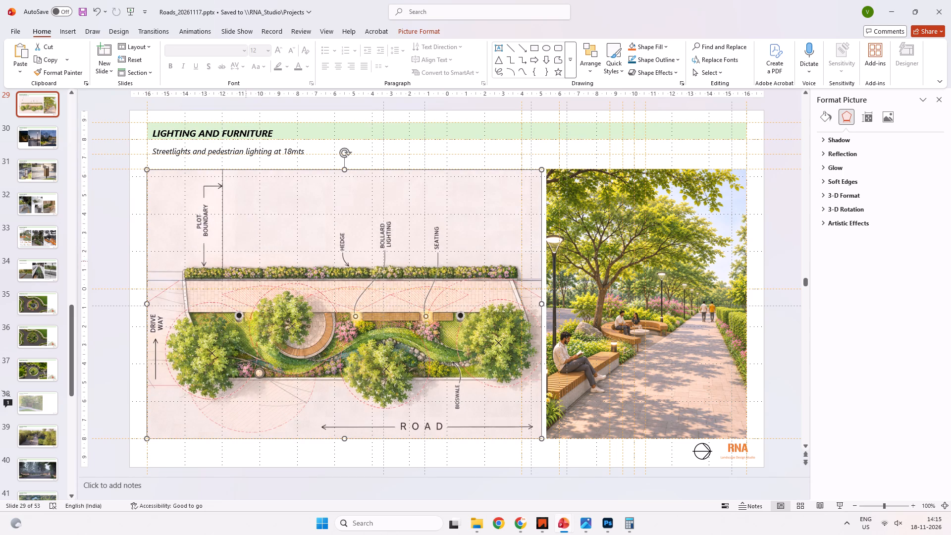
key("Right")
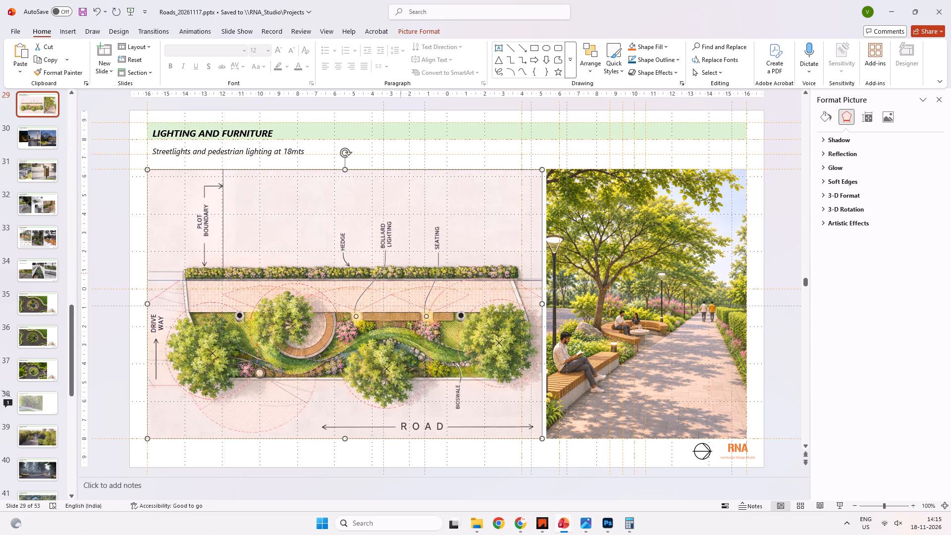
left_click(542, 169)
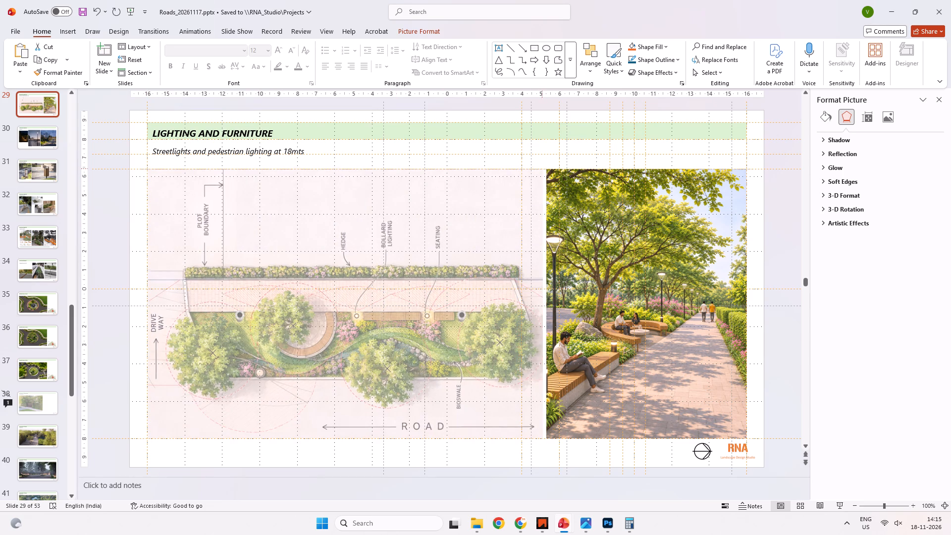
left_click(571, 161)
key("ctrl+s")
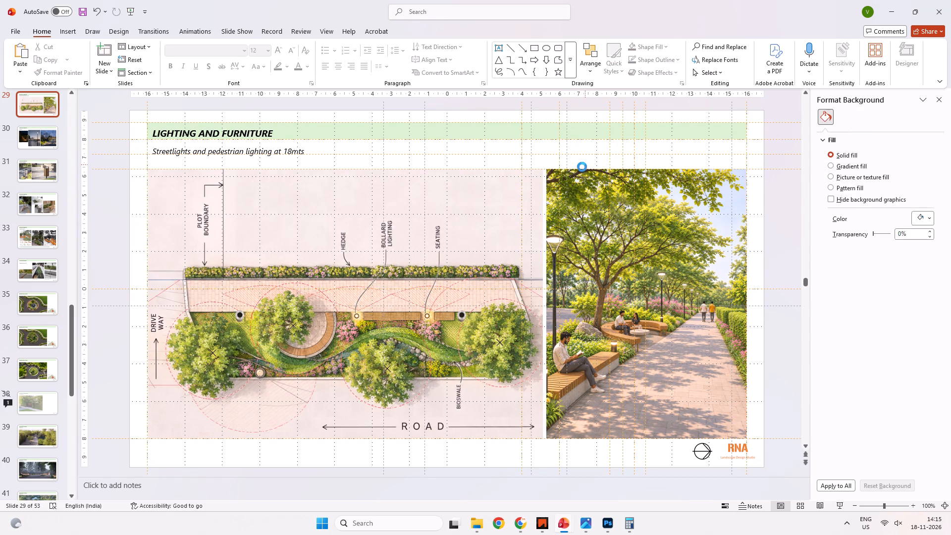